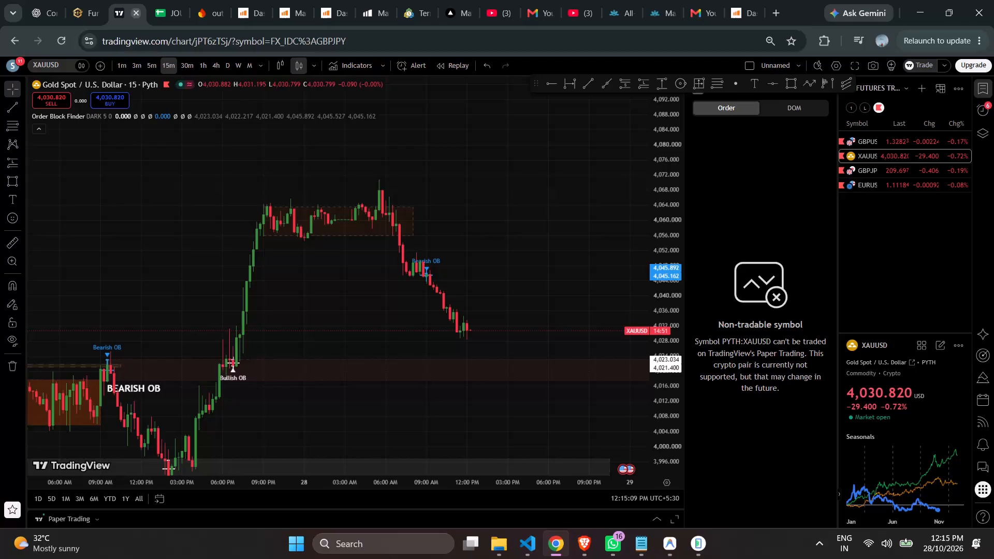
Examine the XAUUSD 15-minute price action across 22 to 28 October, including the sell-off, order blocks and latest decline.
scroll(313, 238, "down", 3)
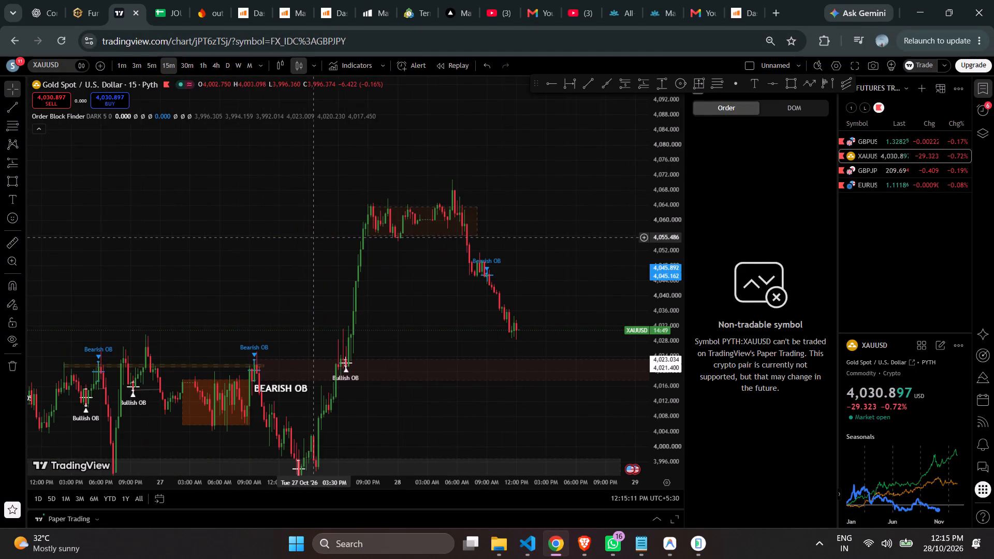
scroll(340, 307, "up", 4)
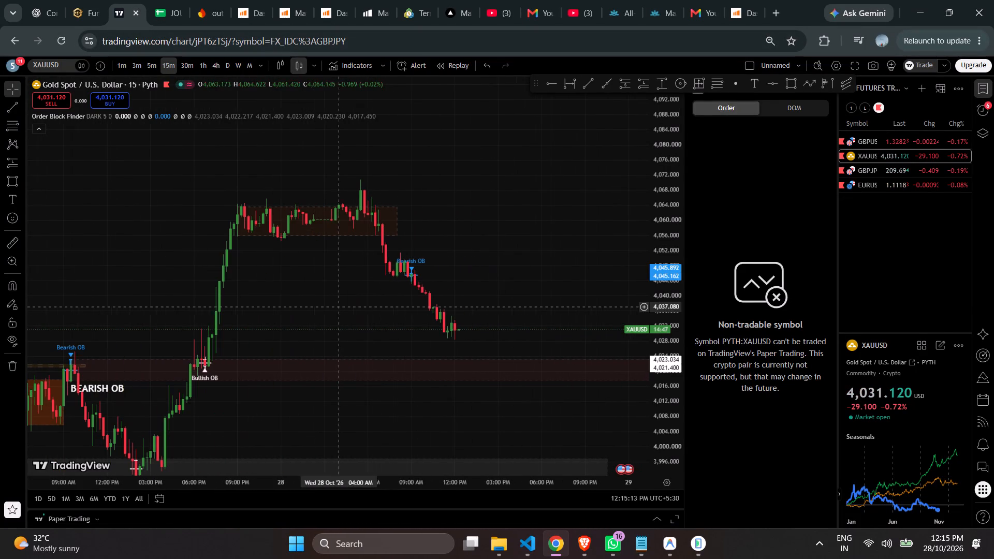
left_click_drag(673, 371, 647, 249)
left_click_drag(547, 265, 546, 268)
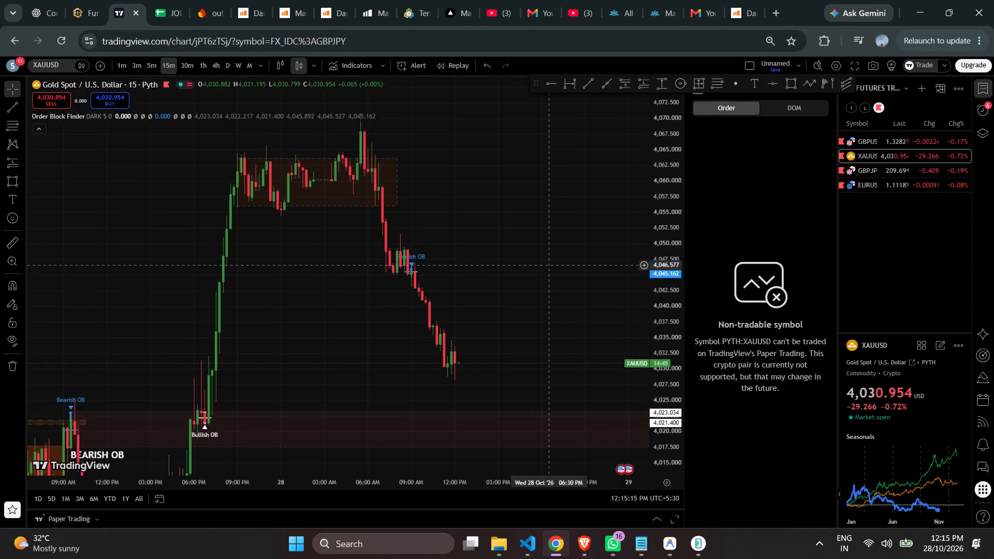
left_click_drag(546, 268, 531, 355)
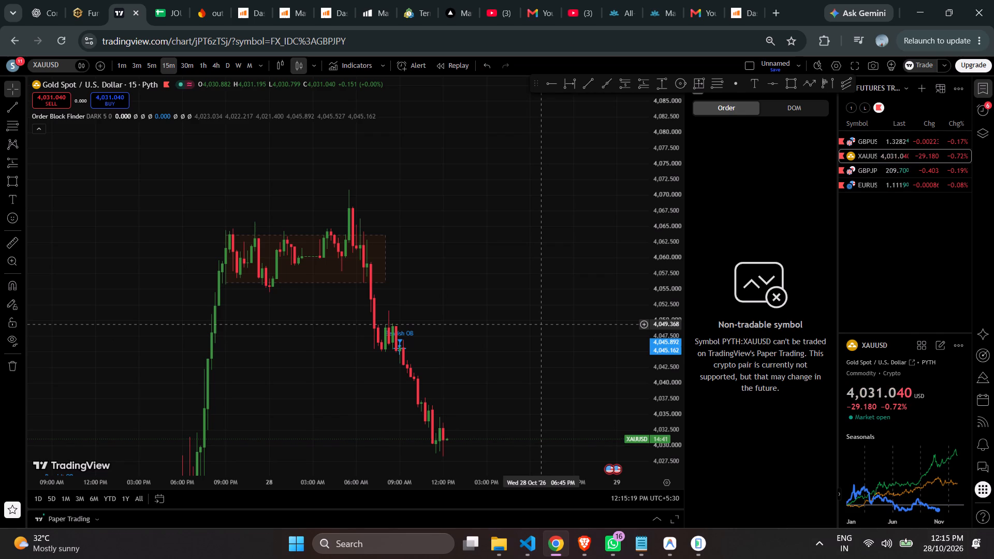
left_click_drag(673, 259, 657, 425)
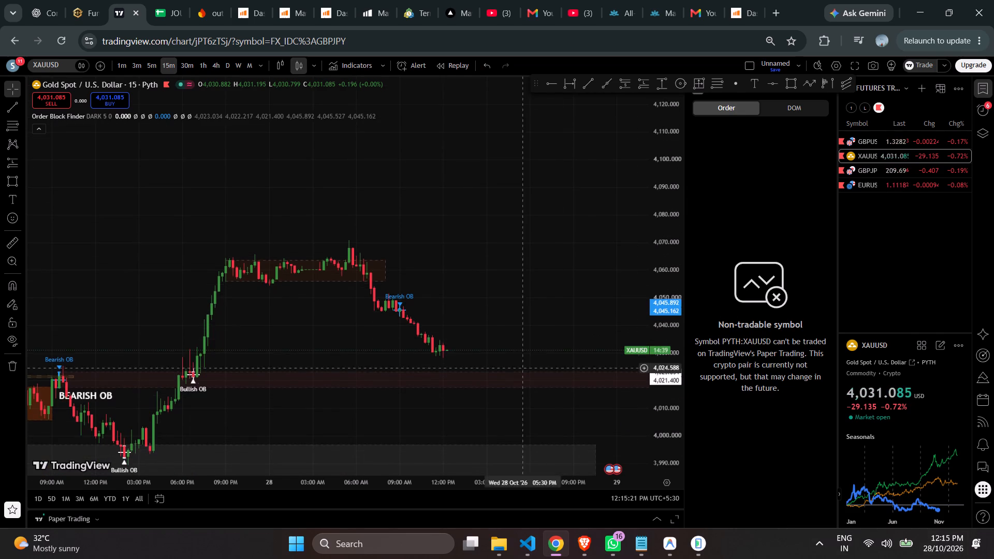
scroll(477, 345, "down", 3)
left_click_drag(664, 402, 628, 288)
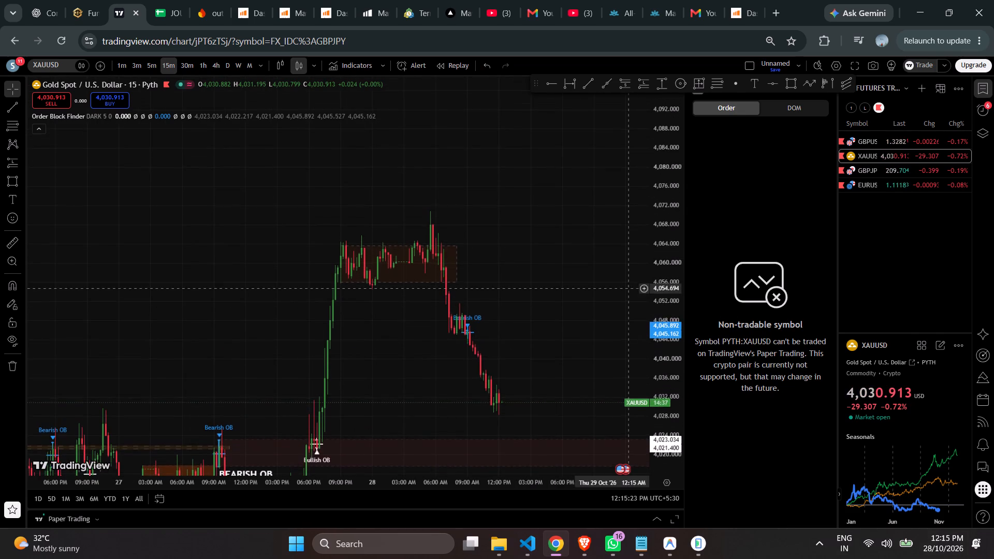
left_click_drag(628, 288, 625, 376)
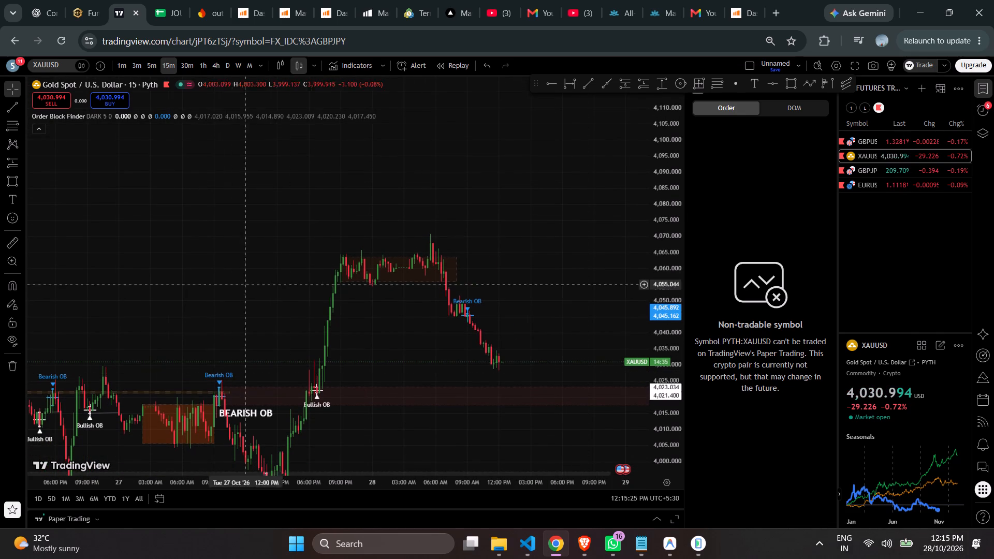
scroll(229, 277, "down", 6)
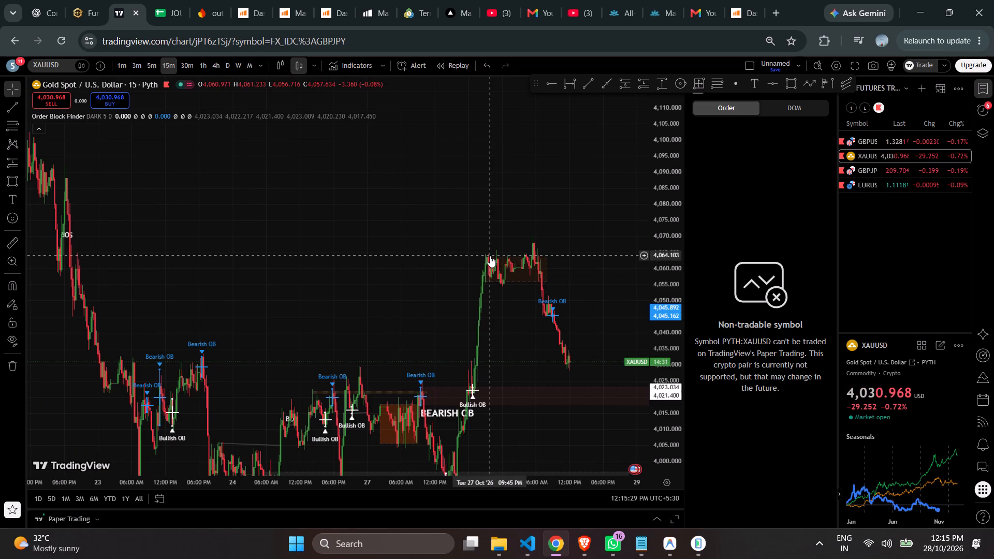
left_click_drag(224, 253, 358, 257)
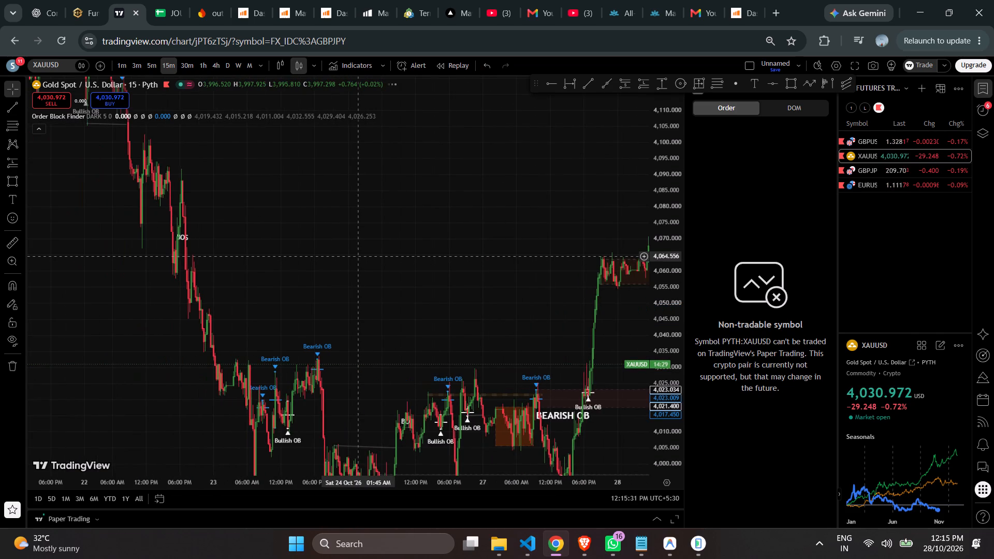
left_click(234, 260)
scroll(234, 260, "up", 8)
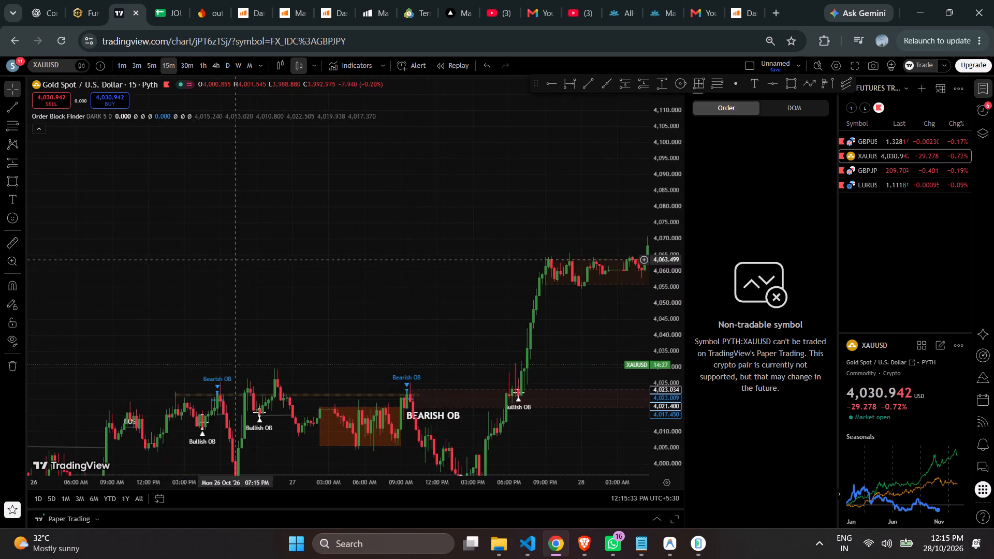
left_click_drag(179, 247, 579, 251)
scroll(277, 248, "up", 1)
left_click_drag(163, 245, 557, 256)
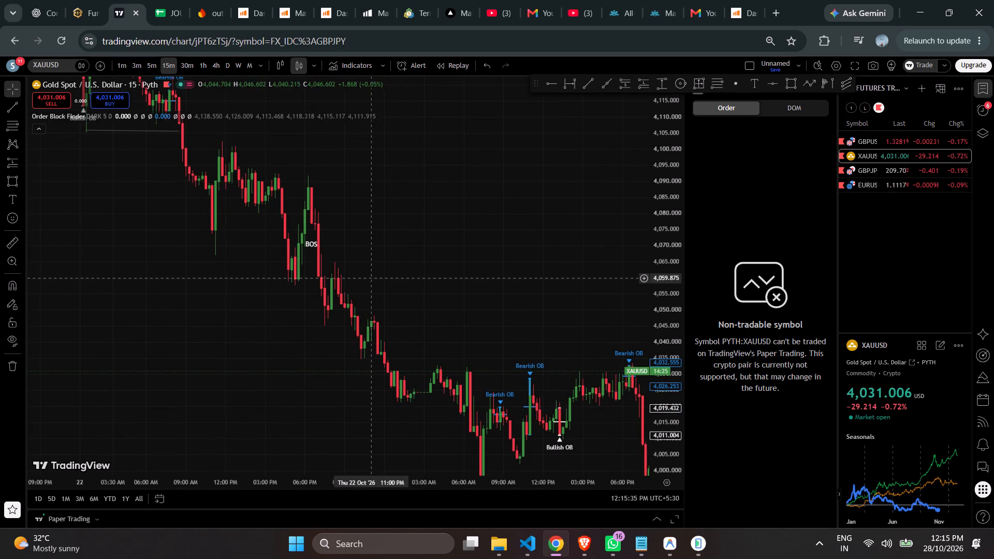
left_click_drag(522, 224, 452, 221)
left_click_drag(677, 148, 652, 252)
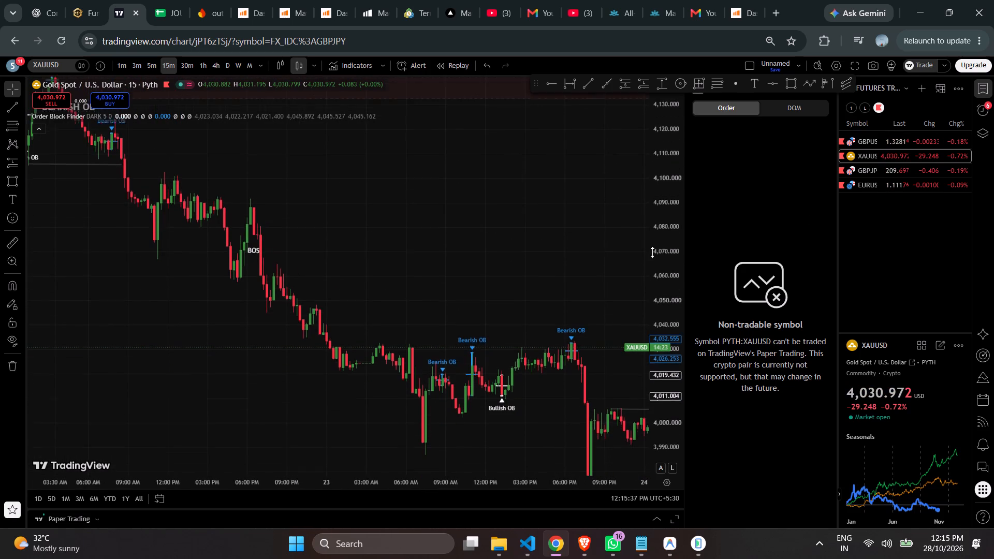
left_click_drag(652, 252, 652, 255)
left_click_drag(571, 263, 221, 225)
scroll(302, 226, "down", 3)
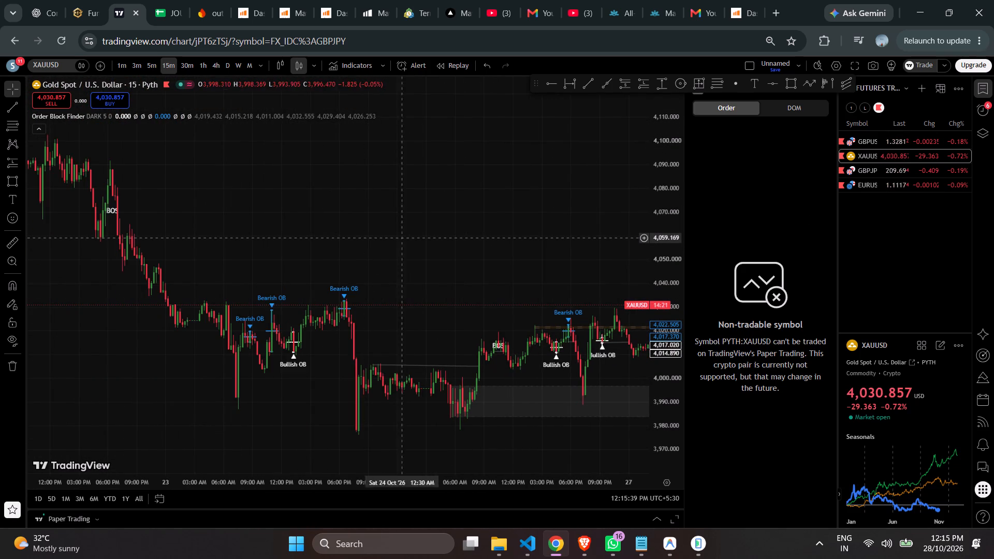
scroll(504, 238, "up", 1)
scroll(504, 238, "down", 3)
scroll(504, 238, "up", 1)
scroll(504, 238, "down", 6)
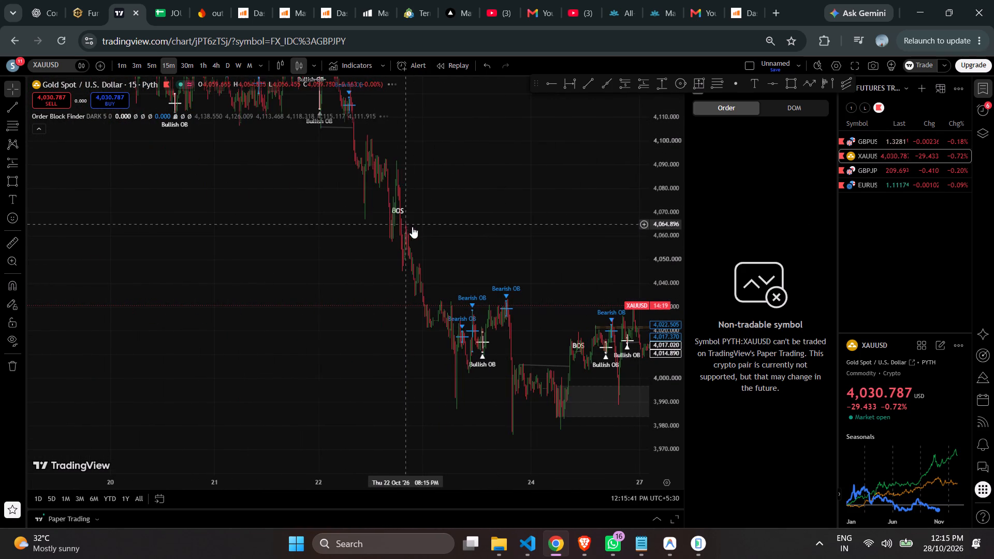
Place a horizontal ray at 4,065.100 starting from the 22 October evening swing high just below the BOS label.
left_click(550, 86)
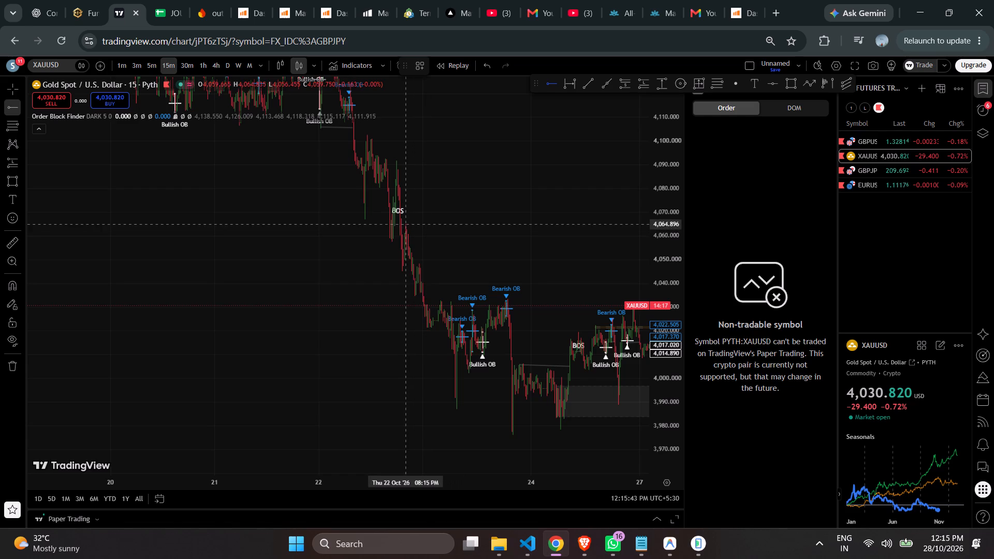
left_click(405, 224)
Examine how price behaves relative to the 4,065.100 ray, from the 28 October rally back to the 22 October decline.
left_click_drag(581, 279, 253, 266)
scroll(194, 200, "down", 1)
scroll(194, 200, "up", 3)
scroll(86, 176, "up", 4)
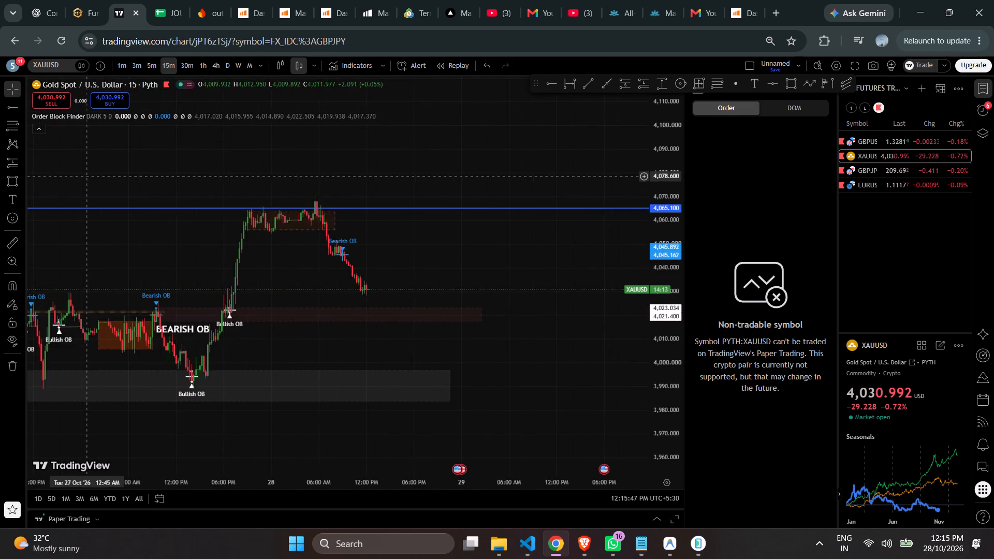
left_click_drag(86, 176, 528, 220)
left_click_drag(127, 288, 291, 283)
scroll(310, 278, "up", 2)
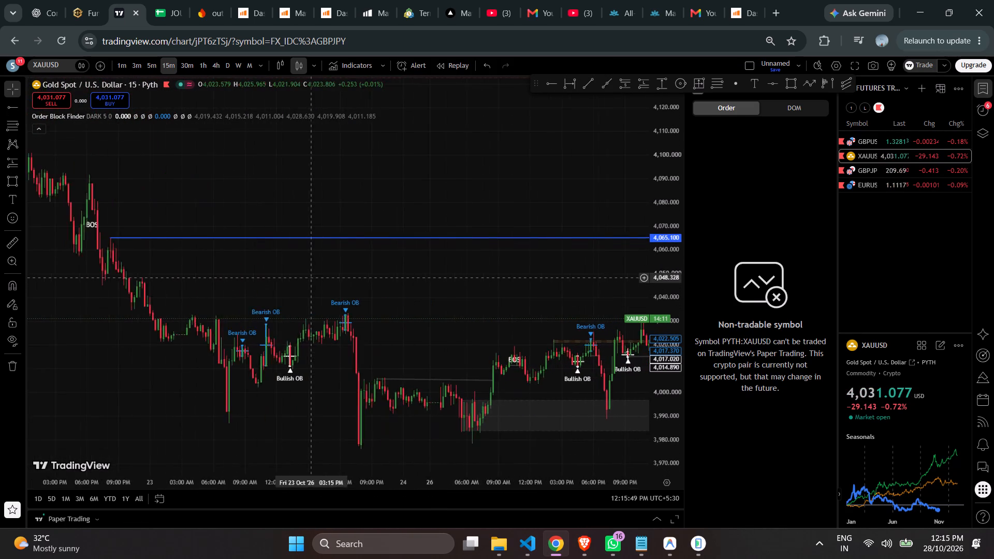
scroll(310, 278, "up", 2)
left_click_drag(233, 265, 572, 264)
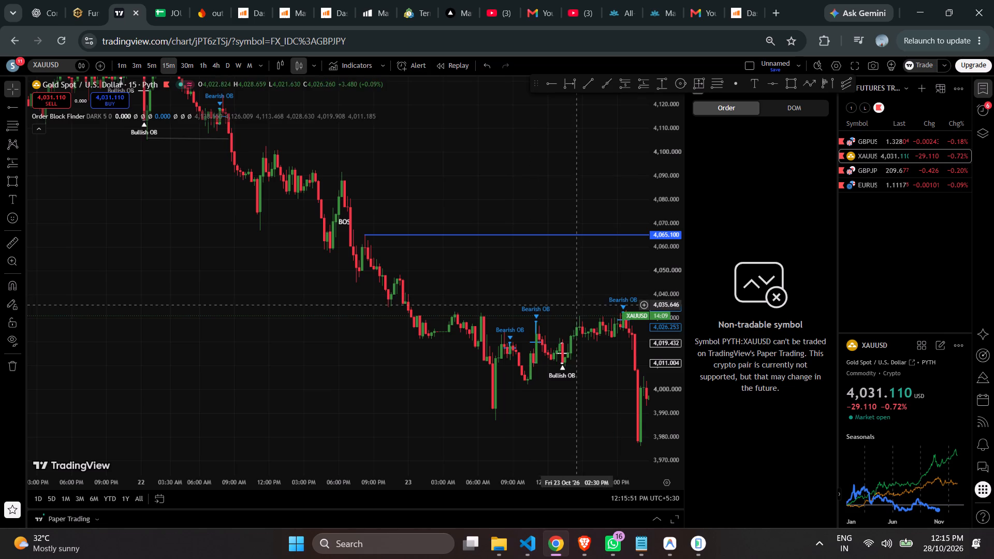
left_click_drag(670, 329, 657, 218)
scroll(550, 261, "up", 1)
left_click_drag(489, 261, 348, 232)
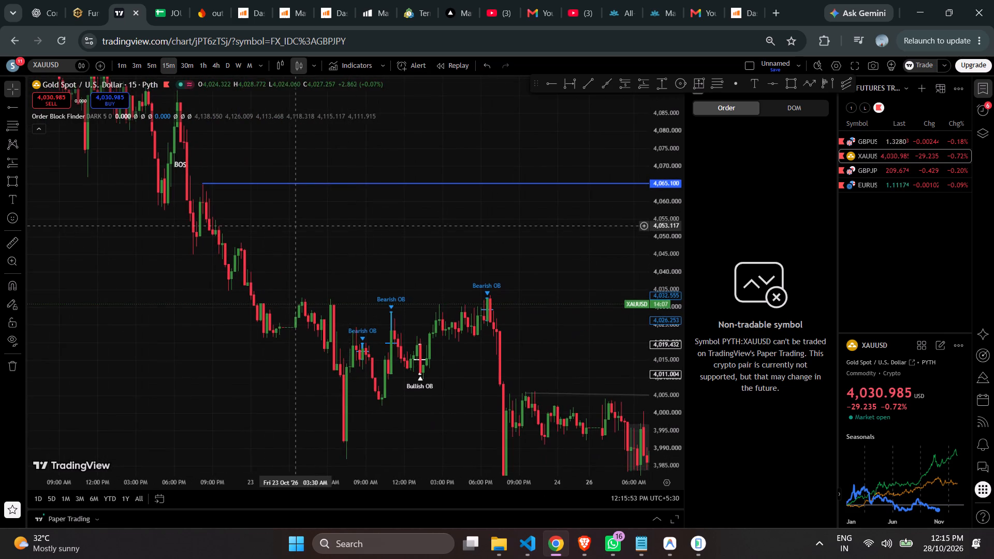
scroll(242, 215, "up", 2)
left_click_drag(227, 210, 563, 221)
scroll(470, 215, "up", 4)
left_click_drag(459, 214, 502, 217)
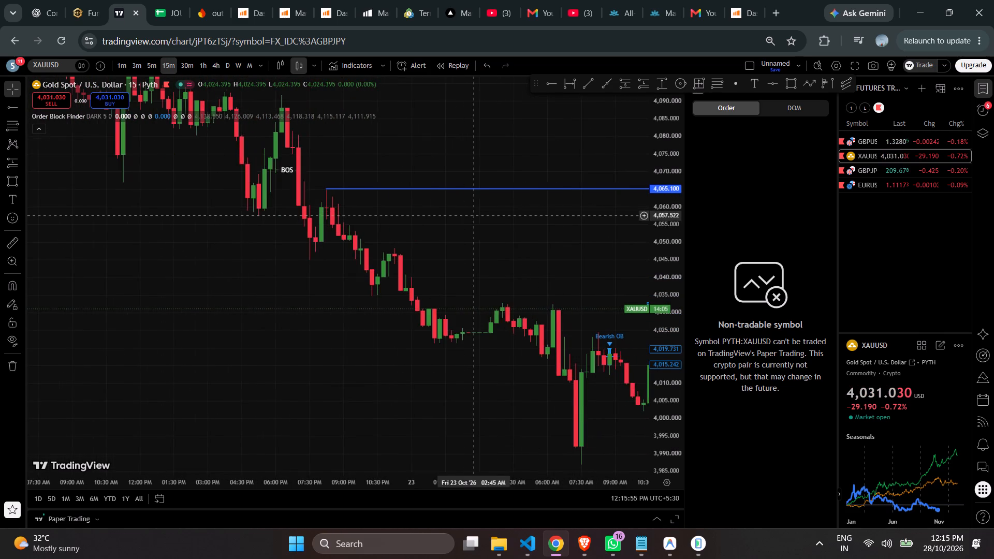
left_click_drag(502, 217, 516, 218)
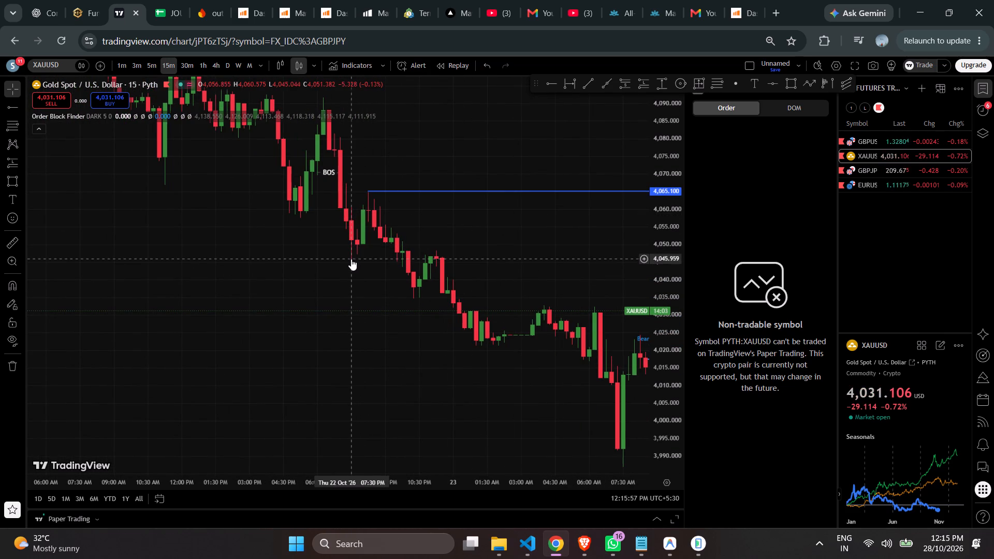
Draw a near-horizontal trend line at about 4,045 from the 22 October 07:30 PM swing low to the 09:45 PM candle.
left_click(587, 86)
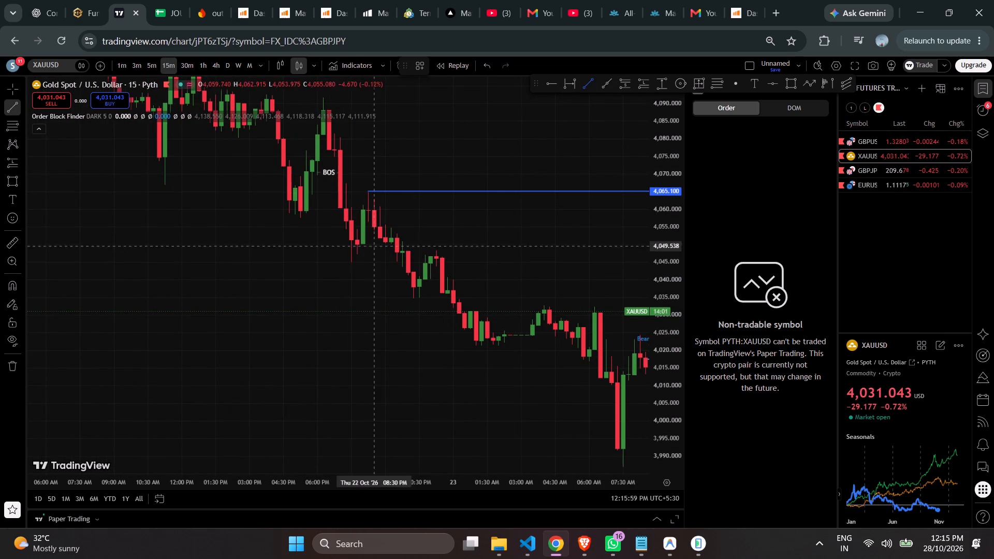
left_click(354, 262)
left_click(404, 261)
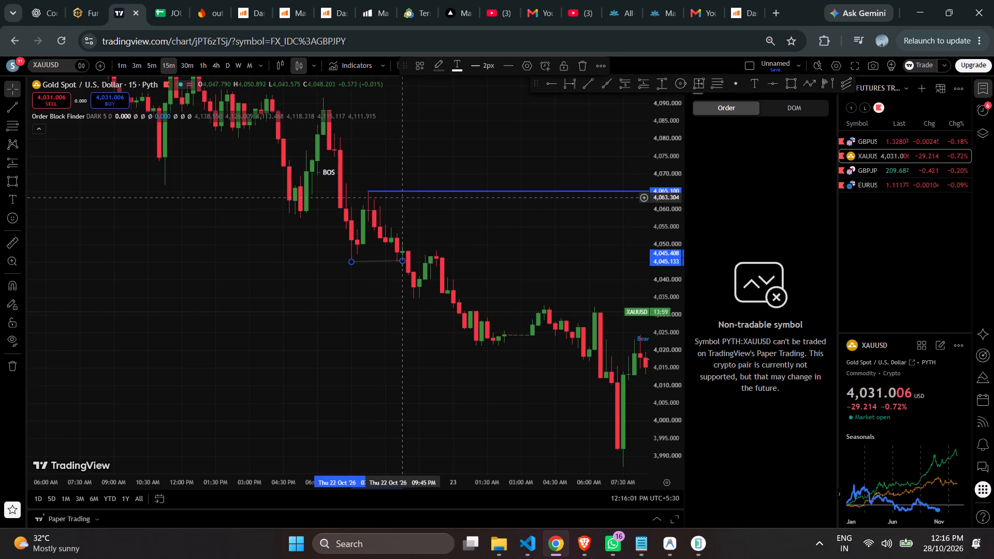
Draw a rectangle zone from about 4,060.96 down to 4,049.40, spanning 22 October 08:00 PM to 23 October 03:00 AM.
scroll(429, 211, "up", 2)
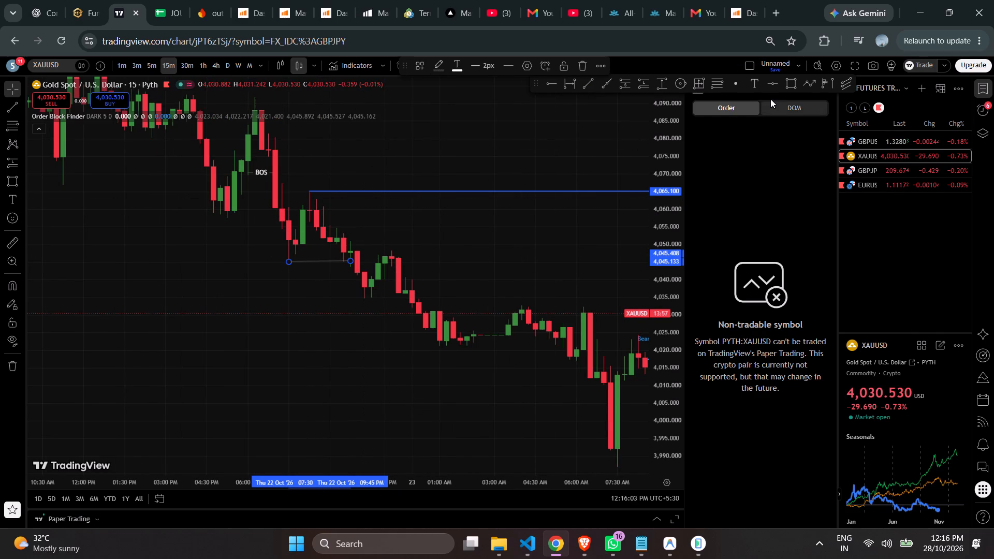
left_click(792, 85)
left_click_drag(304, 206, 307, 251)
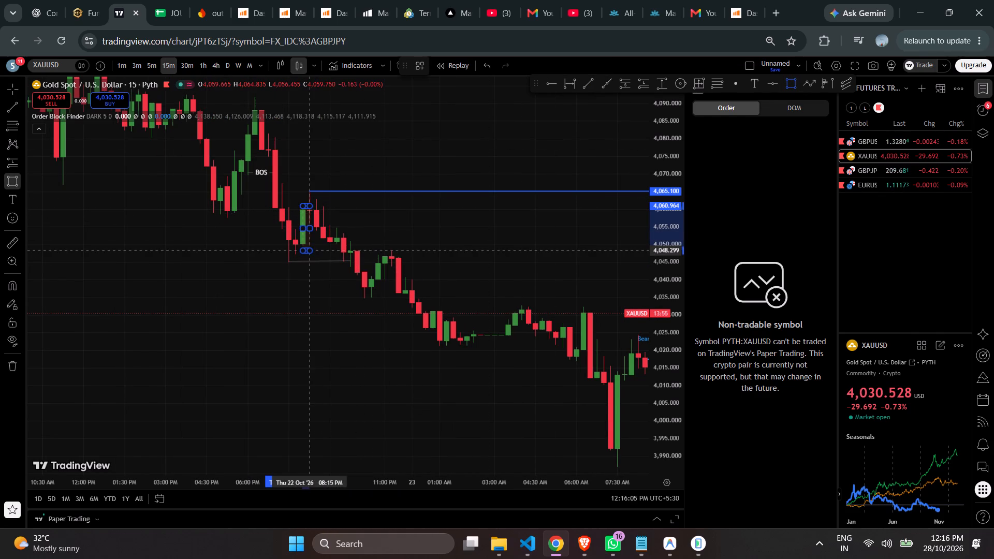
left_click_drag(307, 251, 495, 247)
left_click(495, 247)
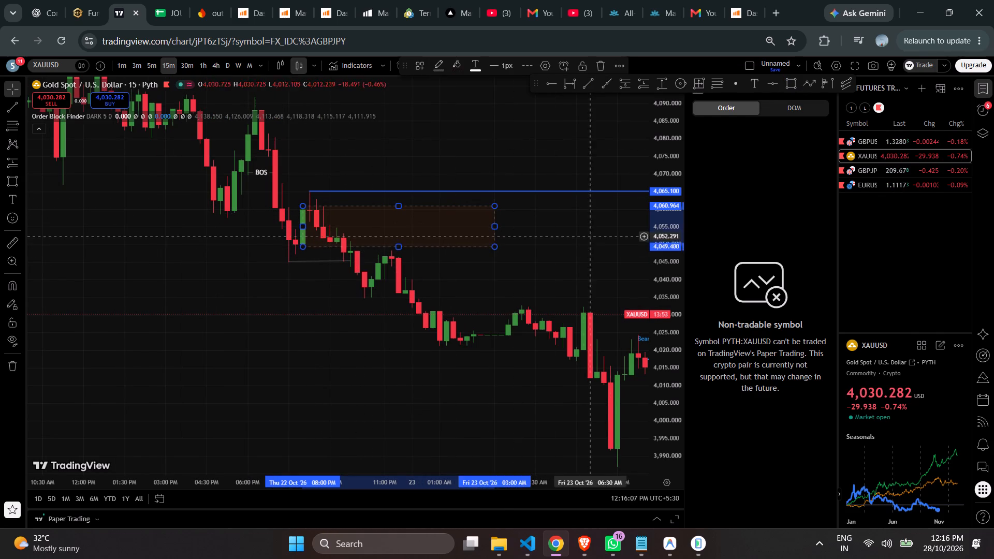
Extend the end of the new rectangle zone forward in time to 28 October 08:45 PM, past the latest candles.
left_click_drag(576, 232, 242, 211)
left_click_drag(182, 206, 631, 226)
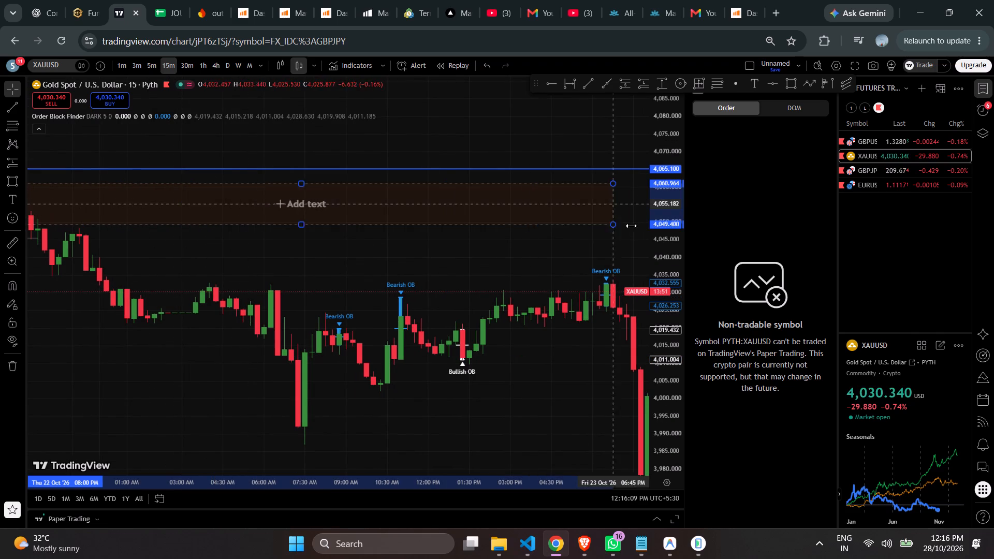
left_click_drag(631, 226, 651, 224)
left_click_drag(571, 241, 243, 208)
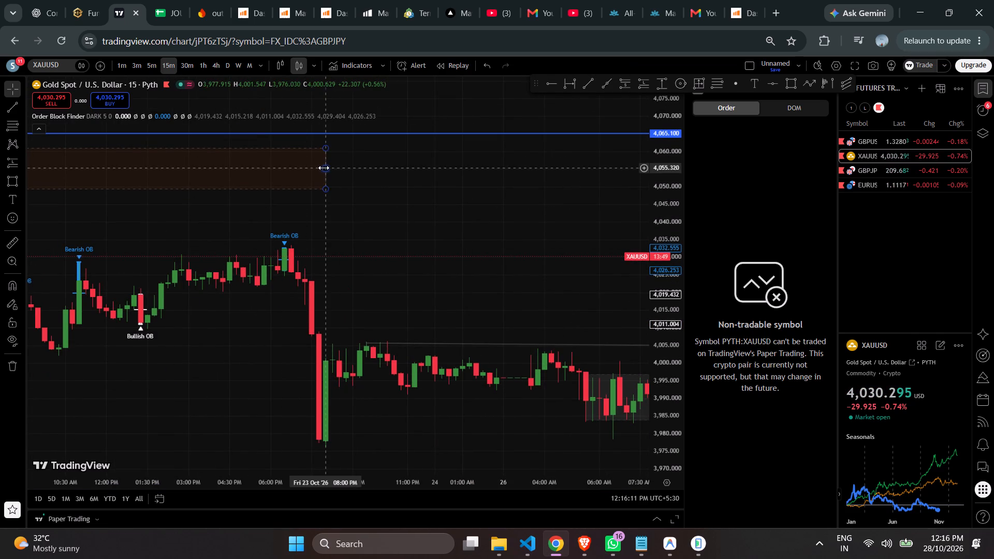
left_click_drag(324, 168, 623, 172)
left_click_drag(557, 215, 266, 220)
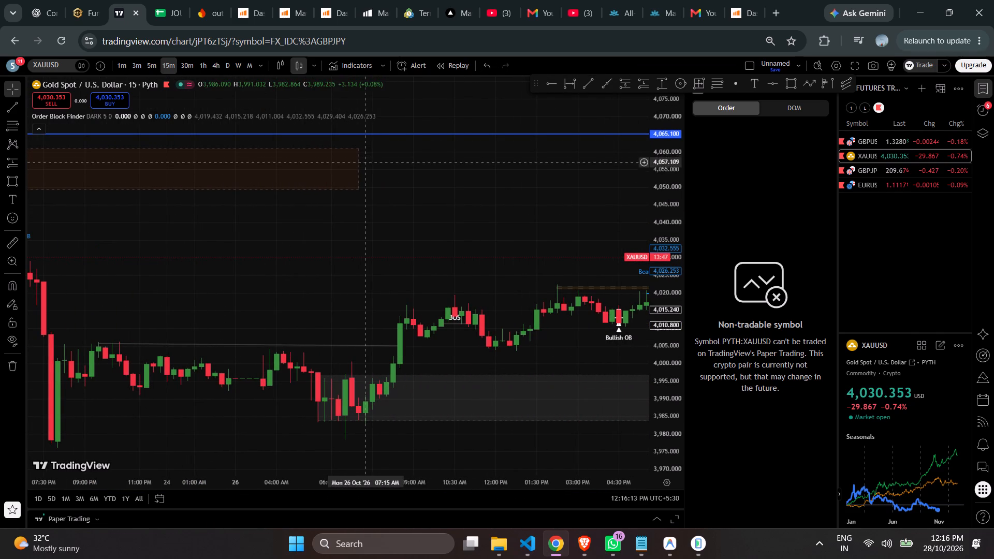
left_click_drag(358, 167, 685, 182)
scroll(434, 223, "down", 2, "ctrl")
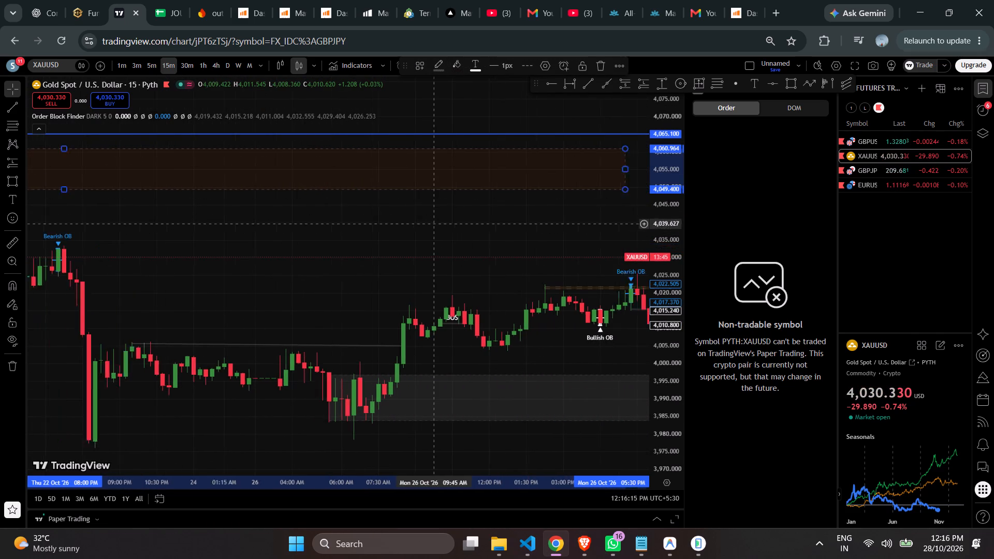
scroll(434, 229, "down", 12, "ctrl")
scroll(457, 263, "up", 1, "ctrl")
scroll(457, 263, "down", 2, "ctrl")
left_click_drag(498, 229, 428, 258)
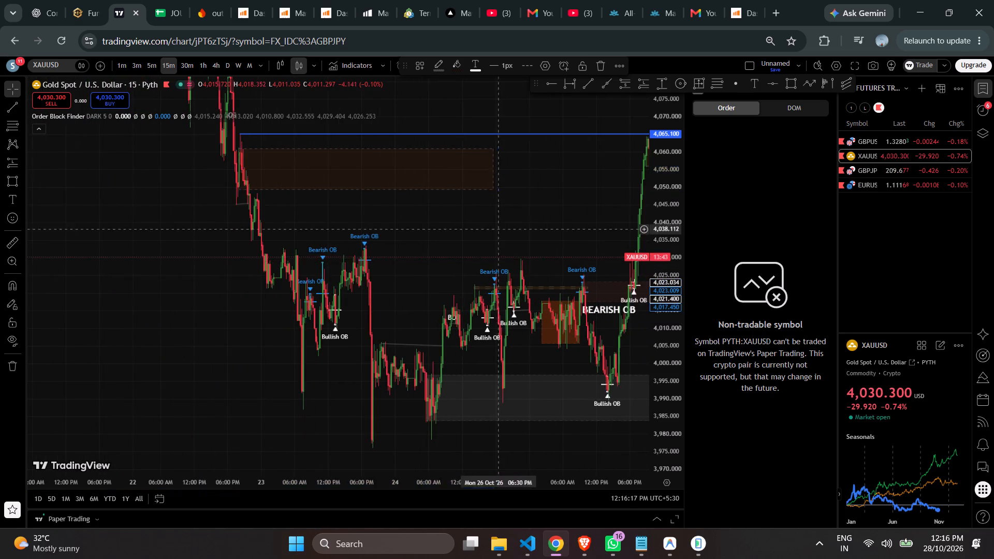
left_click_drag(428, 258, 259, 266)
left_click_drag(276, 193, 560, 173)
Examine the extended rectangle zone and the 4,065.100 ray against the price action up to 28 October.
scroll(555, 204, "down", 1)
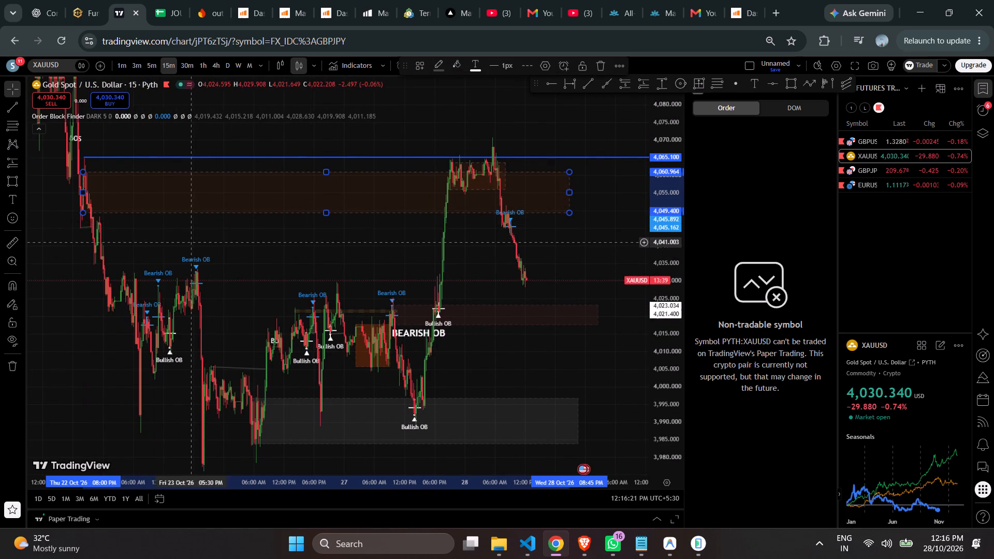
left_click_drag(191, 242, 428, 249)
scroll(322, 217, "up", 3)
right_click(381, 113)
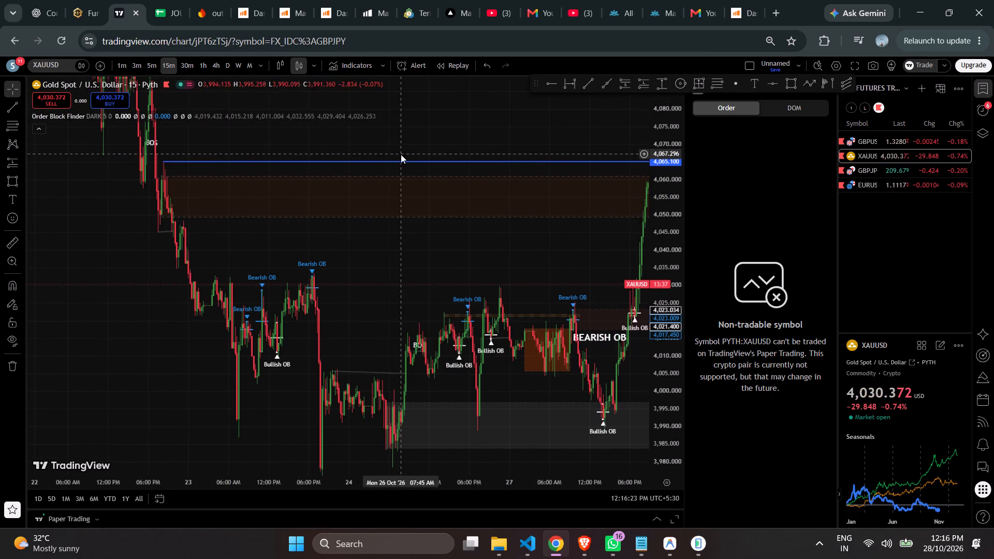
left_click(304, 163)
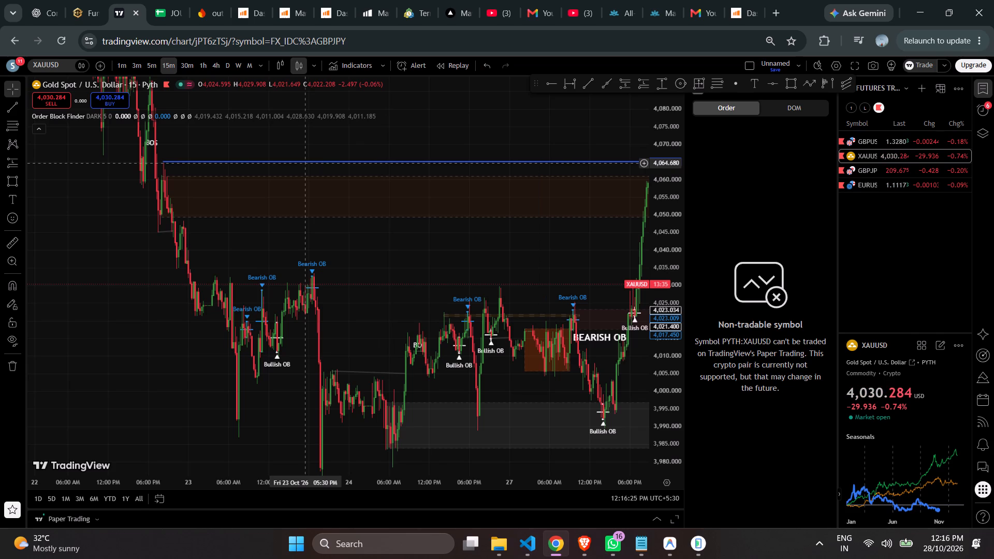
left_click(303, 163)
left_click_drag(435, 253, 139, 257)
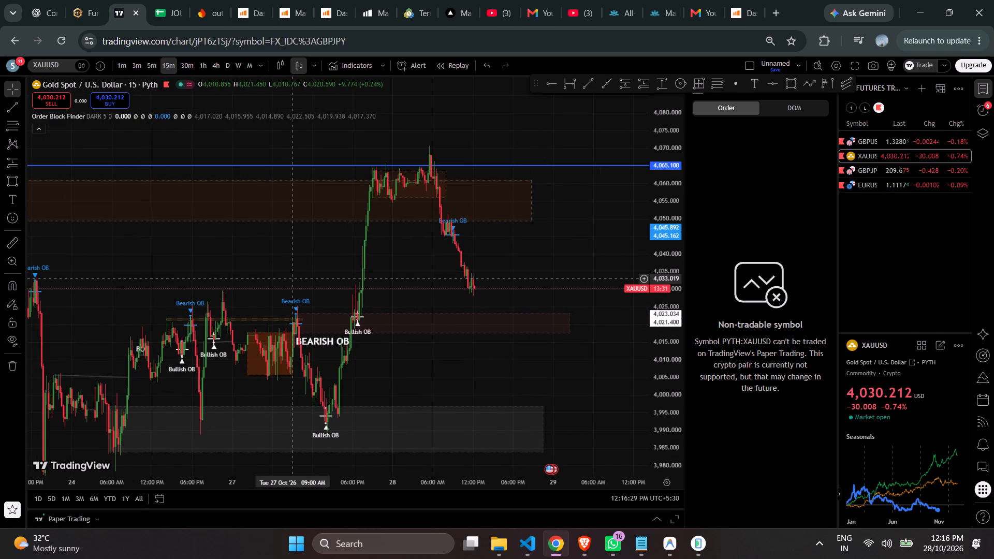
Change the fill of the small dashed rectangle spanning 27 October 09:00 PM to 28 October 08:00 AM to blue.
scroll(293, 279, "up", 9)
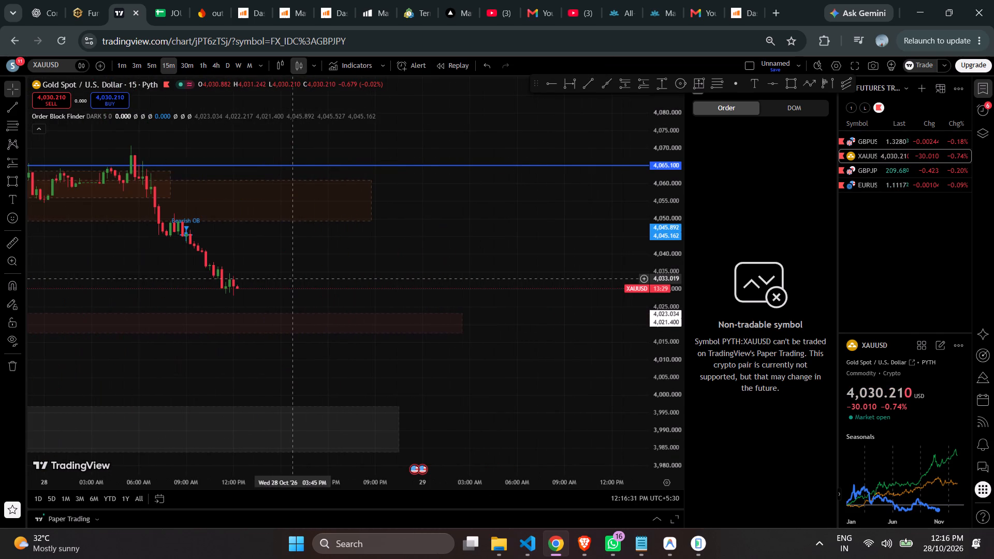
left_click_drag(273, 270, 481, 307)
left_click_drag(670, 389, 640, 304)
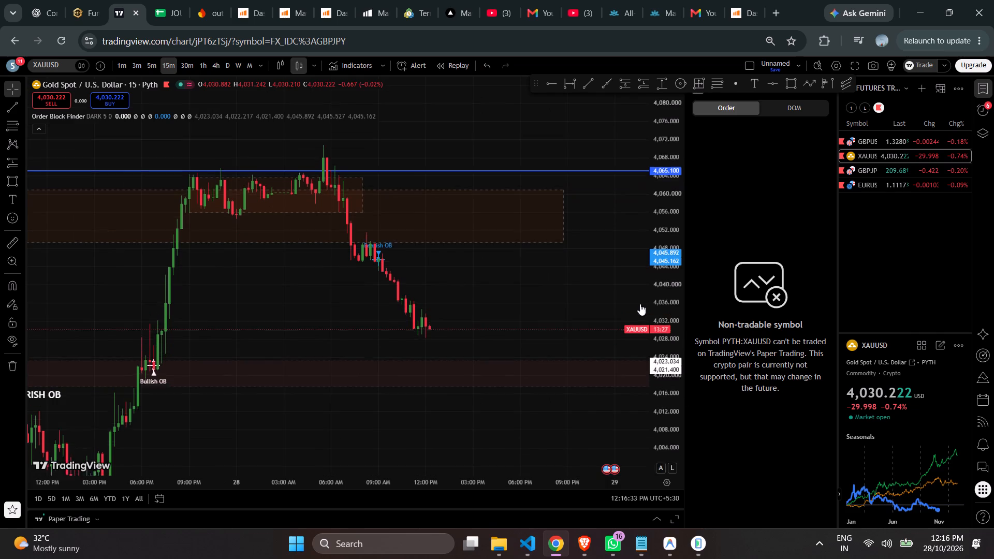
left_click_drag(640, 304, 636, 287)
left_click_drag(532, 299, 584, 288)
left_click_drag(511, 291, 601, 286)
scroll(367, 272, "down", 4)
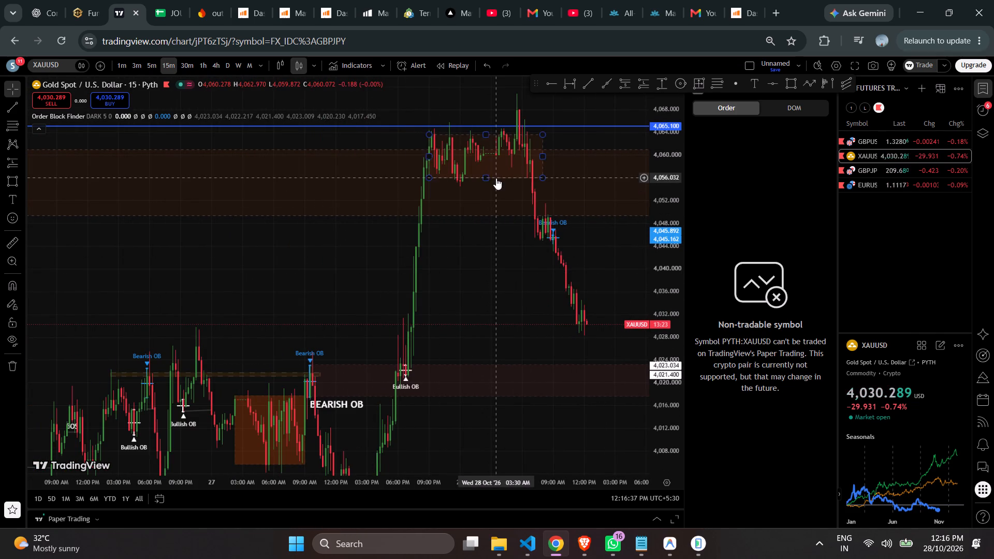
left_click(496, 175)
left_click(494, 181)
left_click(494, 178)
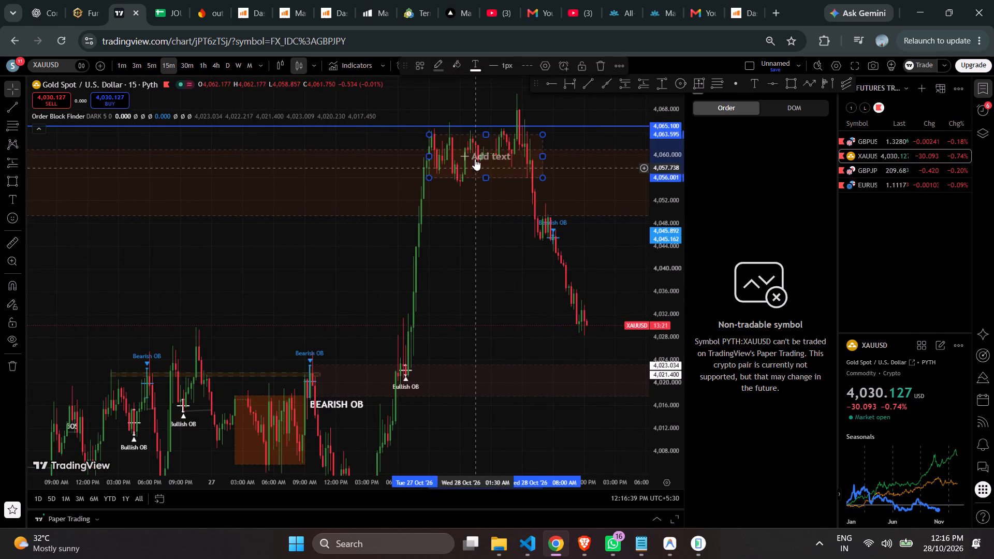
left_click(456, 64)
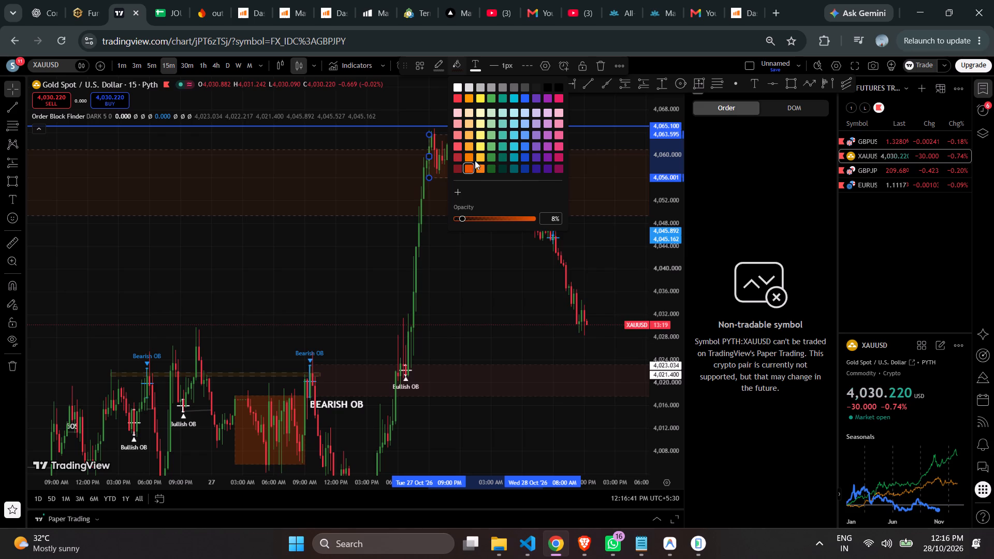
left_click(523, 144)
Apply the BEARISH OB drawing template to the 4,060.964–4,049.400 rectangle zone starting 22 October 08:00 PM.
left_click_drag(505, 251, 422, 255)
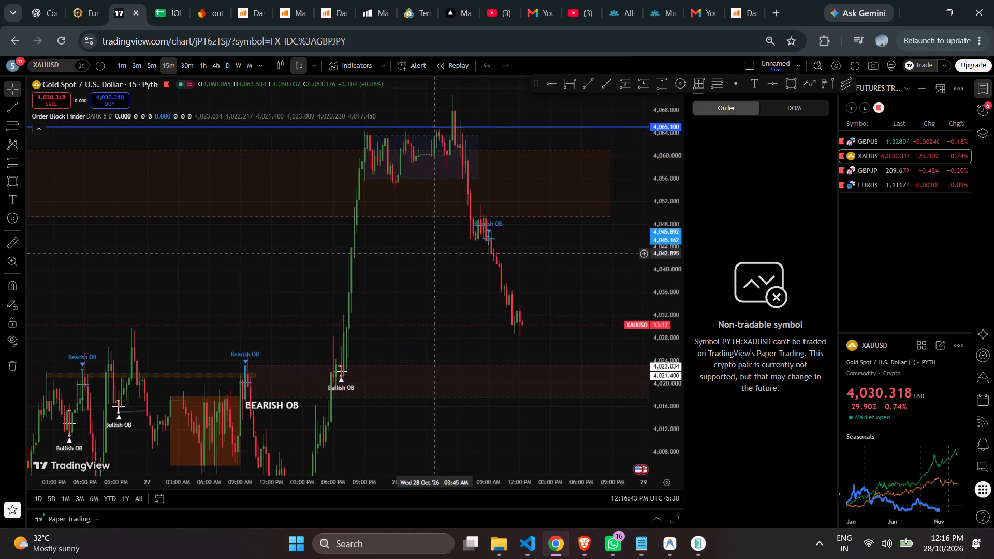
left_click_drag(422, 255, 398, 271)
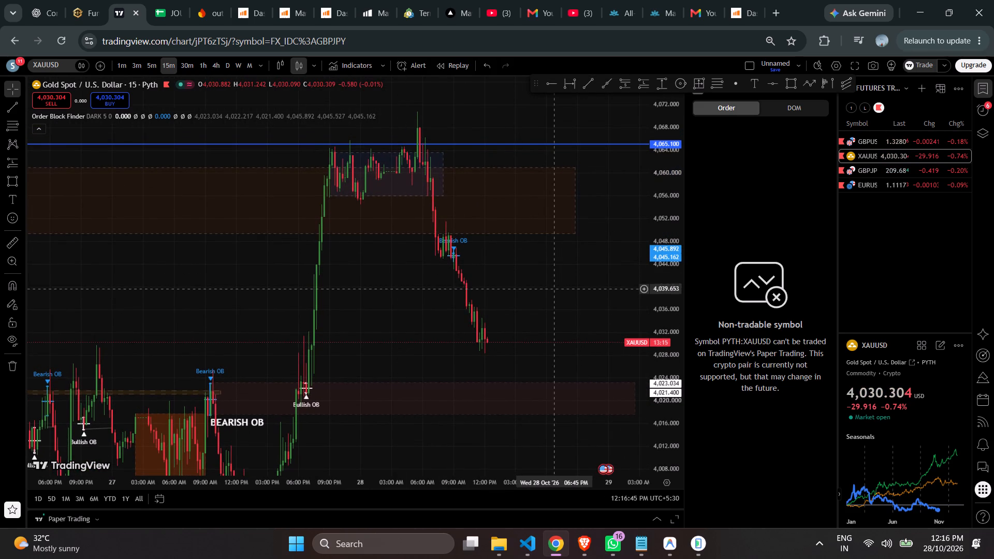
scroll(553, 291, "up", 1)
scroll(555, 290, "down", 5)
left_click_drag(665, 170, 683, 346)
left_click_drag(259, 297, 783, 293)
scroll(422, 282, "up", 6)
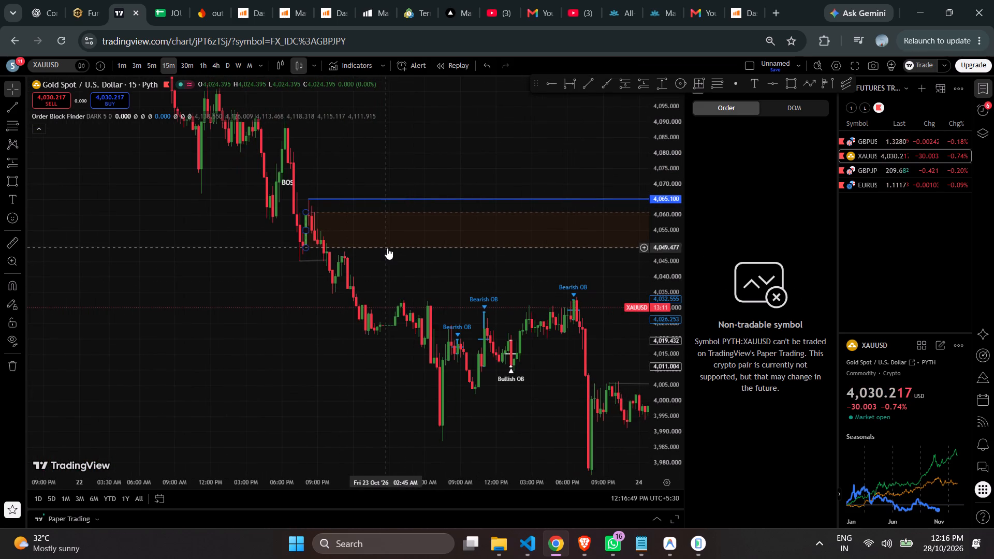
left_click(387, 248)
left_click(414, 70)
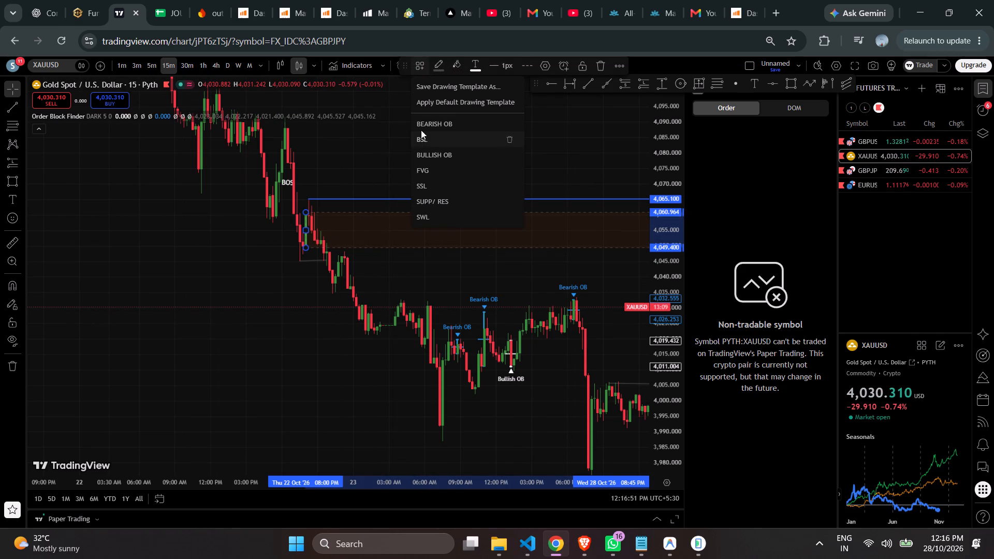
left_click(421, 130)
Examine the 15-minute price action from 23 to 28 October against the bearish zones and the 4,065.100 ray.
left_click_drag(499, 259, 31, 222)
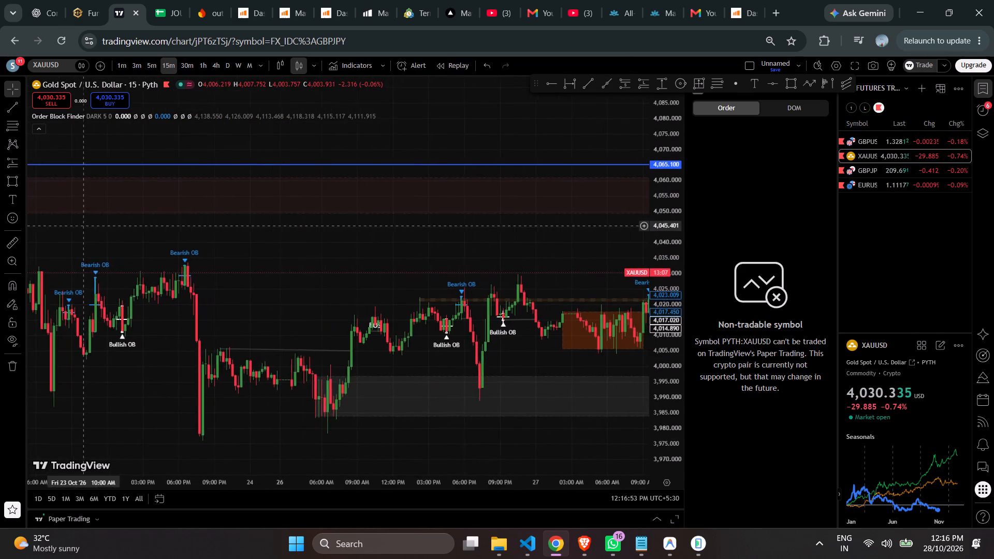
left_click_drag(31, 222, 0, 204)
scroll(513, 210, "down", 6)
scroll(513, 210, "up", 1)
left_click_drag(527, 223, 371, 263)
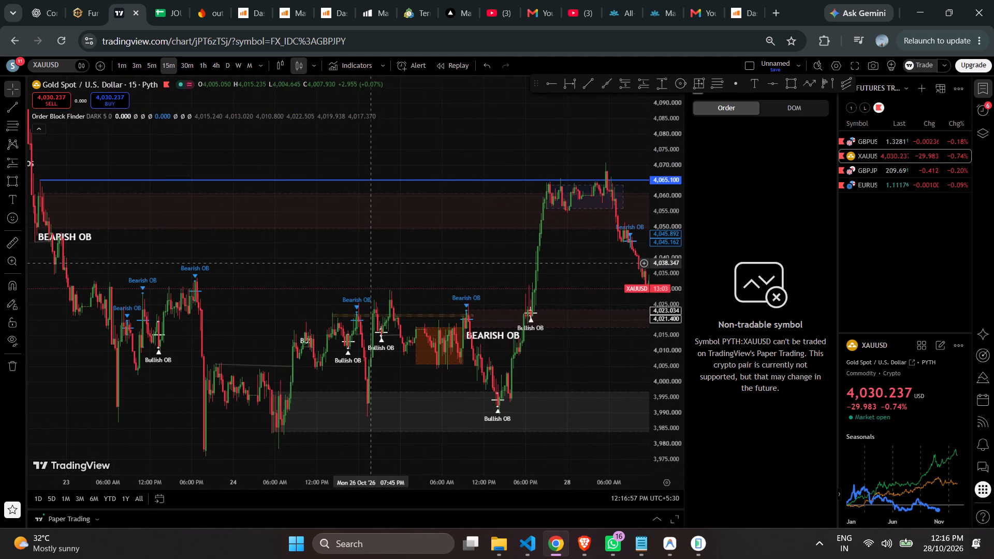
left_click_drag(371, 263, 205, 226)
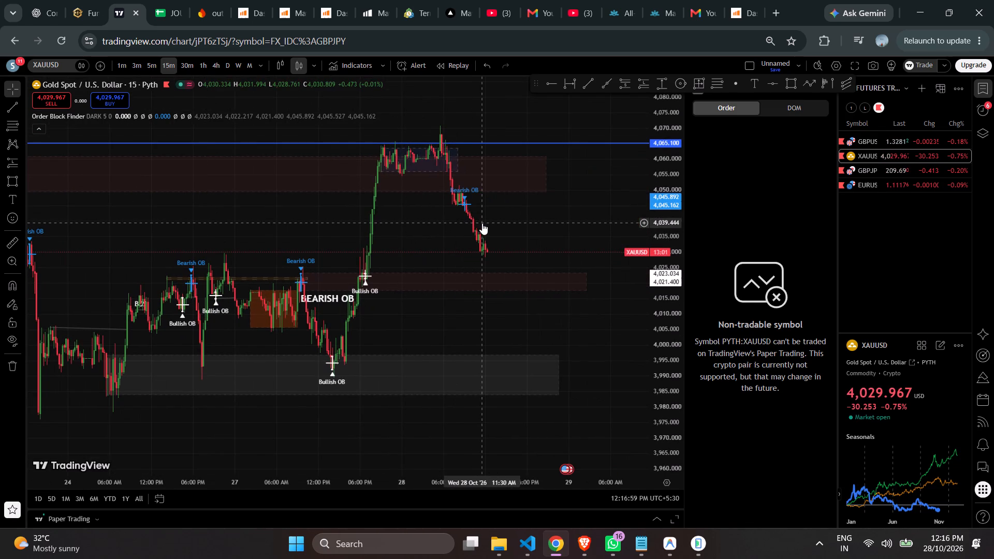
scroll(482, 223, "down", 1)
scroll(482, 223, "up", 10)
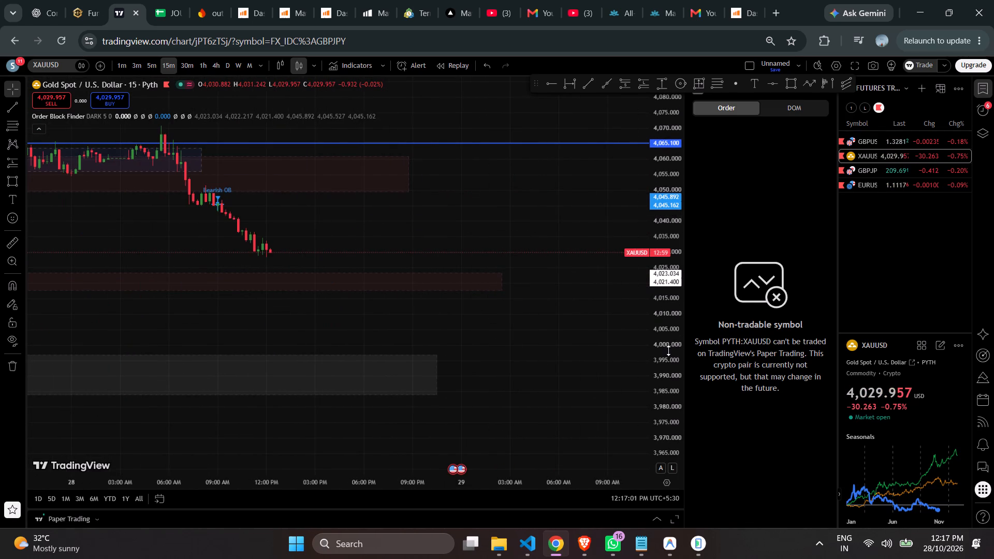
left_click_drag(667, 349, 640, 242)
left_click_drag(508, 239, 515, 262)
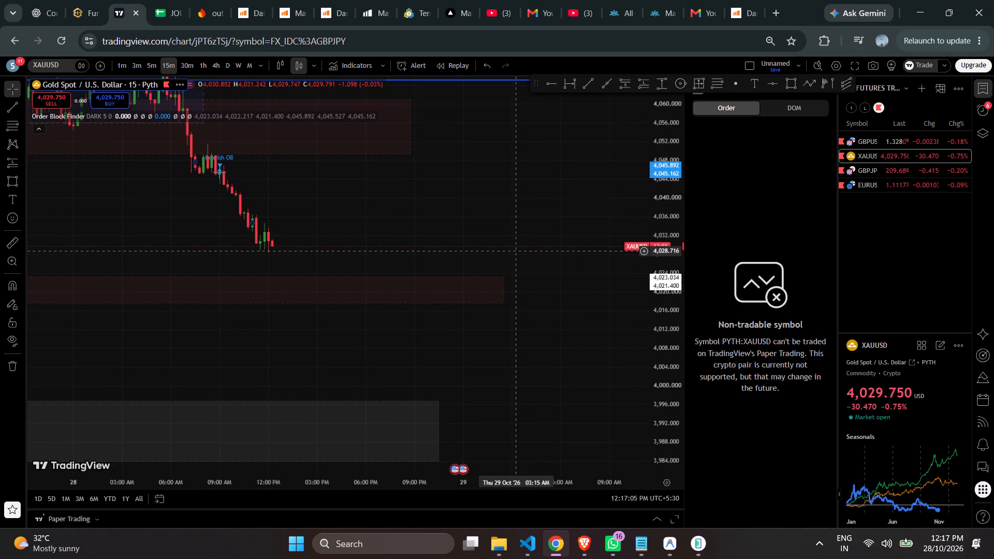
Switch the chart to the 5-minute timeframe and examine the 28 October decline below the upper bearish zone.
left_click(147, 59)
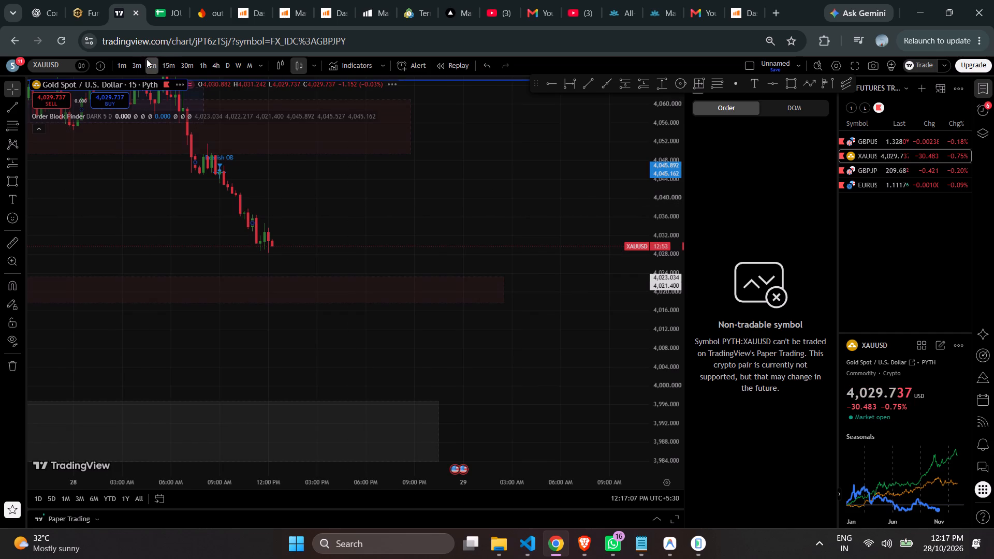
right_click(367, 184)
left_click(420, 186)
left_click_drag(537, 333, 267, 271)
left_click_drag(670, 394, 656, 275)
left_click_drag(510, 359, 539, 277)
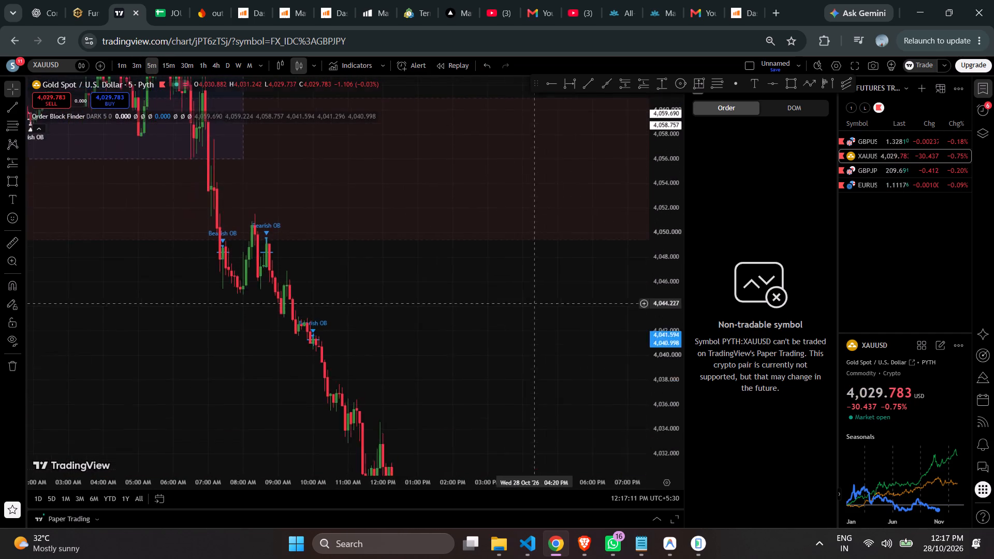
left_click_drag(539, 277, 549, 223)
left_click_drag(401, 224, 478, 262)
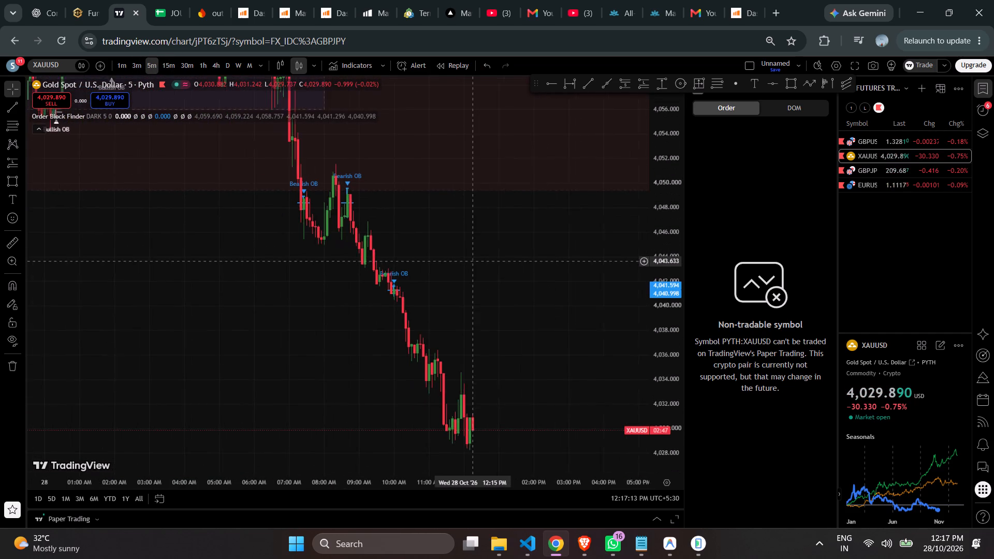
left_click_drag(478, 262, 494, 262)
left_click_drag(498, 260, 500, 263)
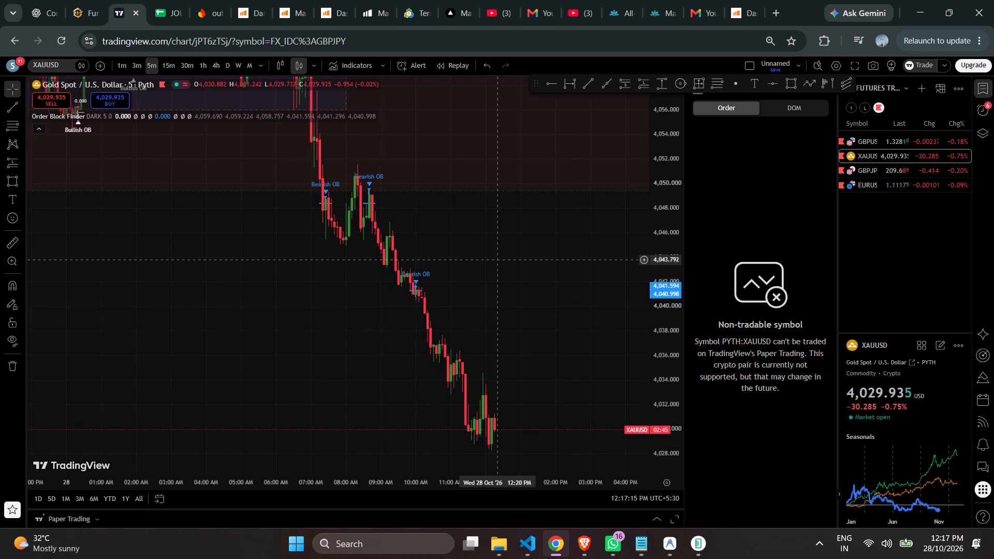
left_click_drag(500, 263, 504, 270)
Compare the 5-minute rally and decline with the blue rectangle, the 4,065.100 ray and the lower bearish zone.
left_click_drag(663, 150, 673, 338)
scroll(575, 280, "down", 4)
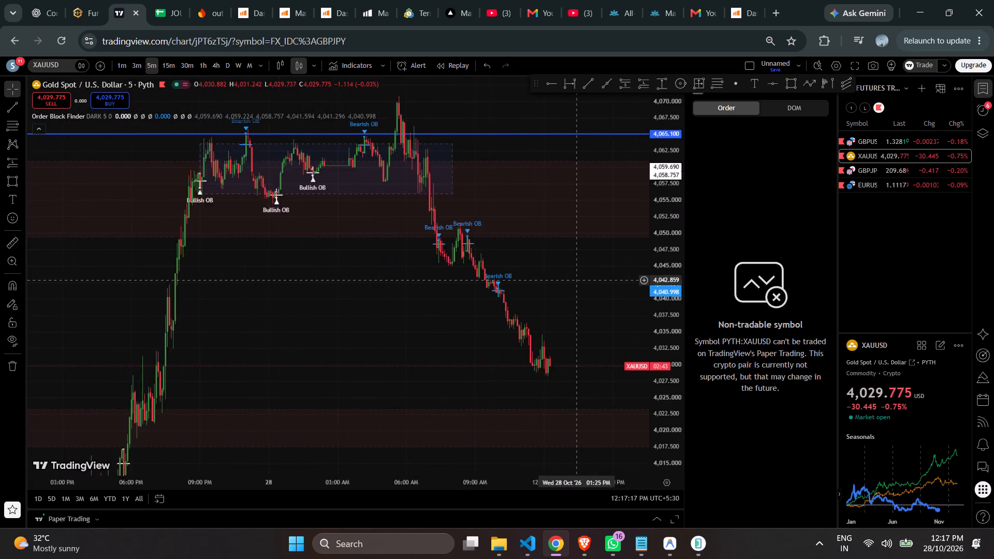
scroll(575, 280, "down", 1)
scroll(410, 228, "down", 3)
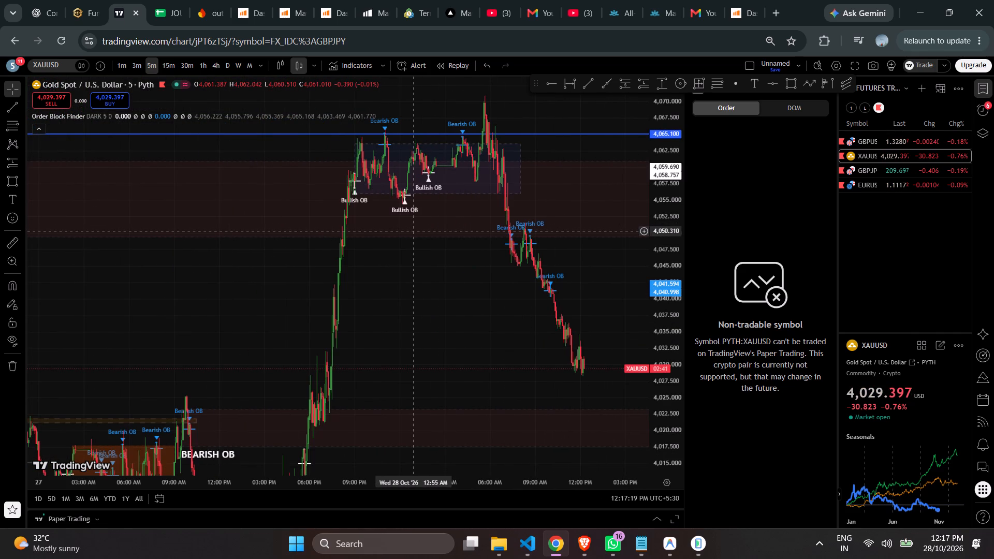
scroll(413, 231, "up", 8)
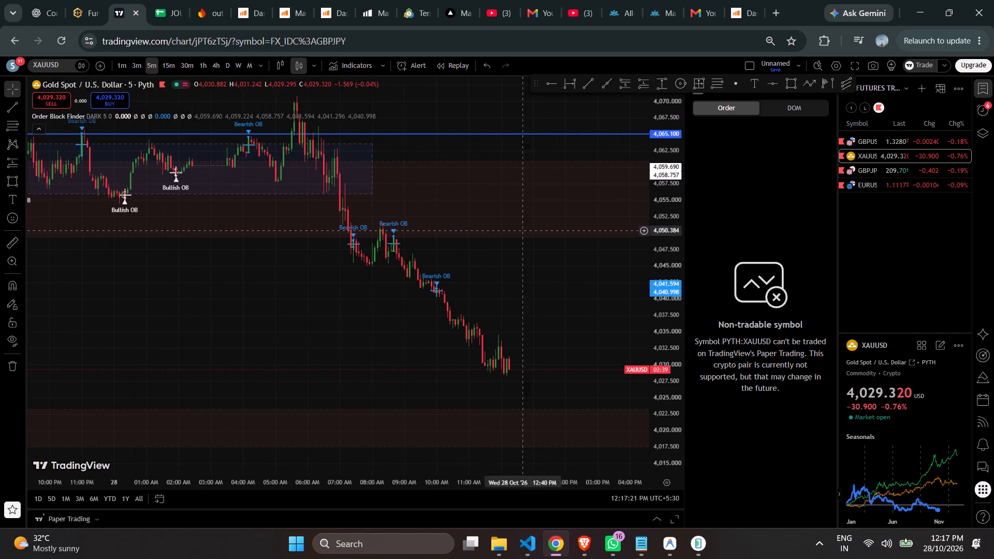
left_click_drag(665, 355, 606, 200)
scroll(523, 255, "up", 2)
left_click_drag(454, 233, 591, 237)
scroll(591, 237, "up", 8)
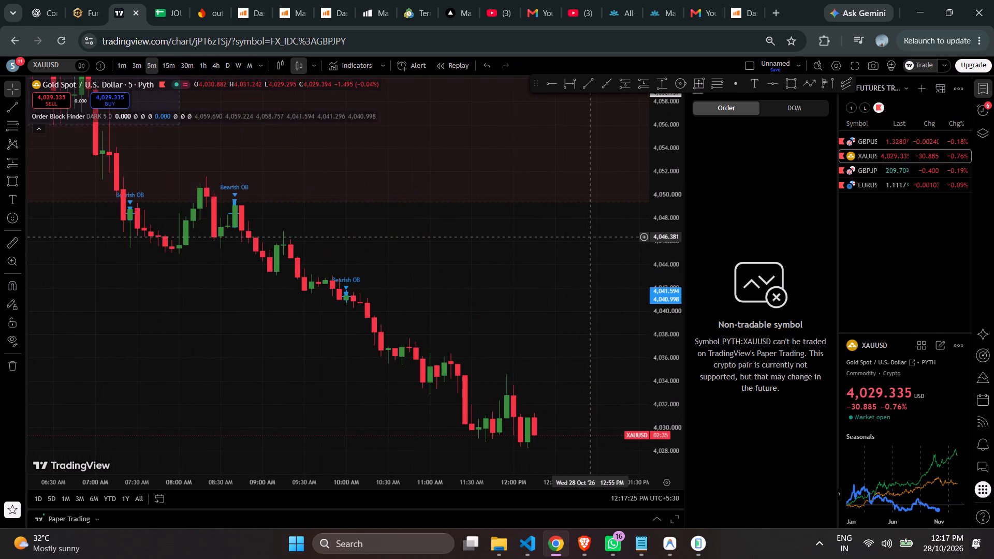
scroll(591, 236, "down", 5)
left_click_drag(671, 171, 680, 346)
left_click_drag(637, 340, 523, 342)
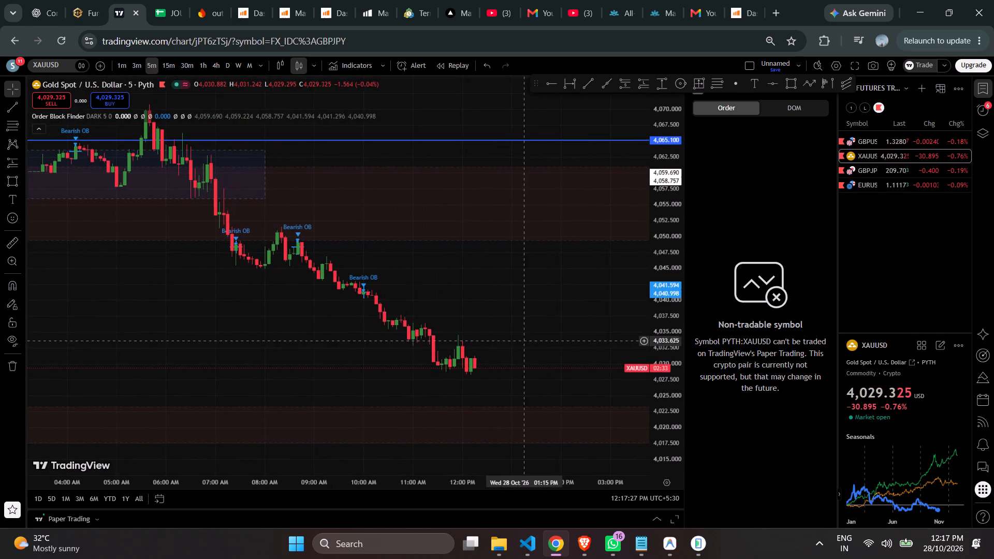
scroll(532, 332, "down", 3)
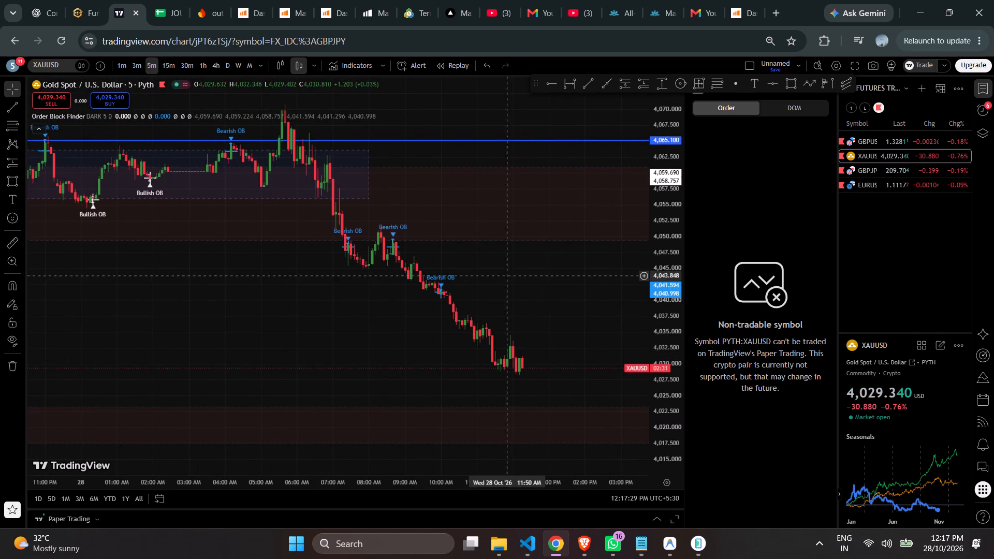
Switch the chart to the 3-minute timeframe.
left_click(134, 66)
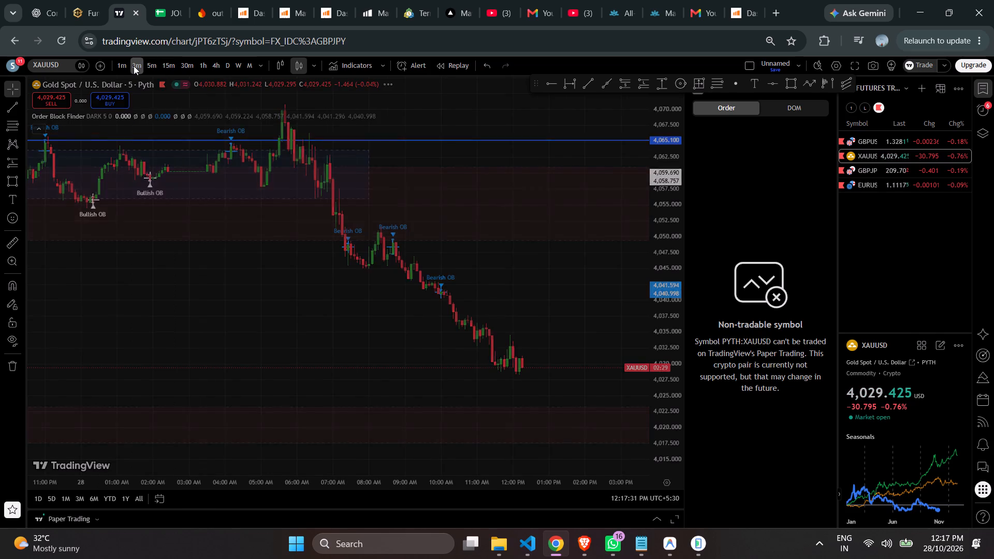
Draw a short horizontal trend line at about 4,030.68 from the 28 October 11:54 AM candle to the 12:00 PM candle.
left_click_drag(637, 397, 615, 262)
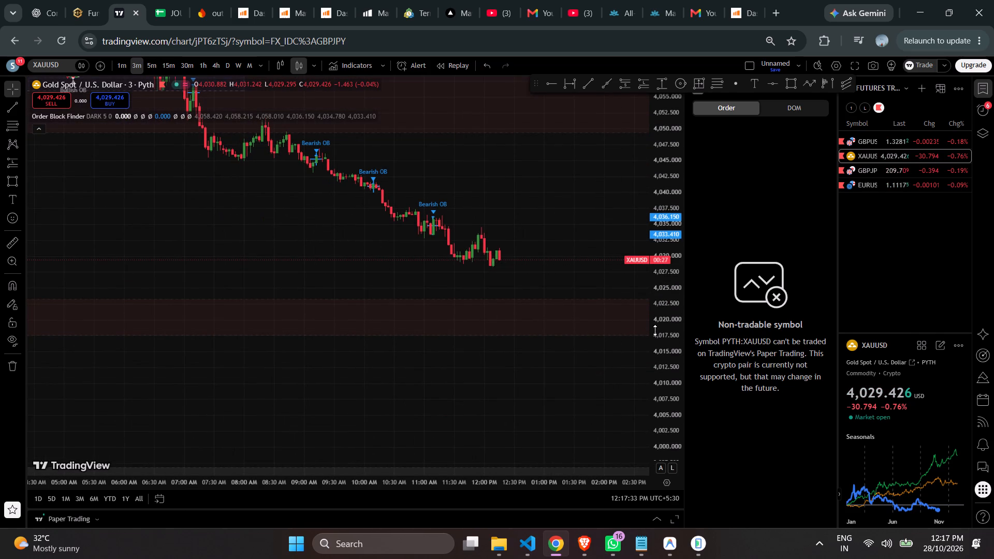
left_click_drag(662, 337, 651, 186)
left_click_drag(526, 286, 545, 315)
scroll(545, 315, "up", 4)
left_click_drag(502, 280, 503, 290)
left_click_drag(666, 316, 615, 196)
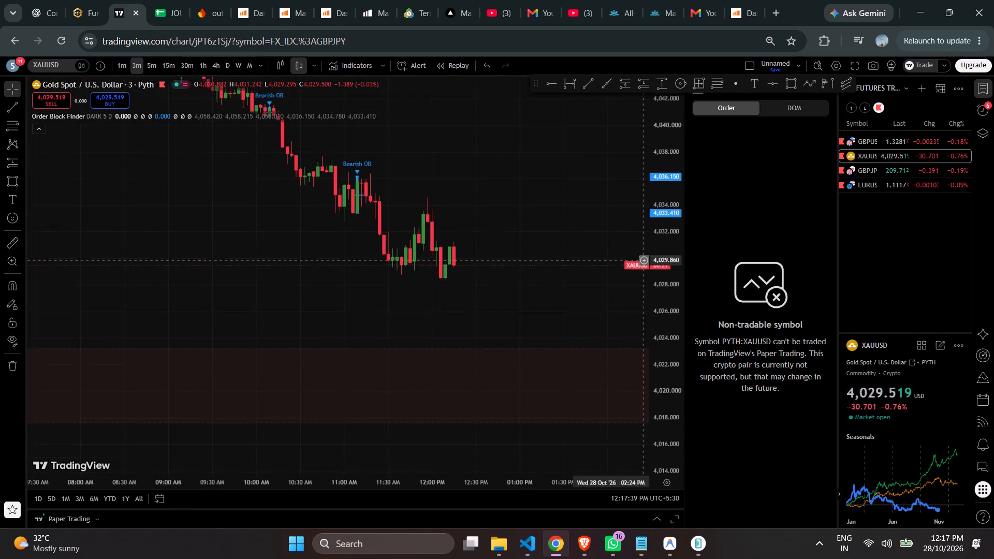
left_click_drag(615, 196, 608, 170)
scroll(559, 219, "up", 6)
left_click_drag(400, 202, 489, 223)
left_click_drag(666, 317, 618, 64)
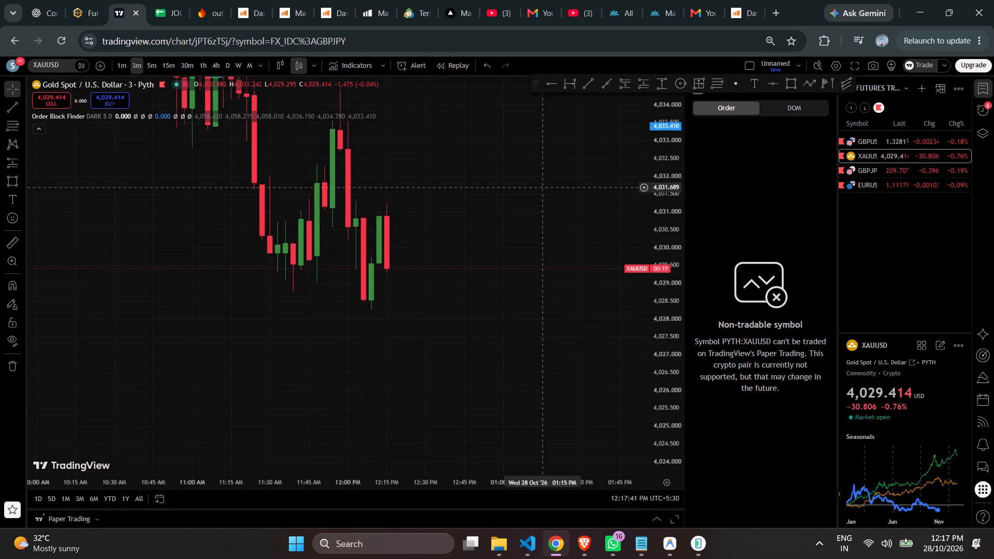
scroll(545, 189, "up", 1)
left_click_drag(477, 195, 613, 249)
scroll(609, 252, "up", 5)
left_click_drag(669, 161, 666, 301)
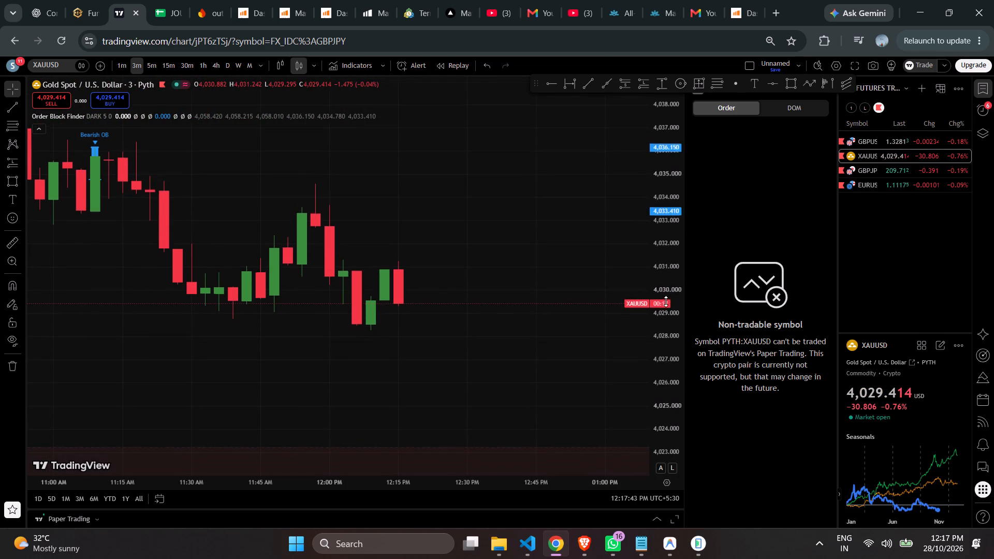
left_click_drag(666, 301, 666, 302)
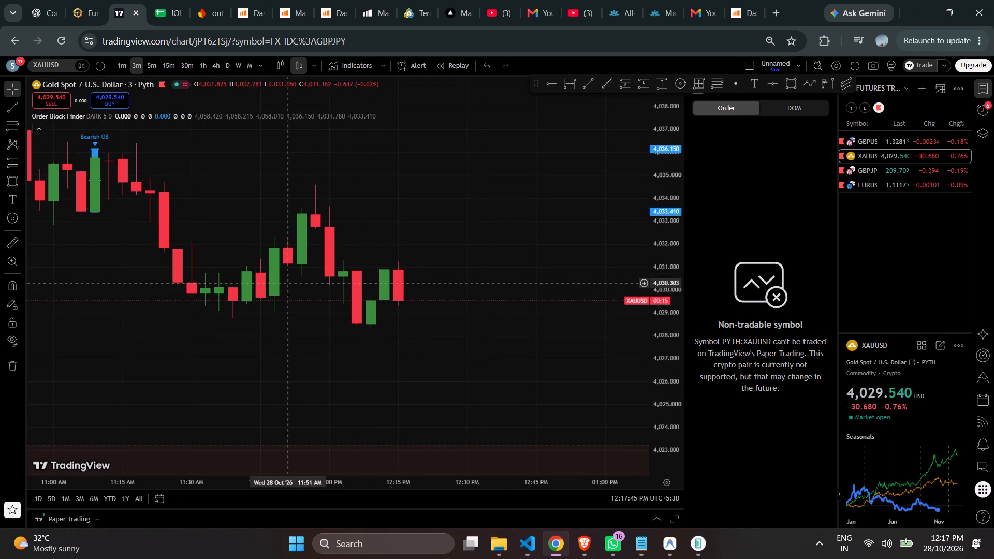
left_click(581, 83)
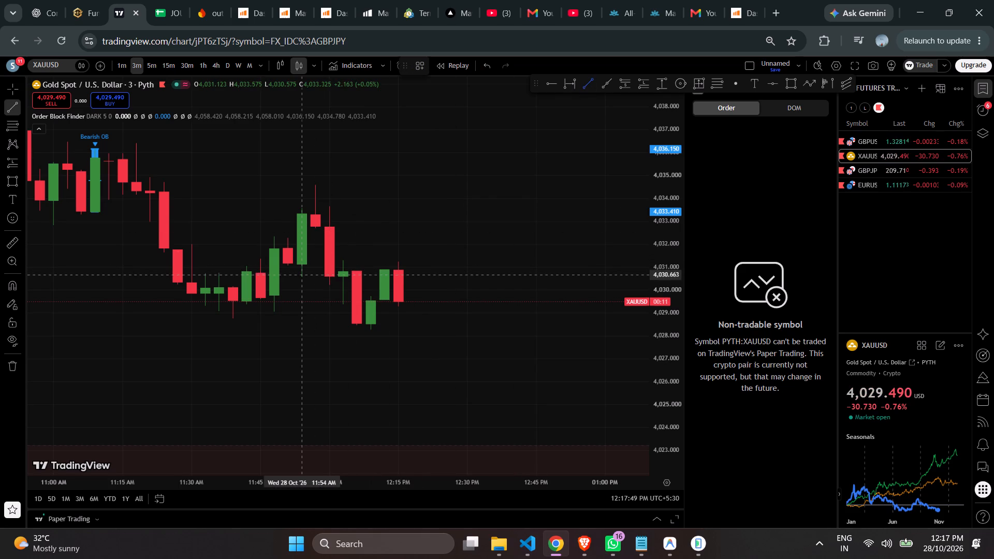
left_click_drag(302, 275, 310, 275)
left_click(324, 274)
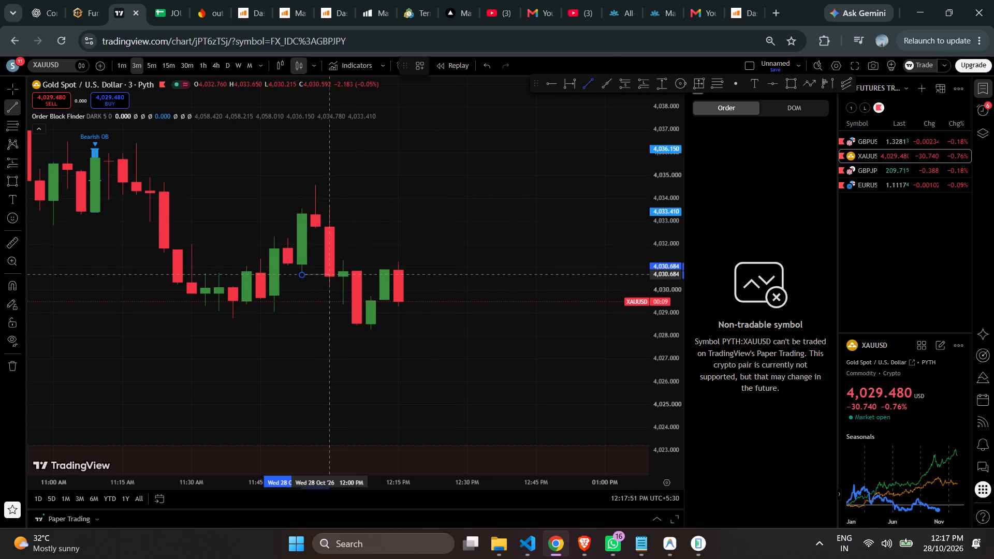
Draw a rectangle zone from about 4,033.57 down to 4,030.81, spanning 28 October 11:54 AM to 12:45 PM.
scroll(434, 179, "up", 1)
left_click_drag(426, 179, 483, 178)
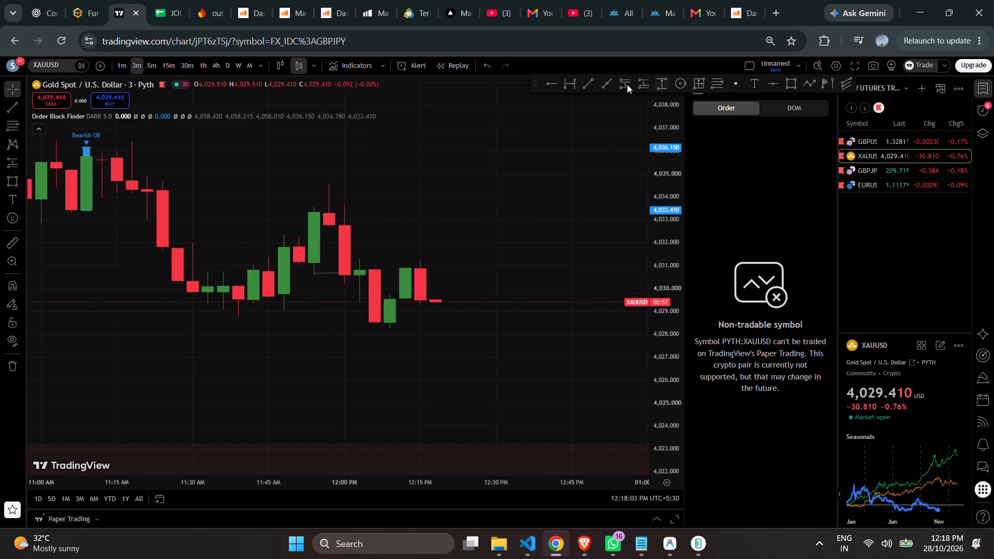
left_click(791, 83)
left_click_drag(311, 207, 311, 210)
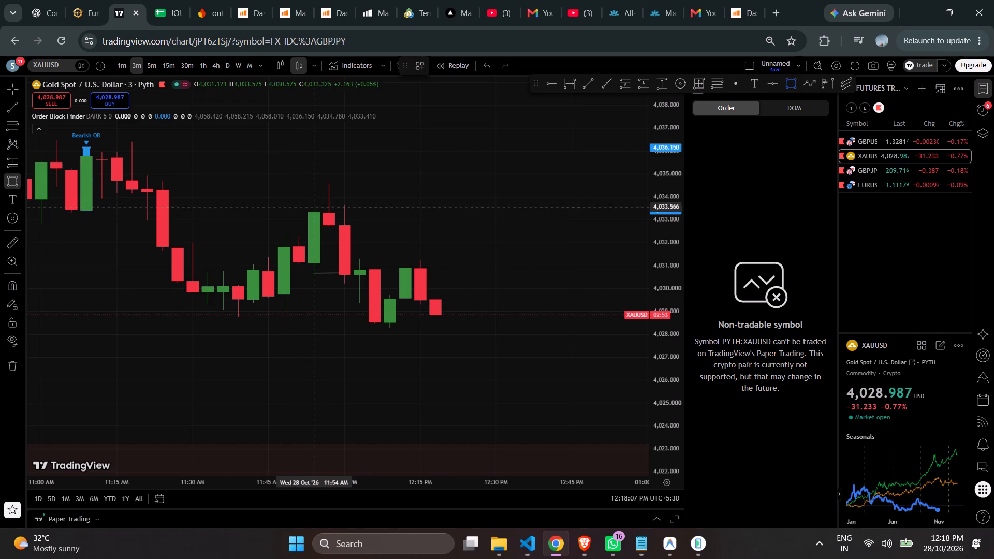
left_click_drag(311, 210, 576, 269)
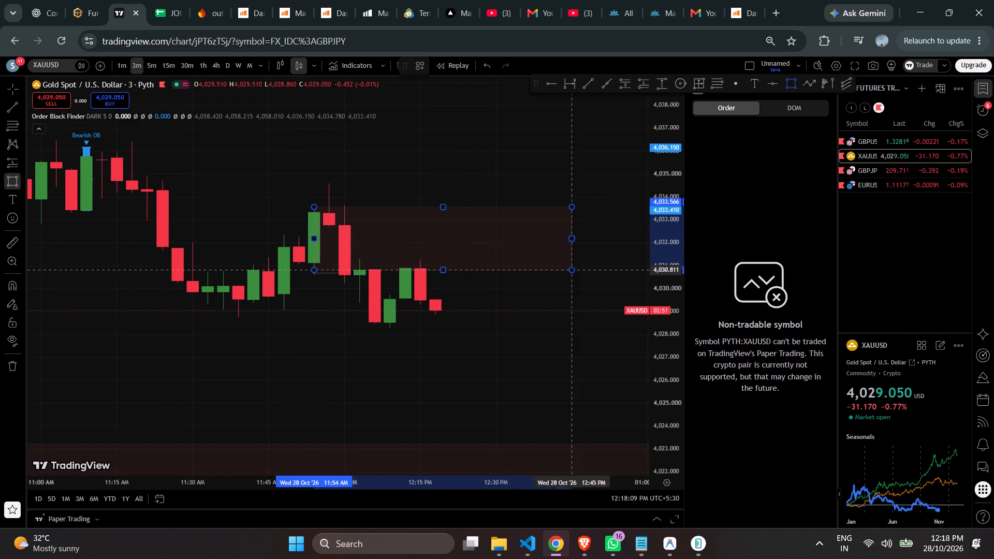
Extend the rectangle zone forward to 28 October 1:30 PM and lower its bottom edge to about 4,030.64.
left_click_drag(576, 269, 620, 268)
left_click(619, 268)
left_click_drag(594, 311, 437, 322)
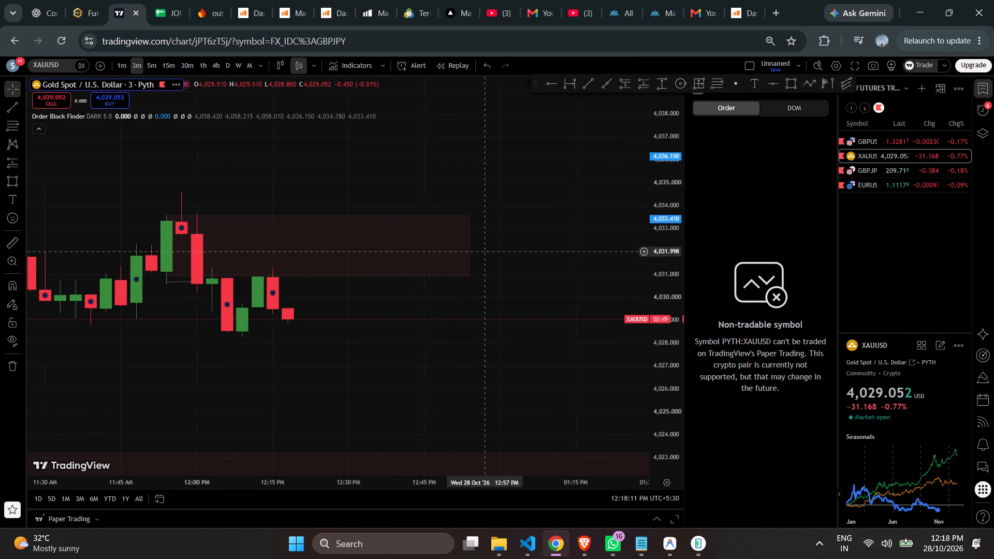
left_click_drag(469, 247, 700, 244)
left_click_drag(164, 273, 165, 283)
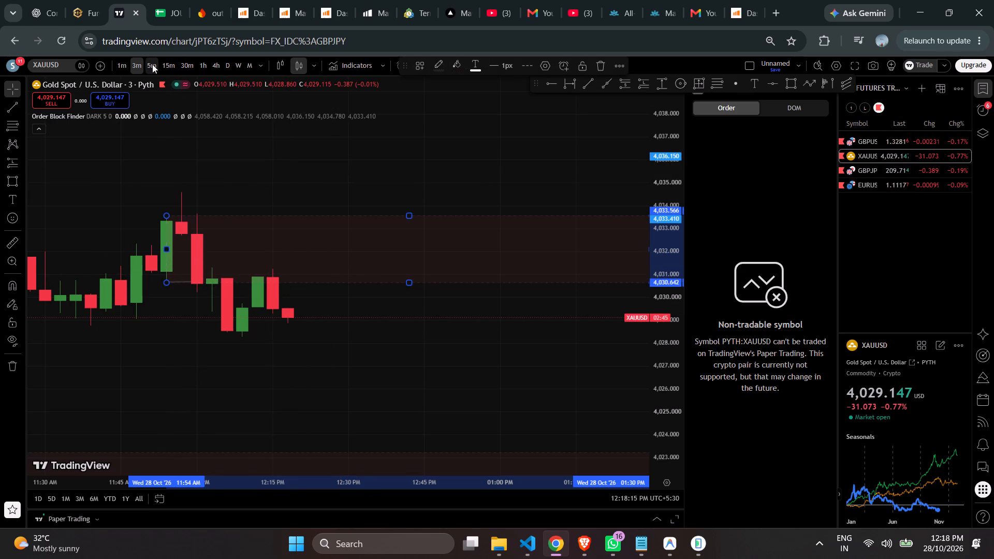
Check the extended zone against the 5-minute candles, returning to the 3-minute timeframe.
left_click(152, 64)
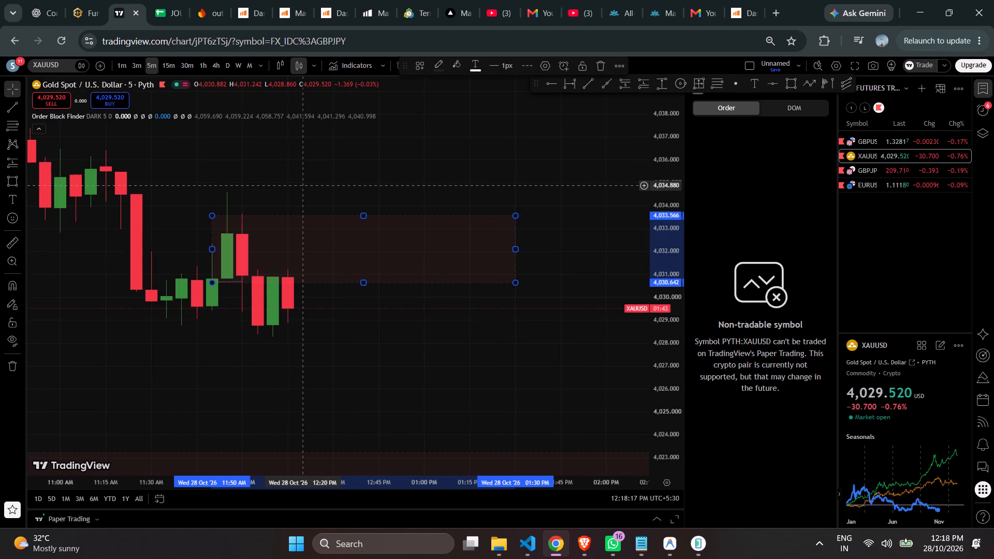
left_click(140, 67)
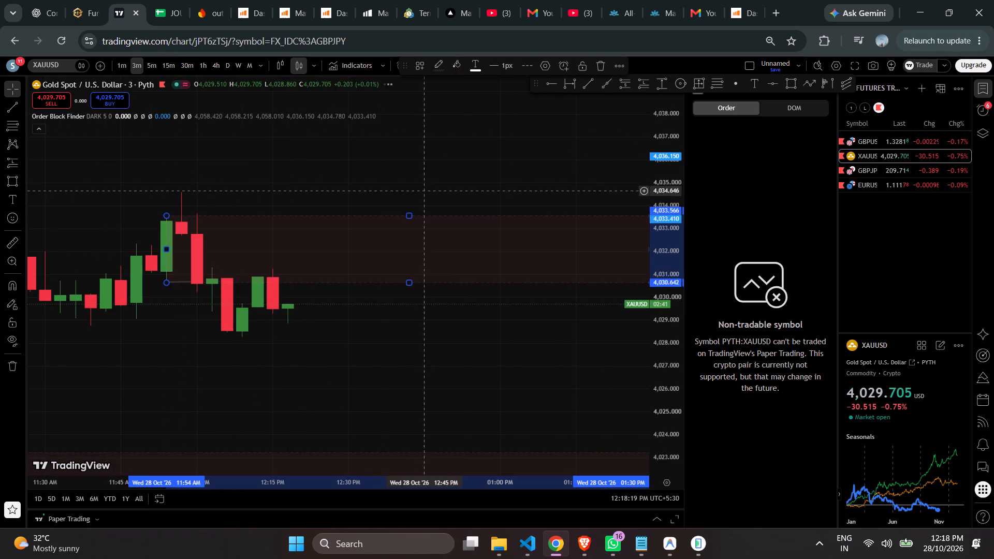
Place a short position from 12:21 PM to 12:45 PM with entry at about 4,029.62, stop at about 4,033.85 and target at about 4,023.23.
scroll(310, 228, "down", 3)
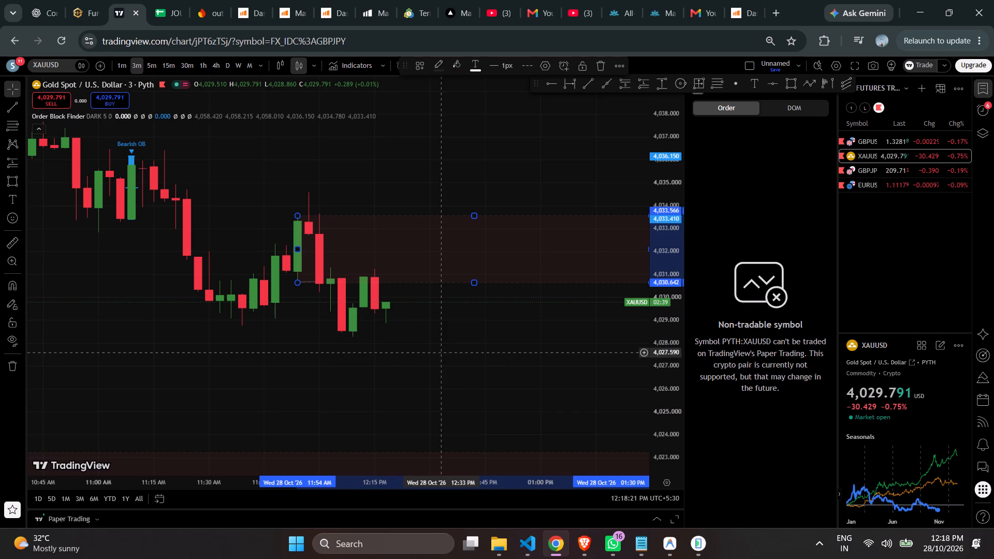
left_click_drag(661, 312, 664, 335)
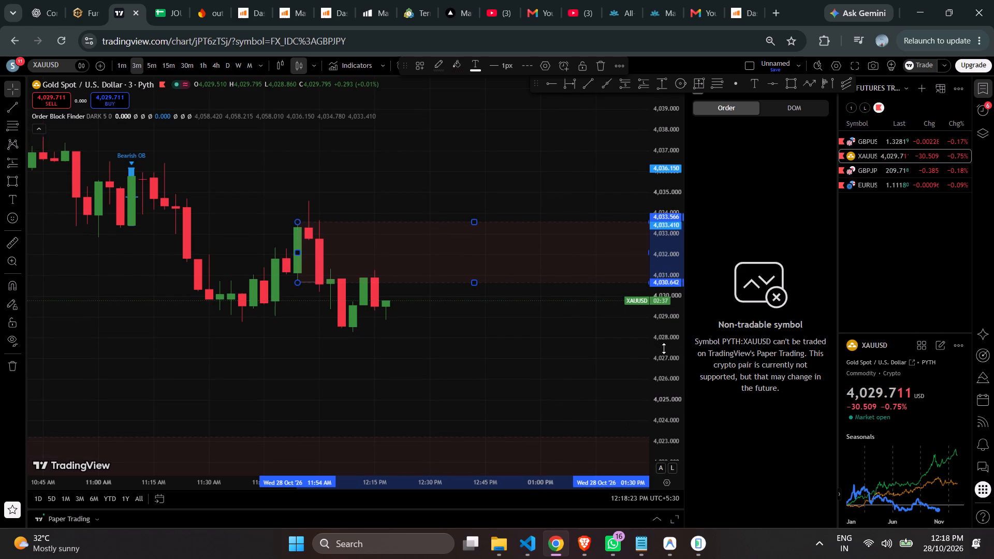
left_click_drag(664, 348, 631, 218)
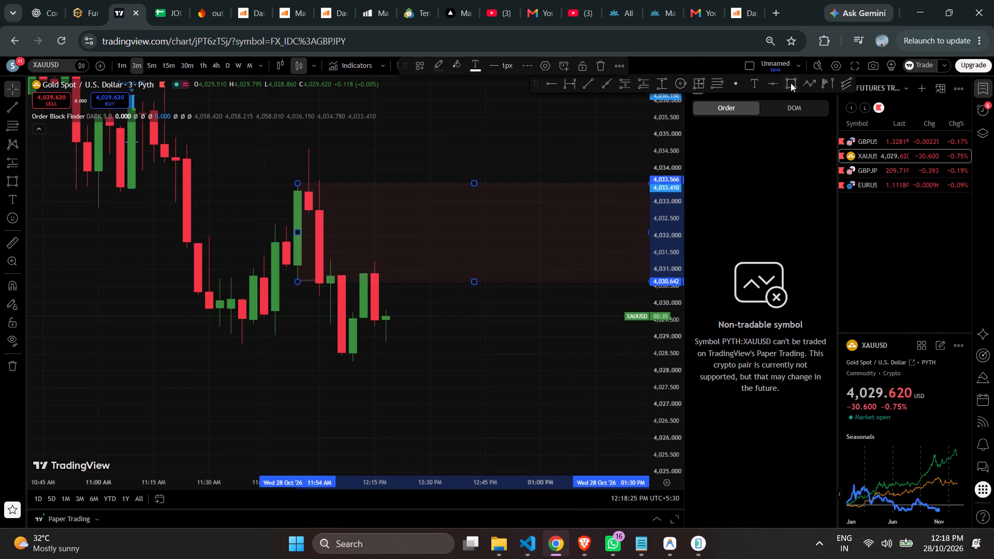
left_click(627, 86)
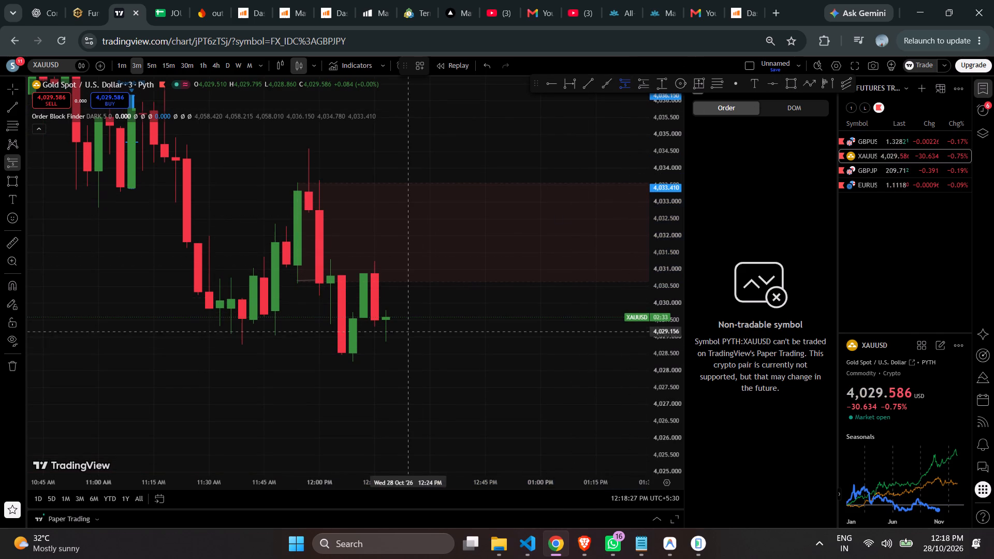
left_click(400, 316)
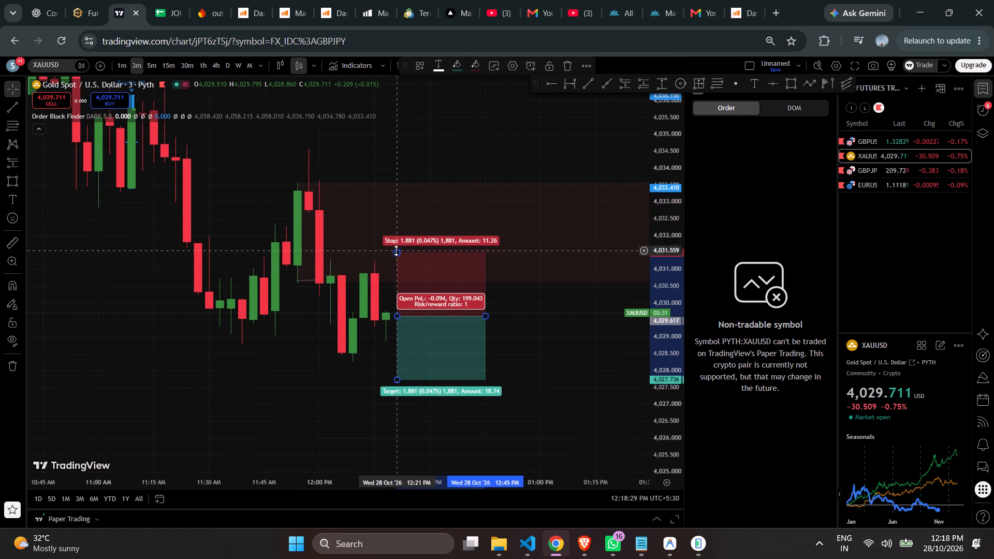
left_click_drag(396, 251, 383, 173)
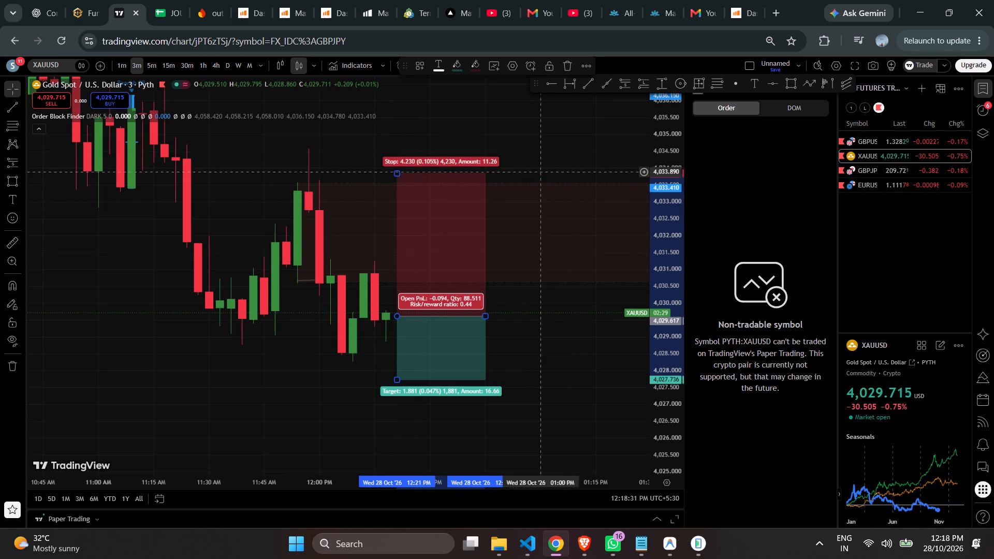
left_click_drag(666, 284, 682, 399)
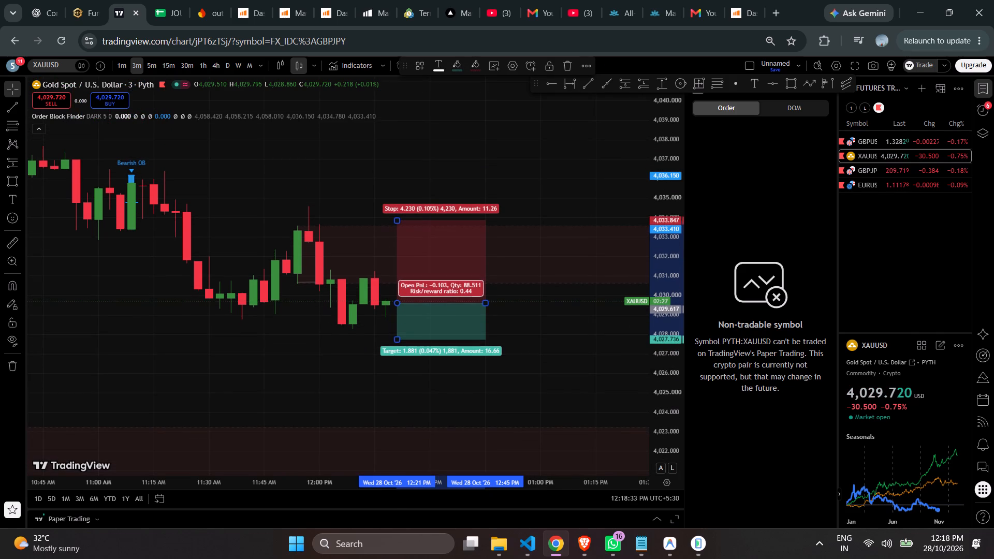
left_click_drag(393, 339, 398, 342)
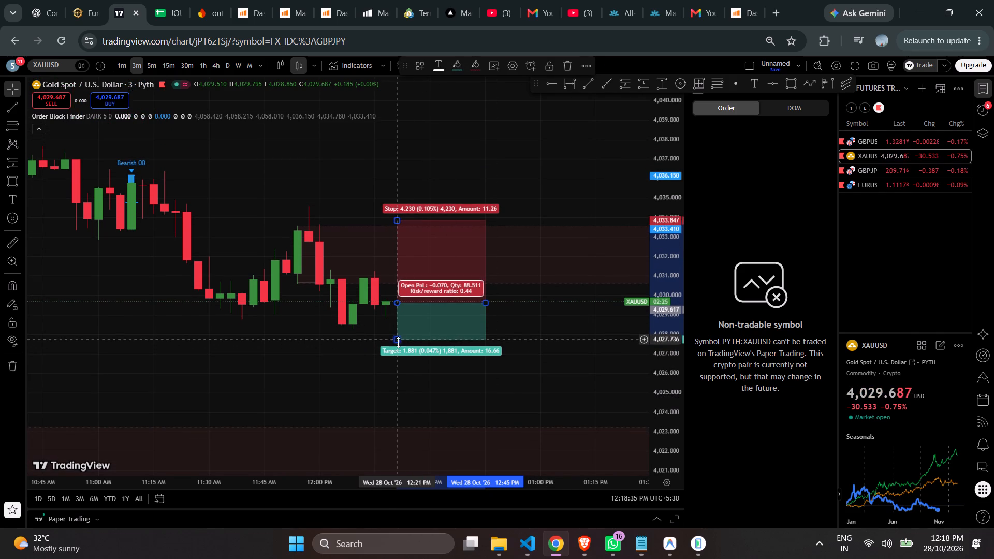
left_click_drag(398, 342, 401, 427)
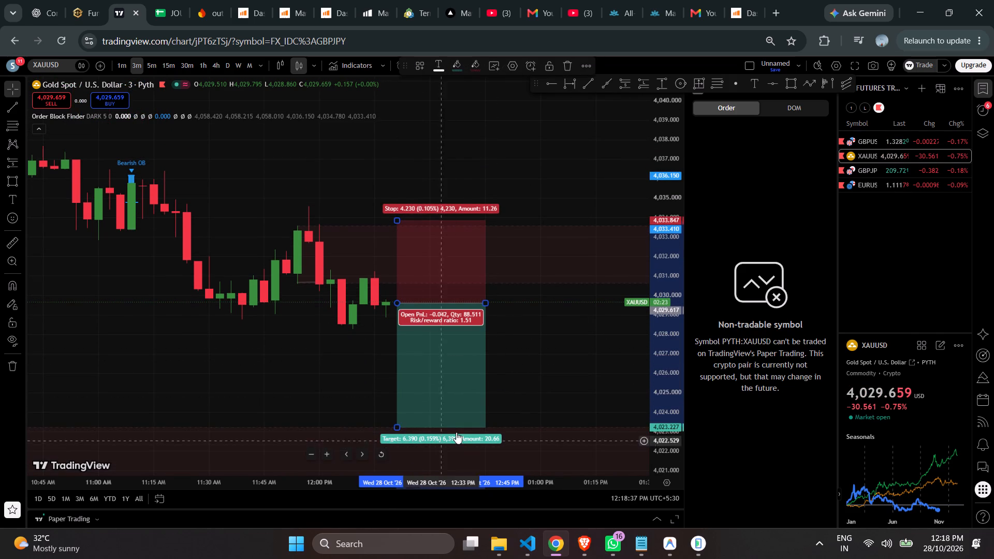
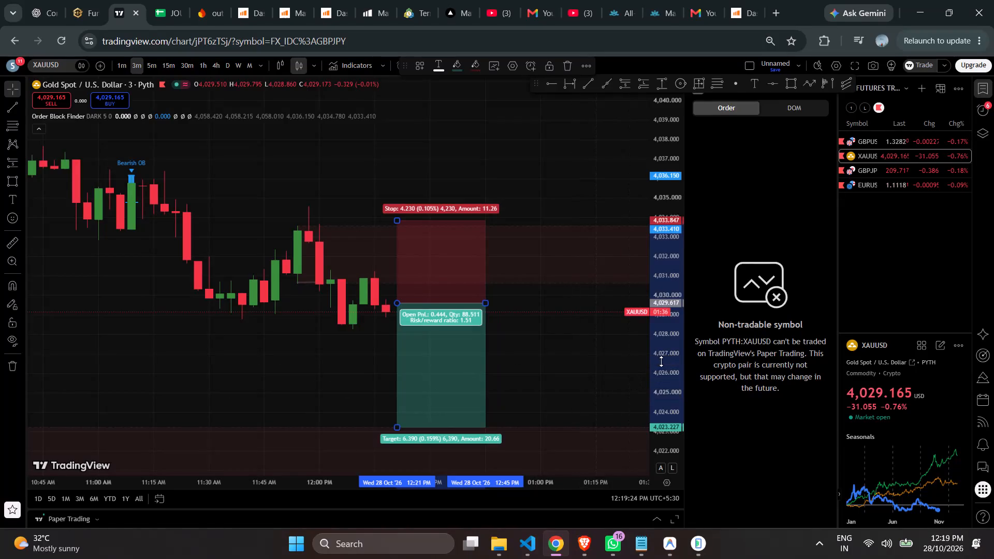
Examine the short position against the 3-minute supply zone and the lower target zone.
left_click_drag(662, 361, 665, 264)
scroll(582, 318, "up", 1)
scroll(582, 318, "down", 1)
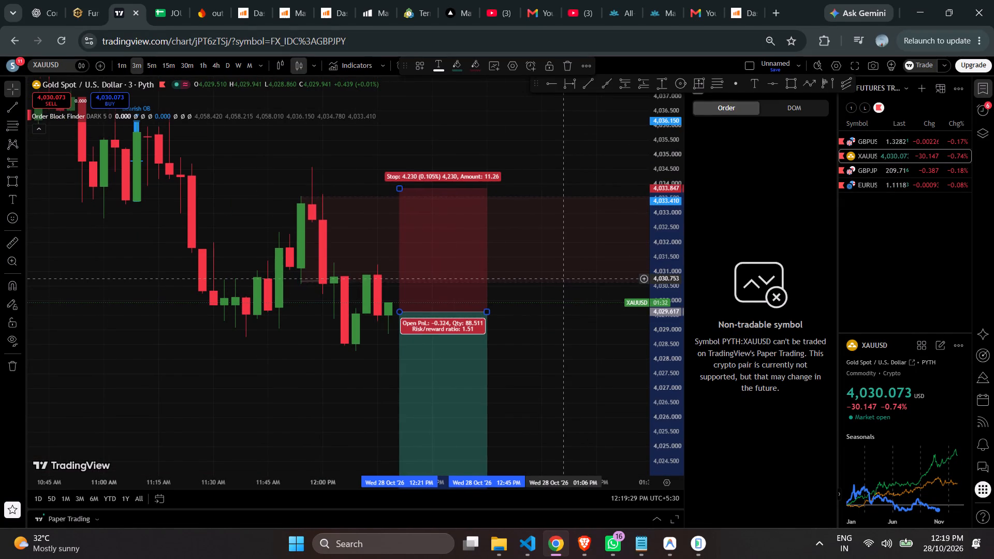
scroll(562, 279, "down", 2)
scroll(562, 279, "up", 1)
scroll(562, 279, "down", 1)
scroll(562, 279, "up", 1)
scroll(562, 279, "down", 5)
left_click_drag(664, 200, 689, 380)
left_click_drag(612, 361, 518, 353)
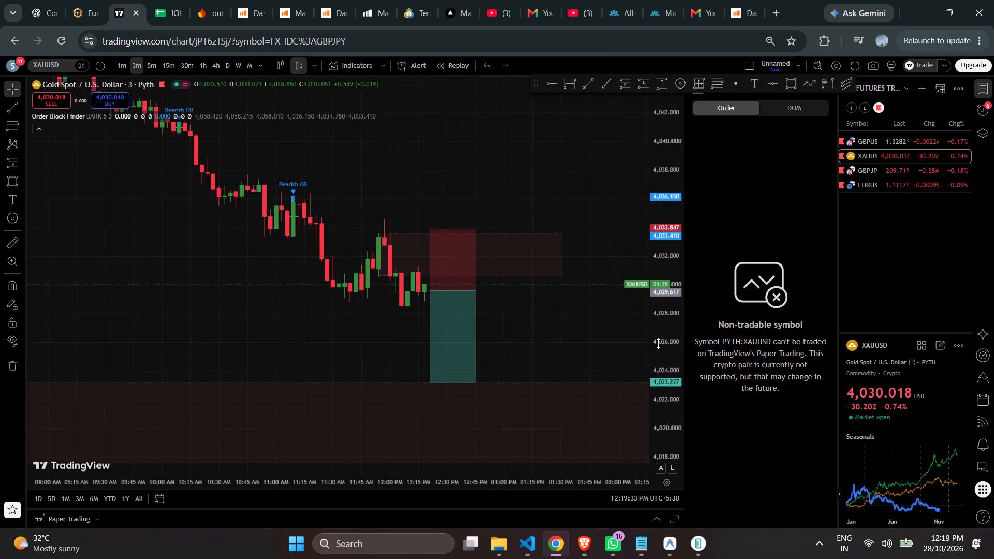
left_click_drag(658, 343, 669, 257)
scroll(550, 335, "up", 2)
left_click_drag(542, 338, 591, 342)
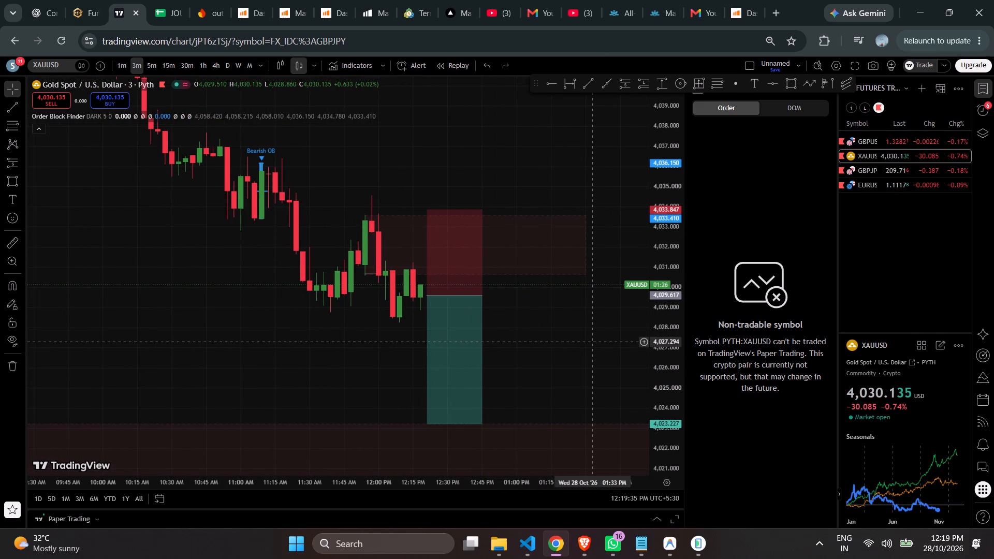
scroll(548, 372, "up", 3)
left_click_drag(524, 373, 556, 375)
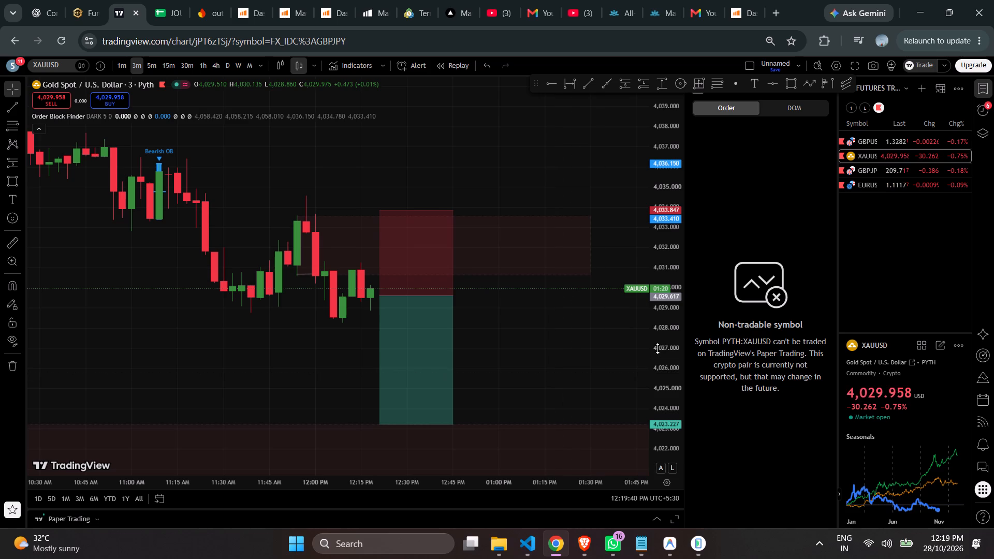
left_click_drag(668, 348, 655, 267)
scroll(487, 313, "down", 1)
scroll(491, 318, "up", 1)
scroll(496, 324, "down", 1)
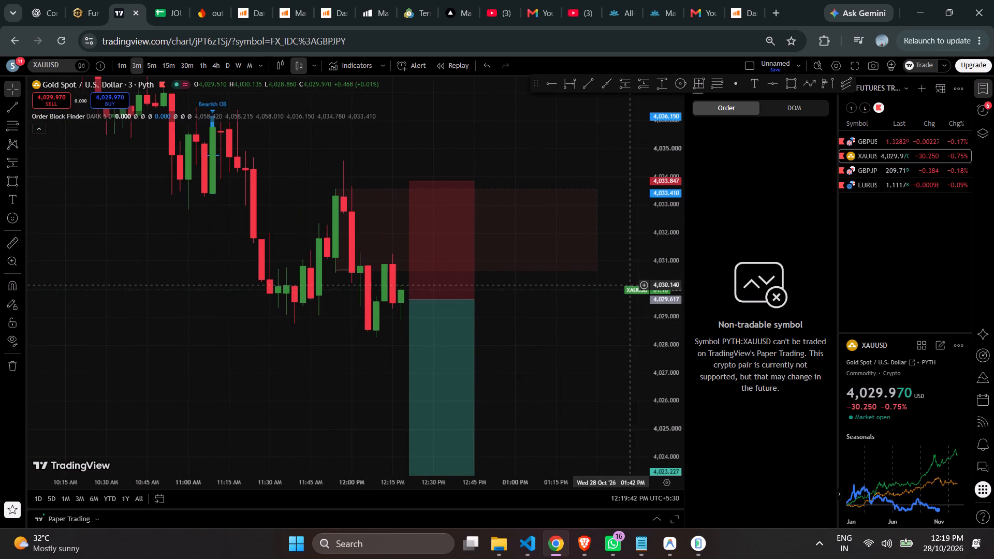
left_click_drag(658, 251, 679, 172)
scroll(504, 349, "up", 2)
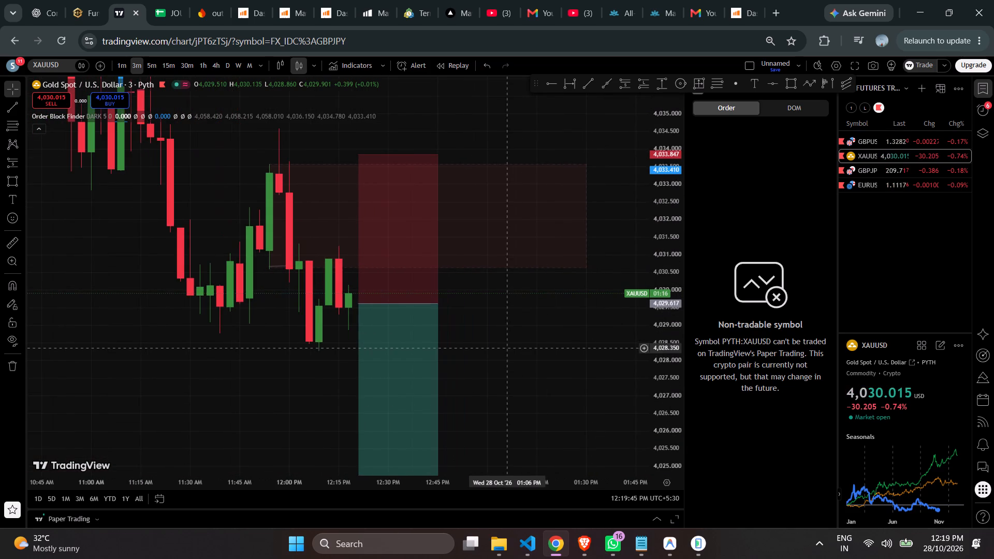
left_click_drag(508, 351, 529, 365)
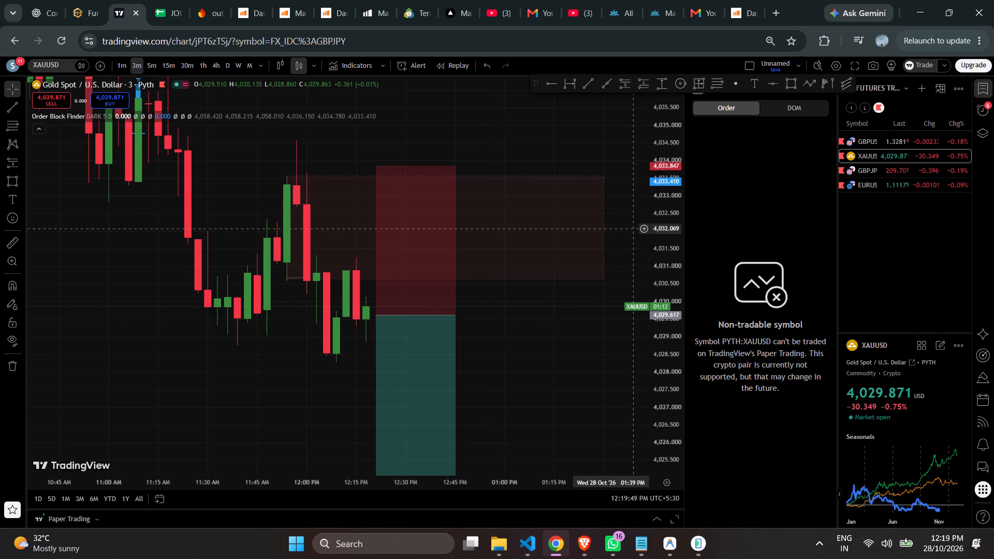
left_click_drag(656, 174, 673, 310)
left_click_drag(655, 334, 666, 276)
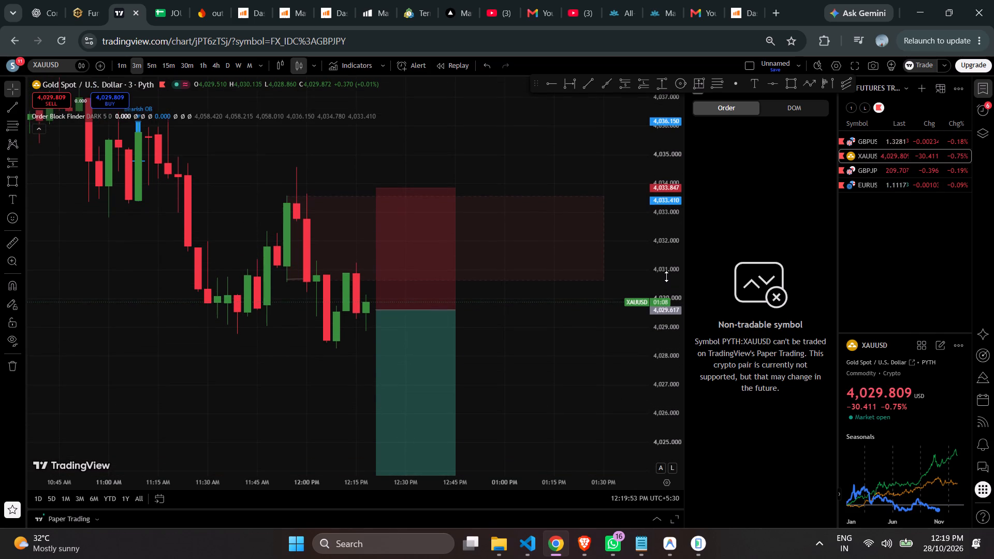
Search the indicators for "risk ca" and add the first community Risk calculator to the chart.
left_click(347, 66)
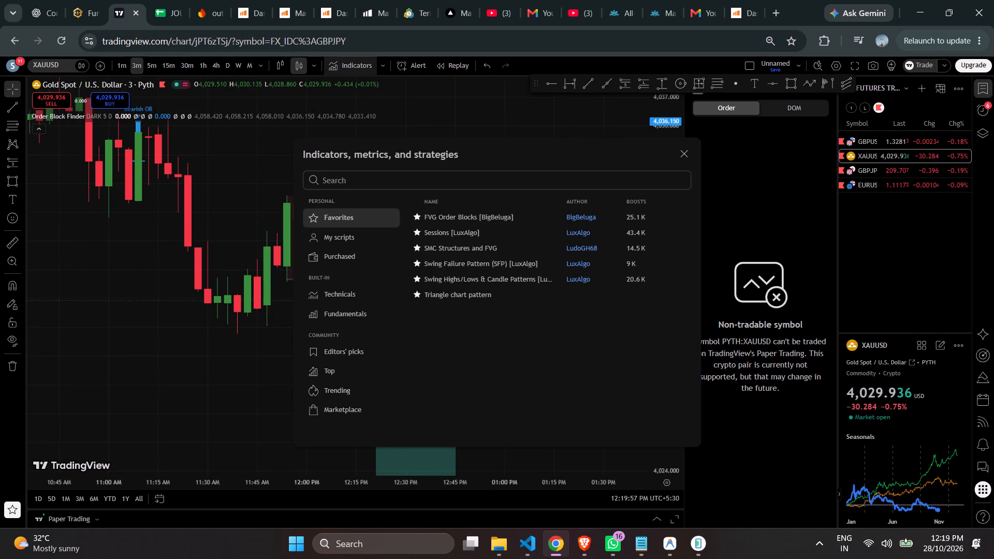
type("risk ca")
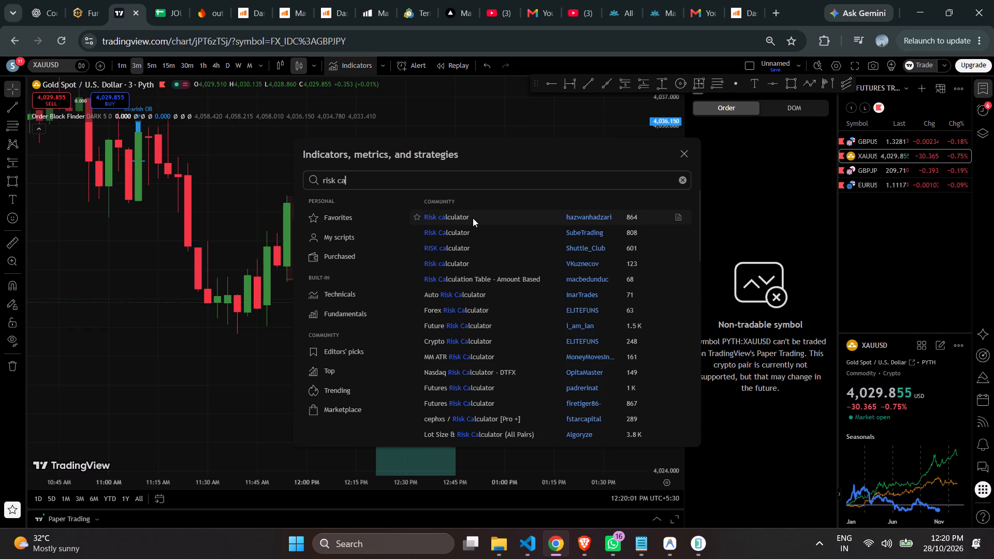
left_click(473, 218)
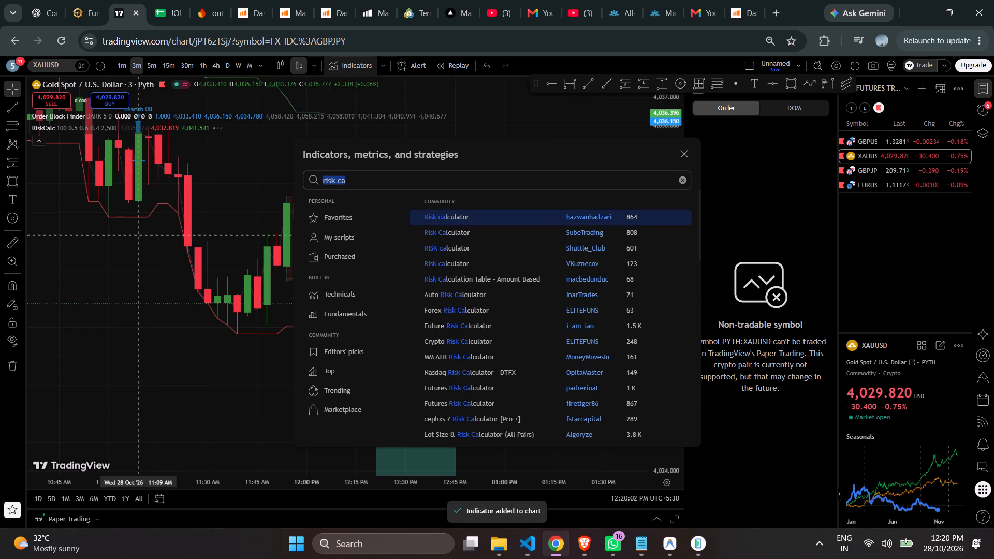
left_click_drag(179, 339, 94, 258)
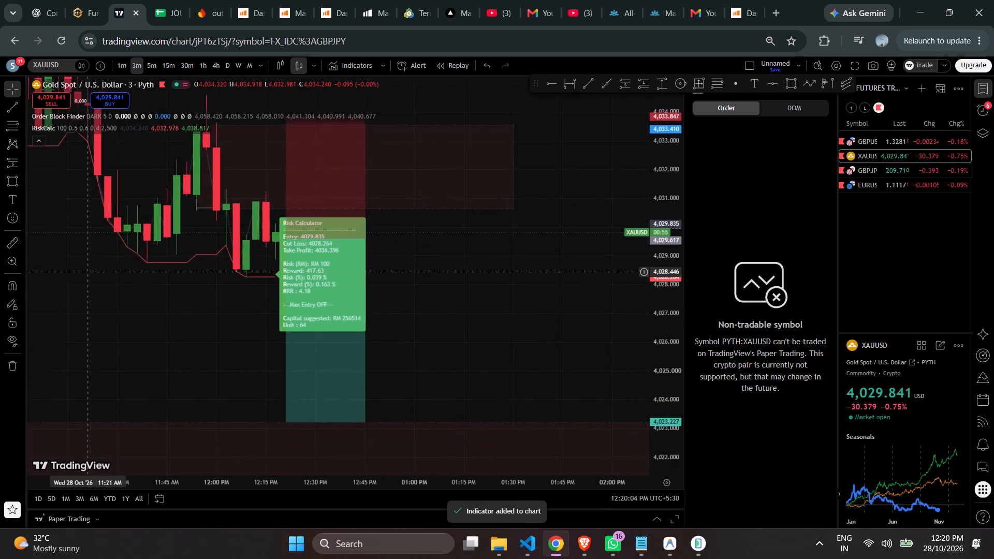
left_click_drag(94, 258, 102, 243)
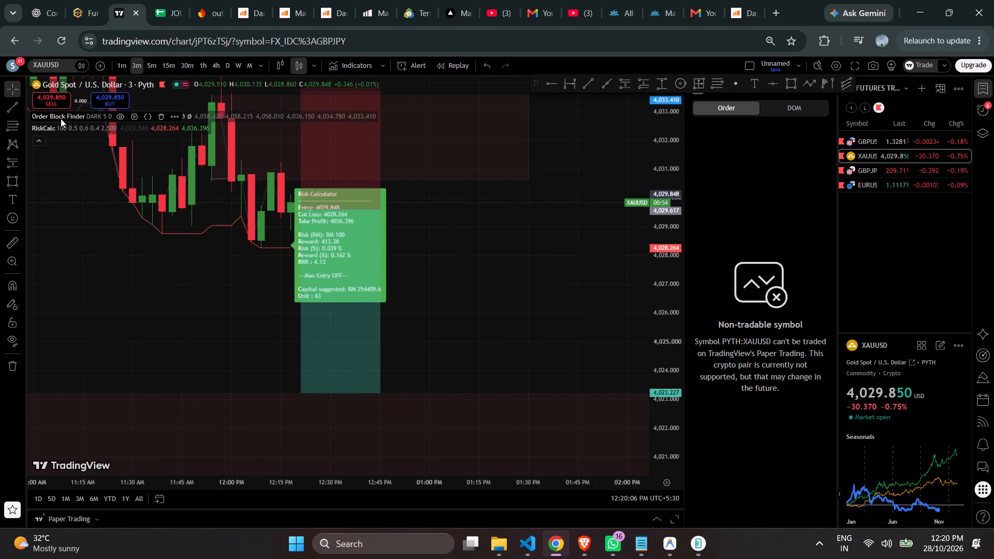
Open the RiskCalc indicator settings and review its input and style options.
left_click(139, 126)
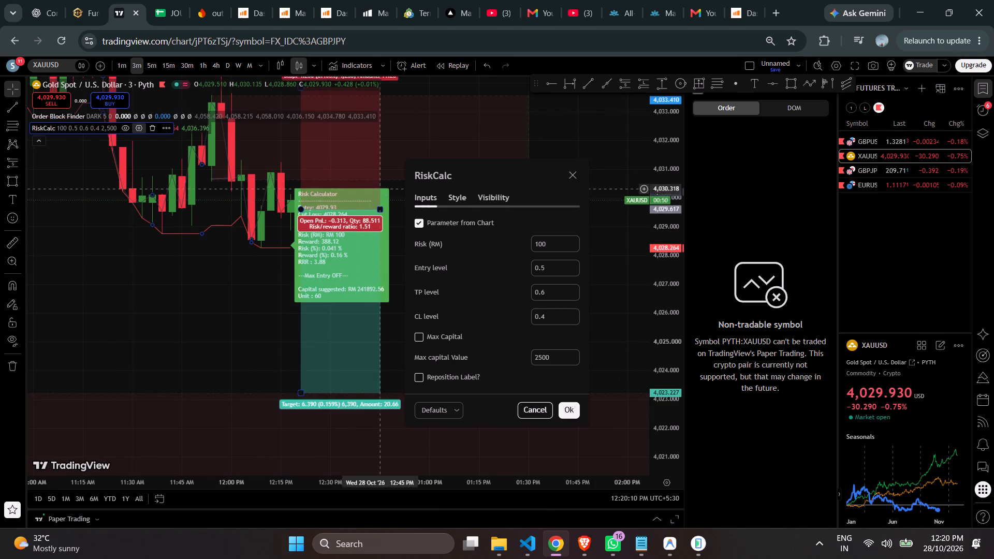
left_click(465, 200)
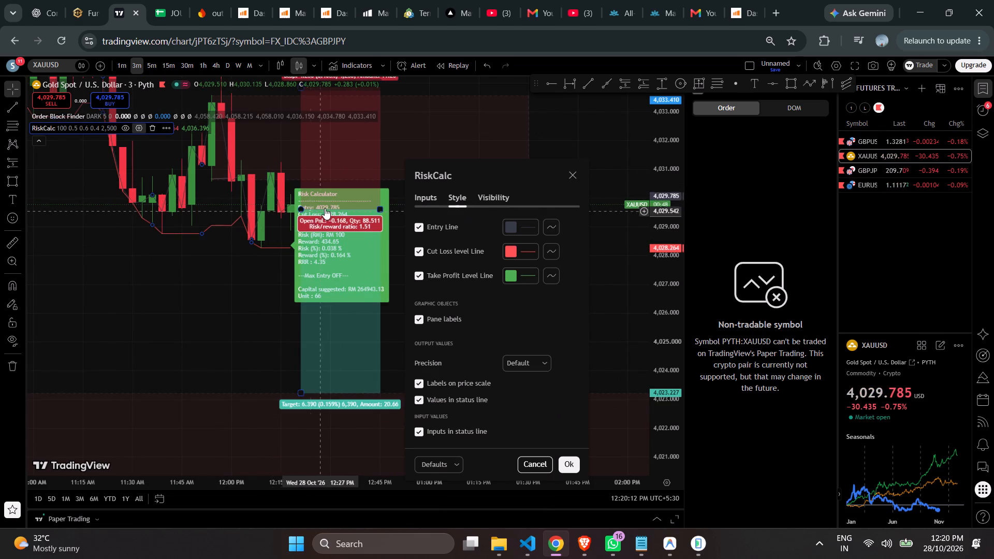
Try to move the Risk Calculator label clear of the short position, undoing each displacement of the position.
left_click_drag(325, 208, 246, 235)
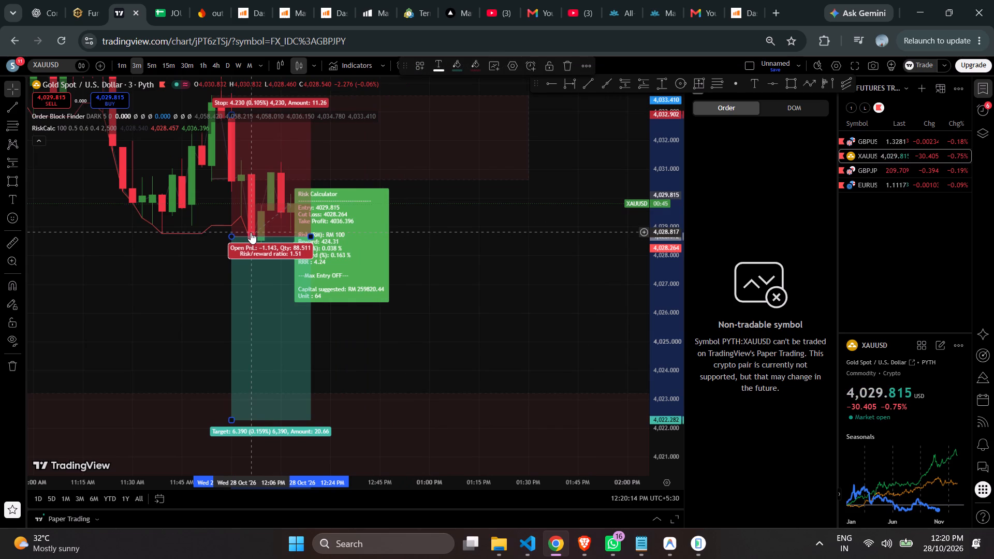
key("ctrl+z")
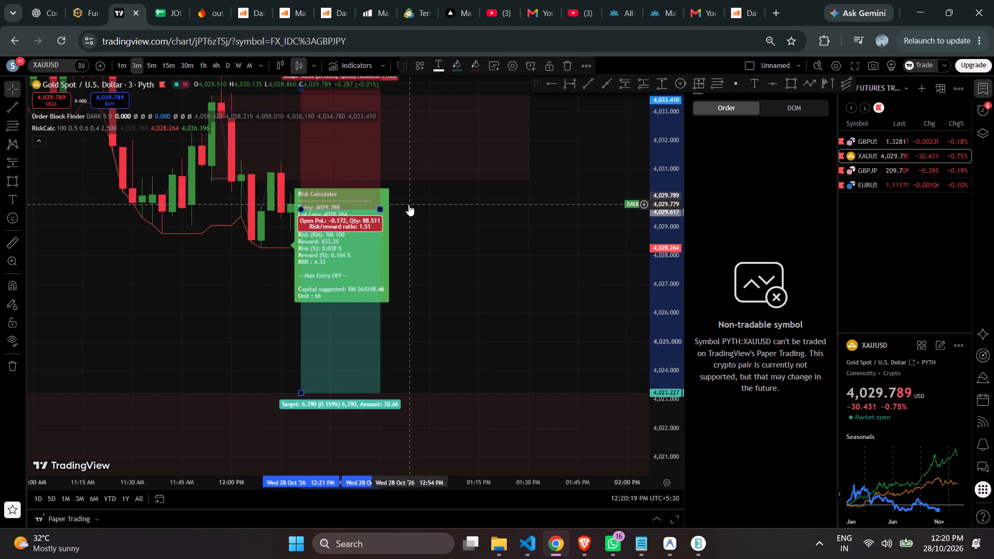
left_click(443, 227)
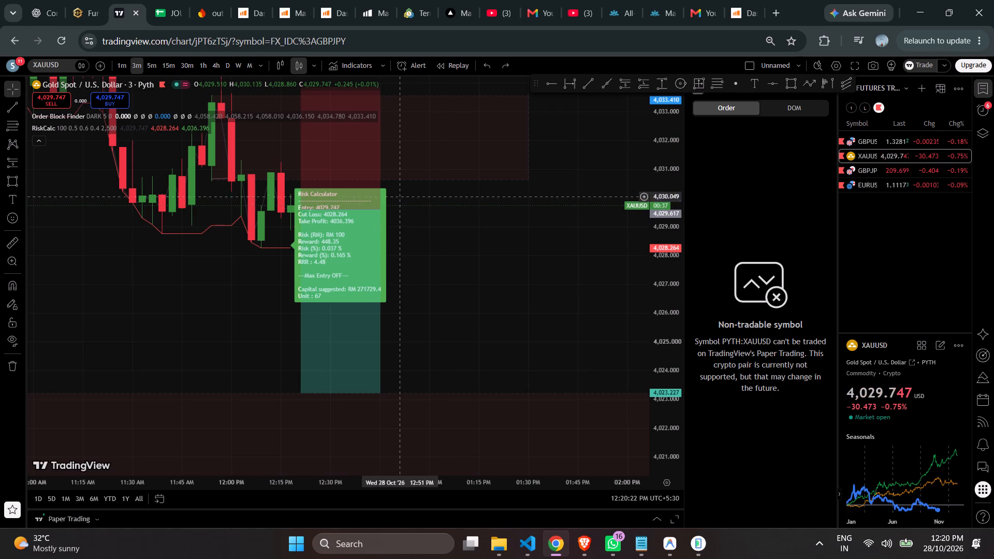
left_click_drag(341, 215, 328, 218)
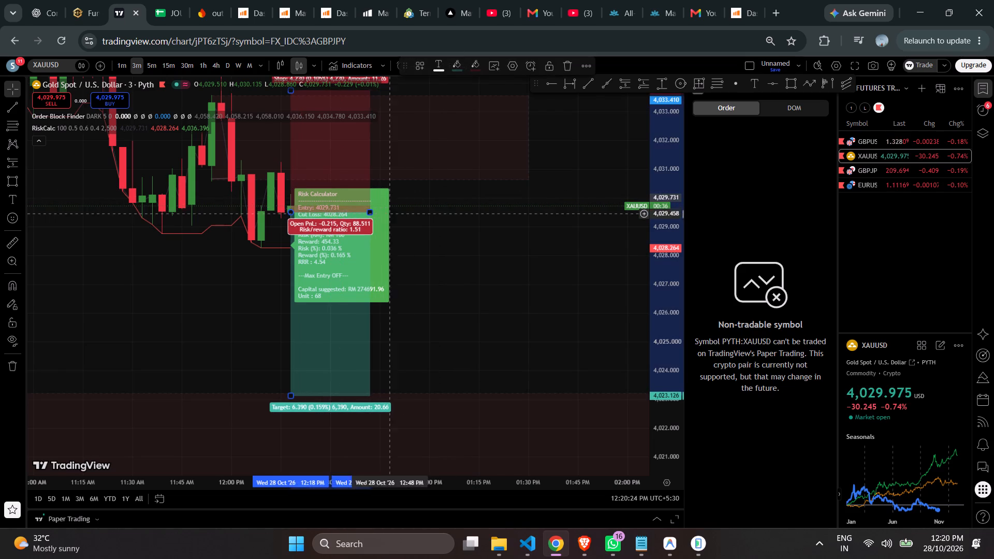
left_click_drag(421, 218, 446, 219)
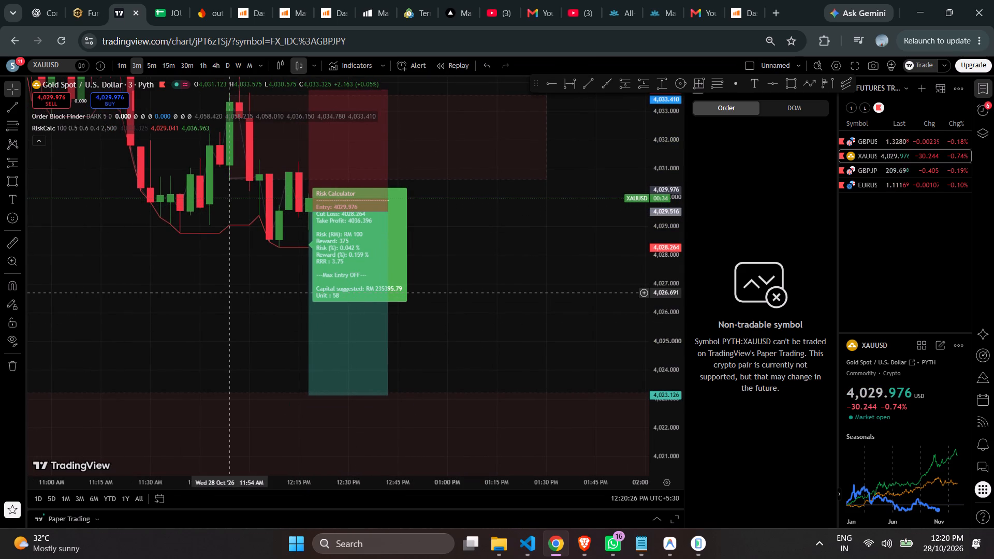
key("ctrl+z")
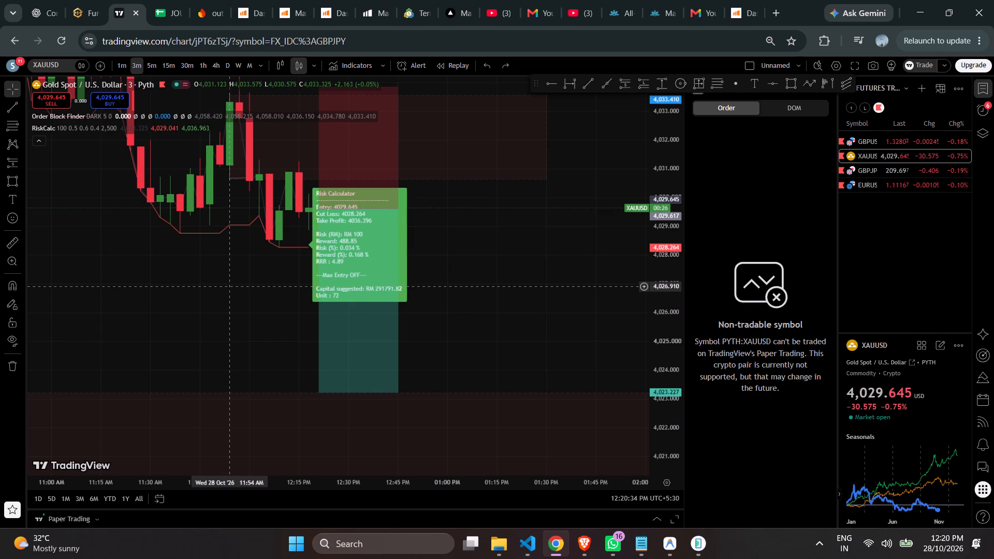
Check the depth-of-market view for XAUUSD and return to the order view.
left_click(786, 106)
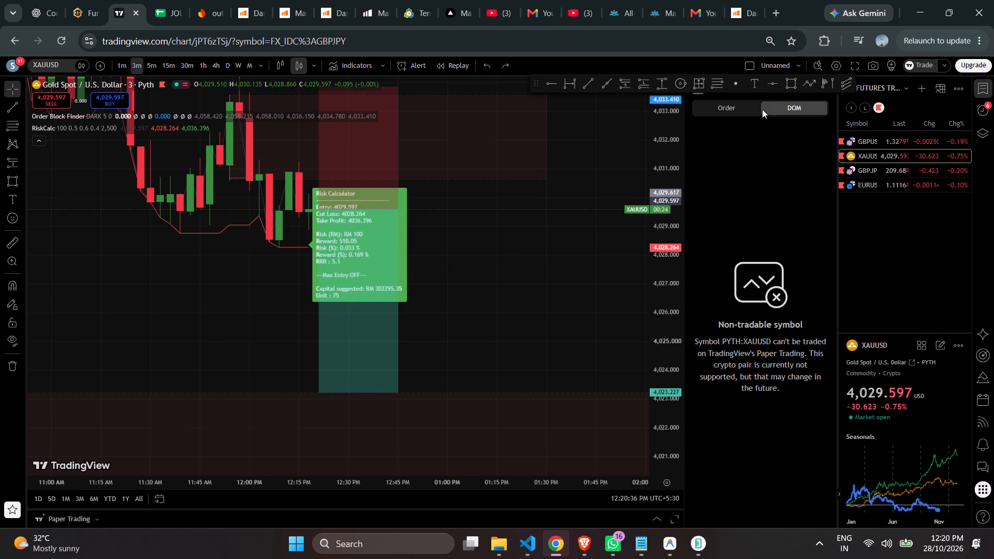
left_click(741, 109)
left_click(474, 264)
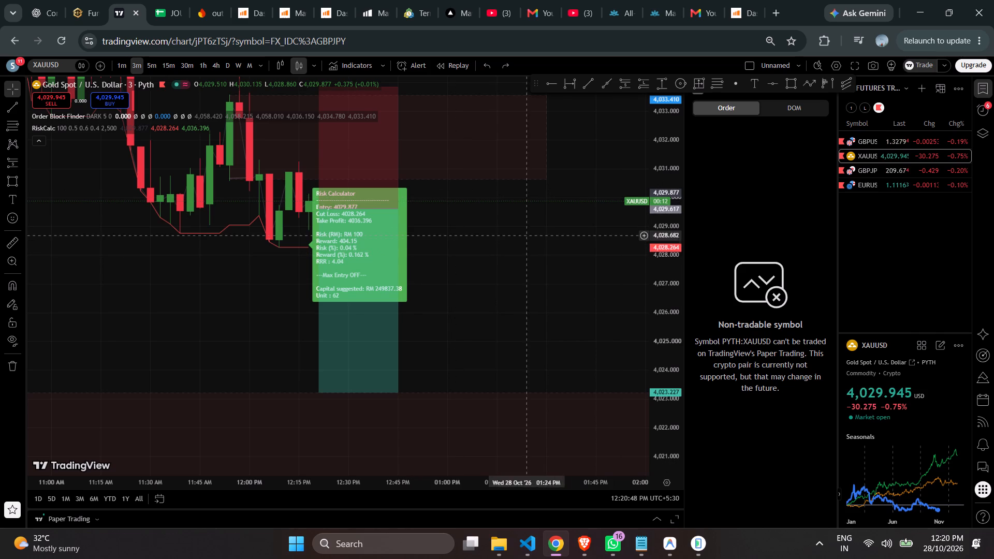
Draw a rectangle inside the supply zone from about 4,032.70 down to 4,031.31, spanning 28 October 11:57 AM to 1:27 PM.
scroll(517, 242, "down", 1)
left_click_drag(562, 234, 564, 326)
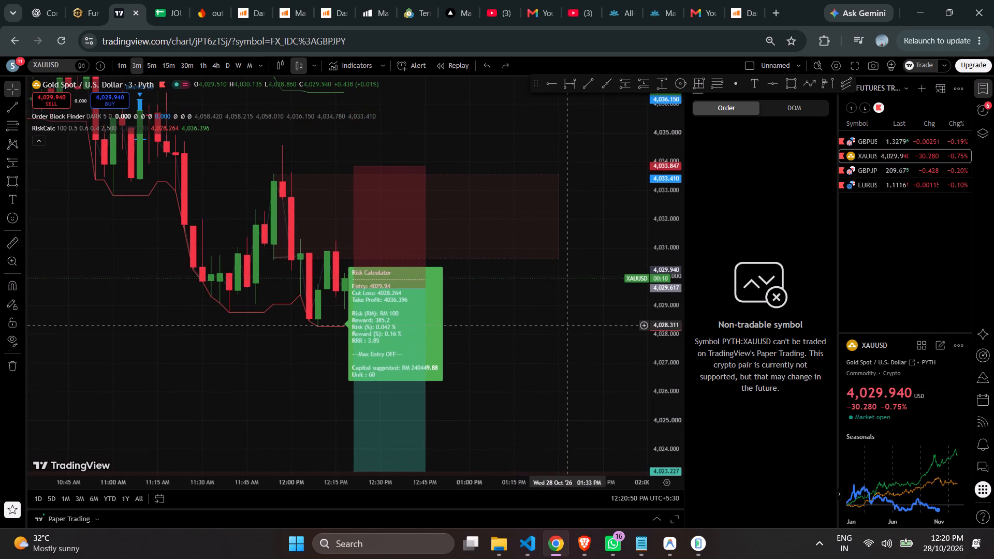
scroll(513, 287, "up", 1)
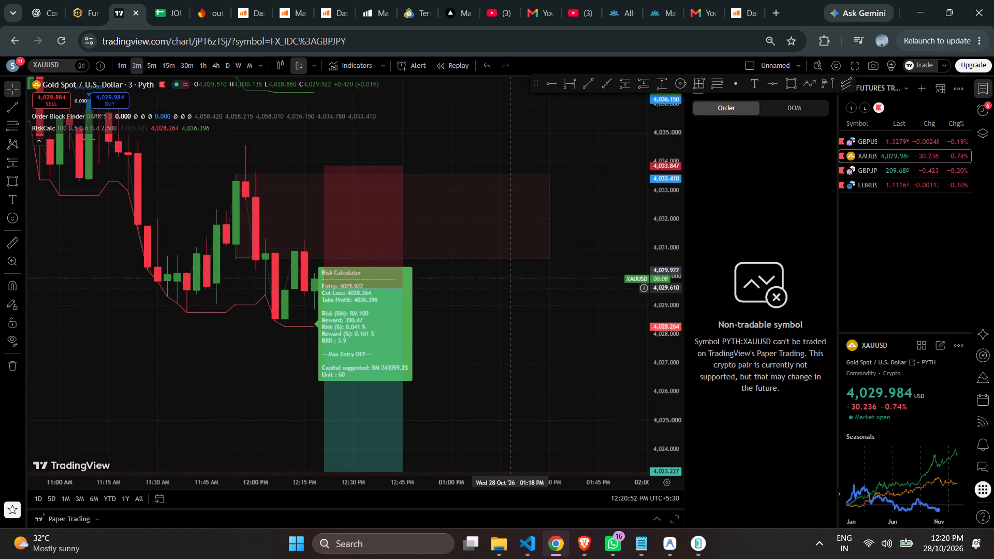
scroll(513, 287, "up", 3)
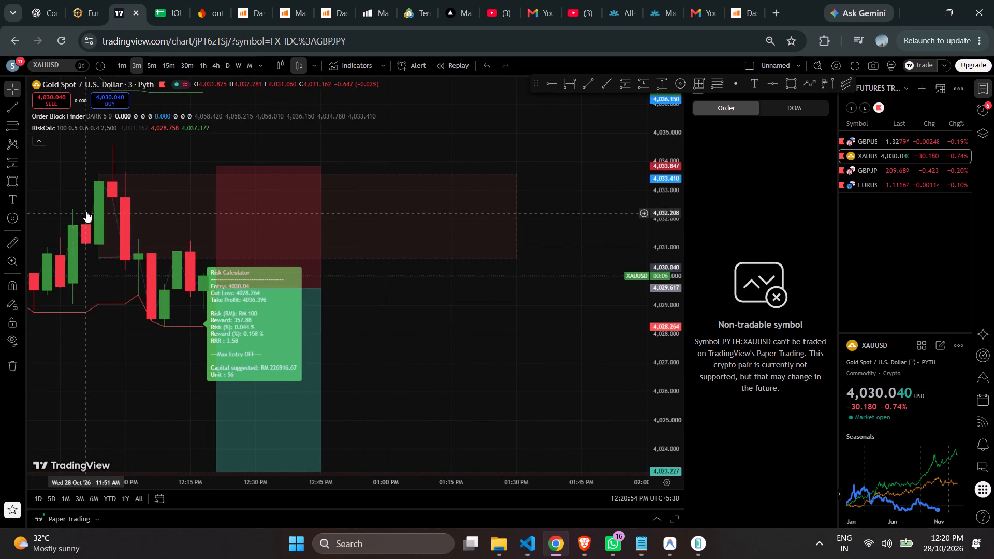
scroll(566, 280, "down", 2)
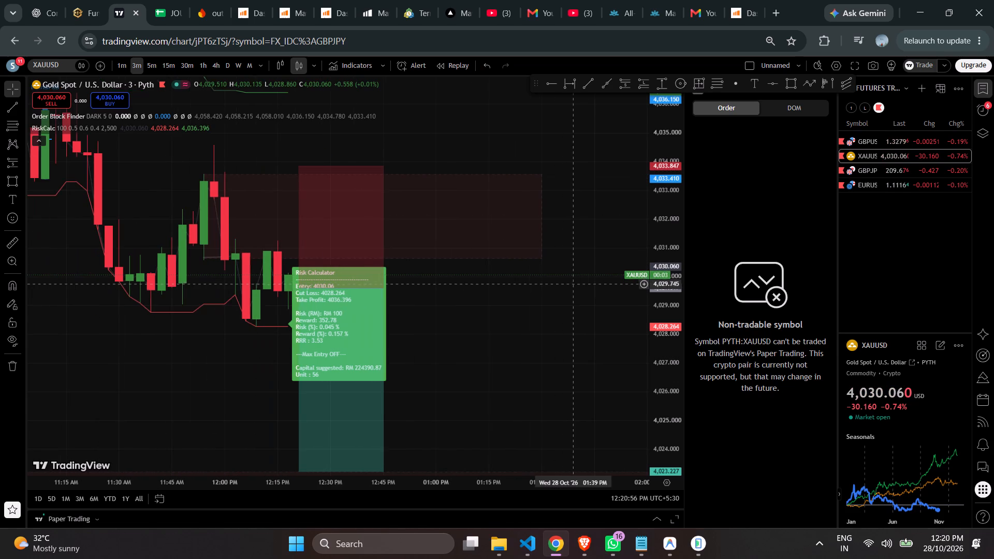
scroll(568, 285, "up", 3)
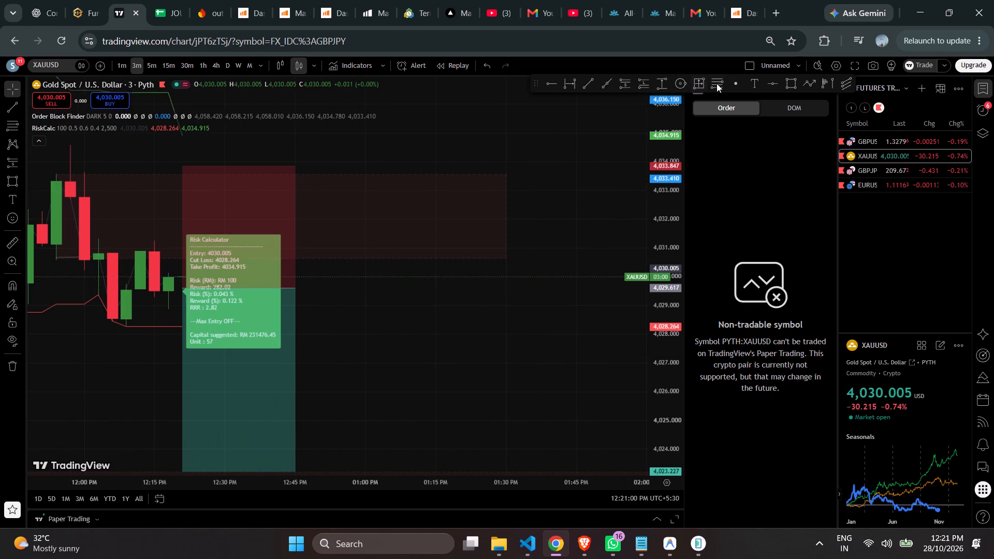
left_click(787, 84)
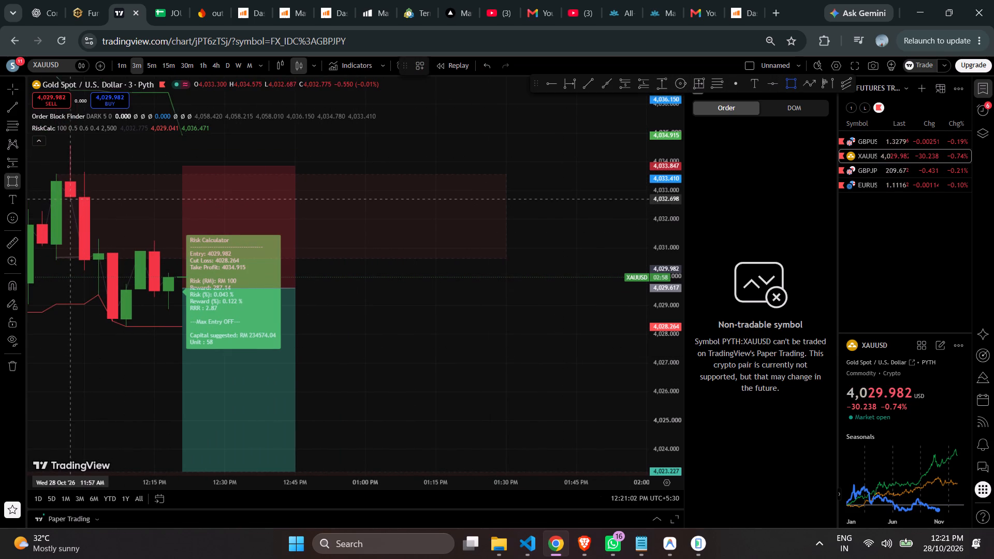
left_click_drag(70, 199, 387, 242)
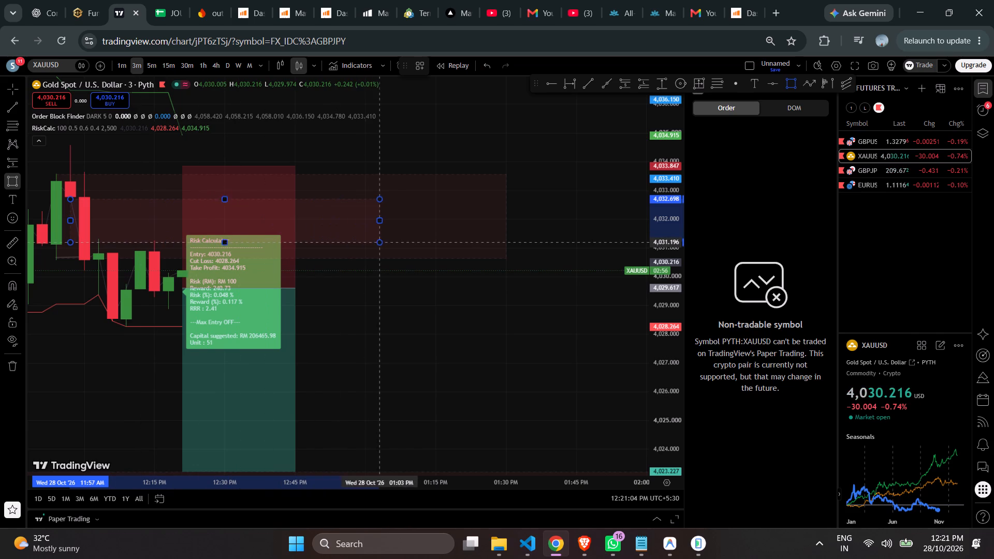
left_click_drag(387, 242, 495, 239)
left_click(495, 239)
Apply the saved FVG template to the inner rectangle within the supply zone and deselect it.
left_click_drag(414, 343, 463, 347)
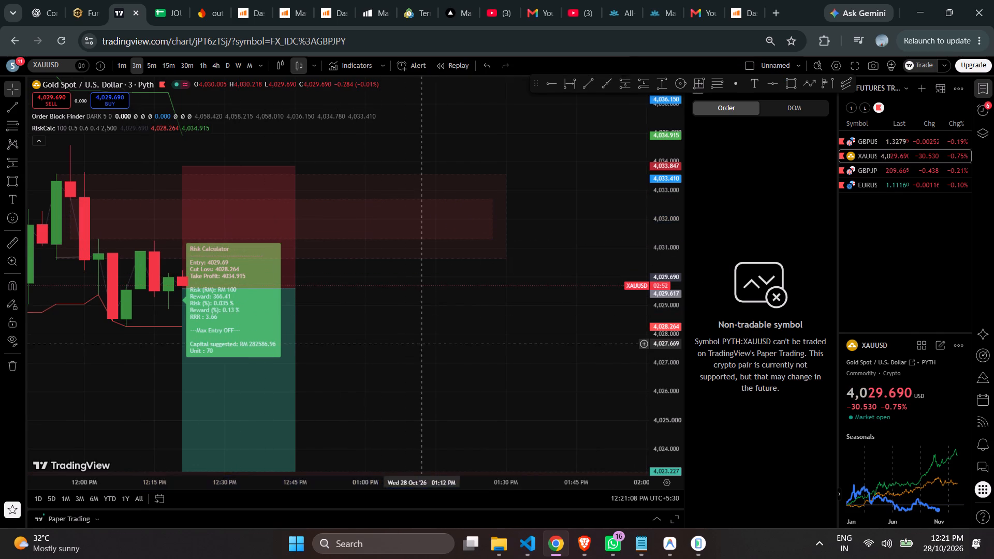
left_click_drag(463, 347, 559, 347)
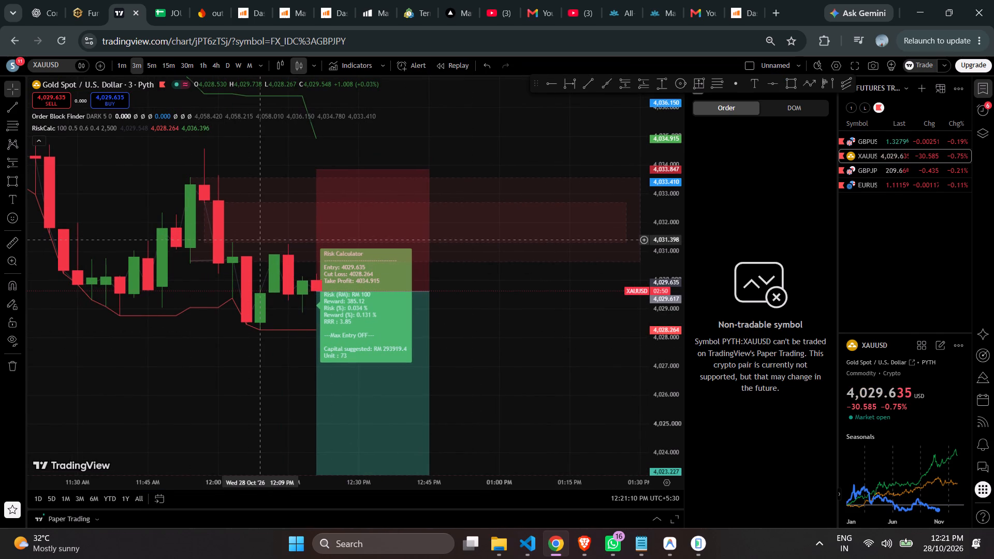
left_click(264, 241)
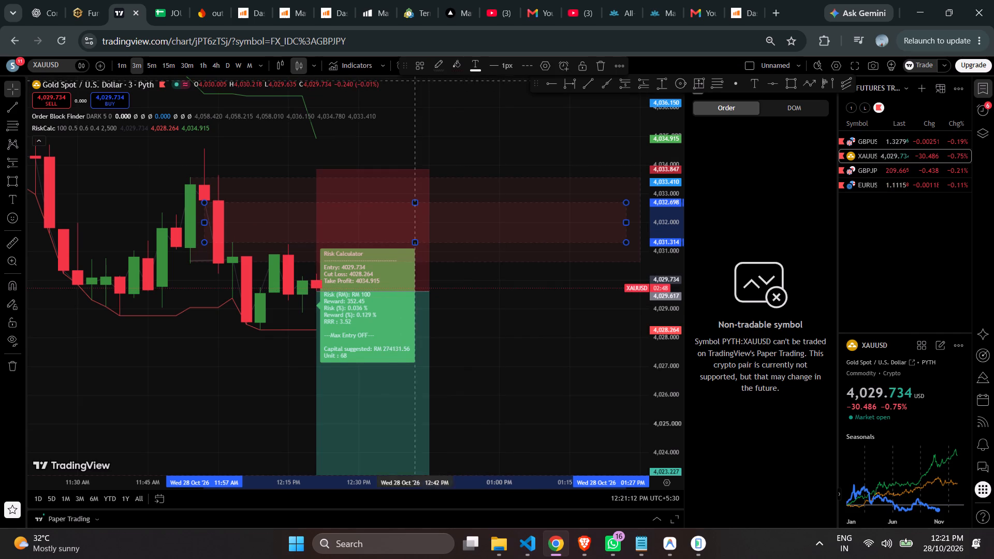
left_click(416, 70)
left_click(431, 176)
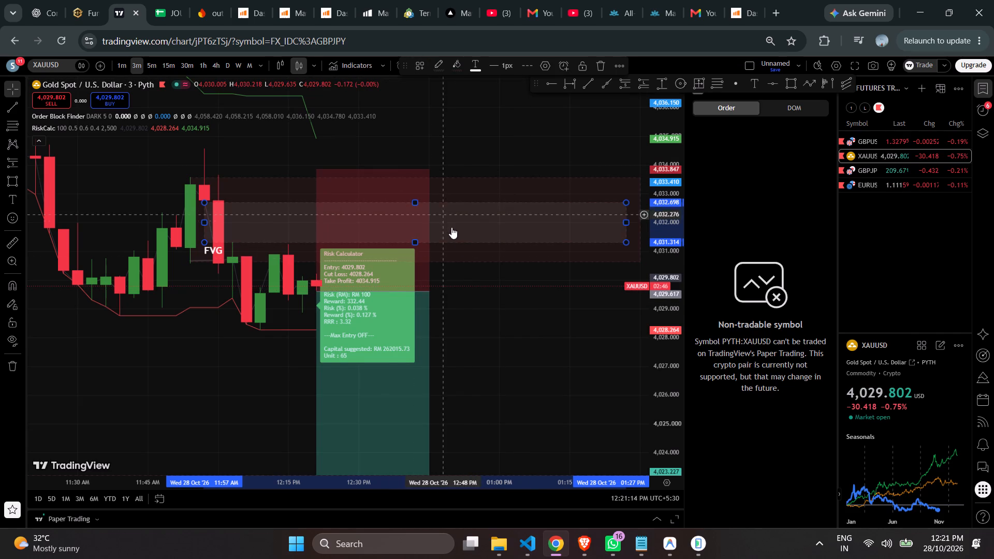
left_click(473, 295)
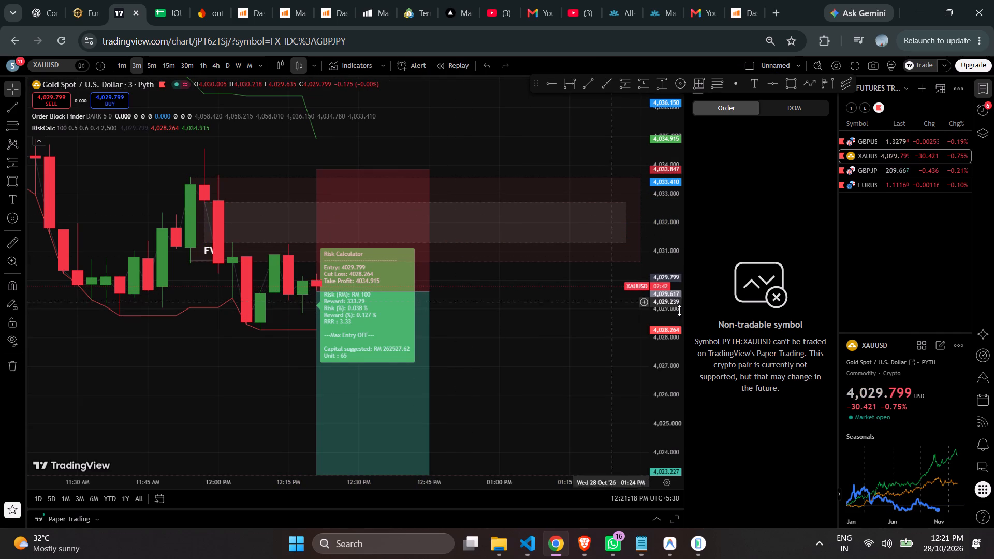
Remove the RiskCalc indicator from the XAUUSD chart.
left_click_drag(673, 330, 656, 278)
scroll(581, 315, "down", 2)
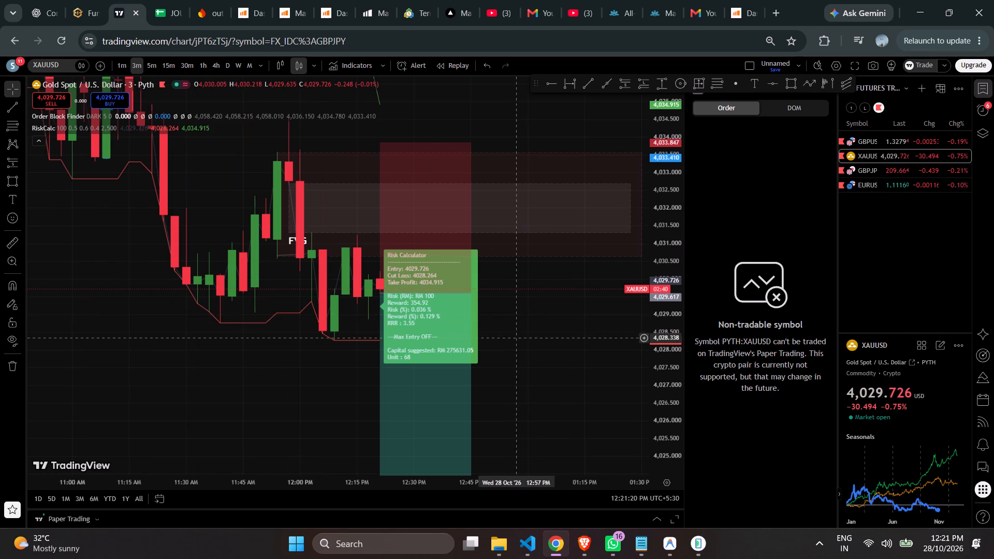
left_click(153, 125)
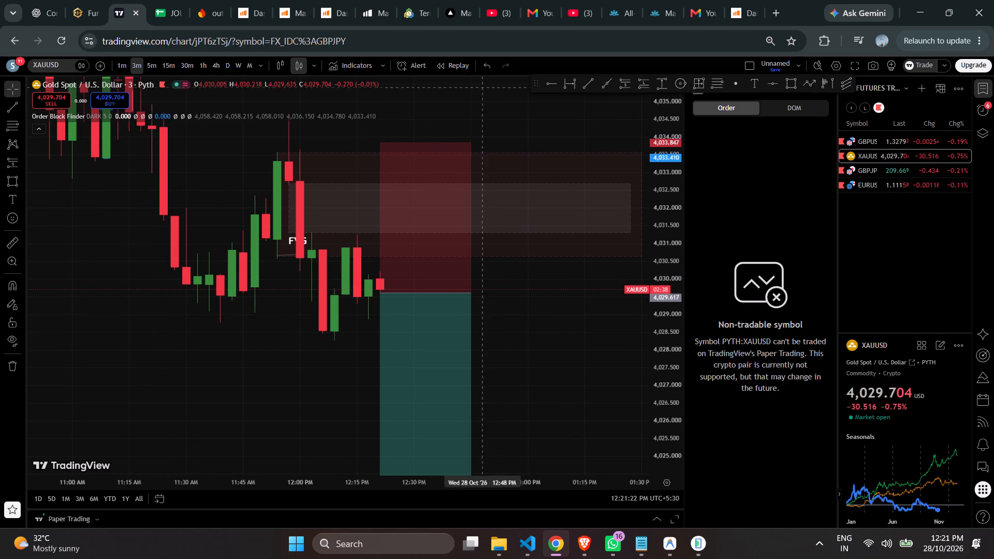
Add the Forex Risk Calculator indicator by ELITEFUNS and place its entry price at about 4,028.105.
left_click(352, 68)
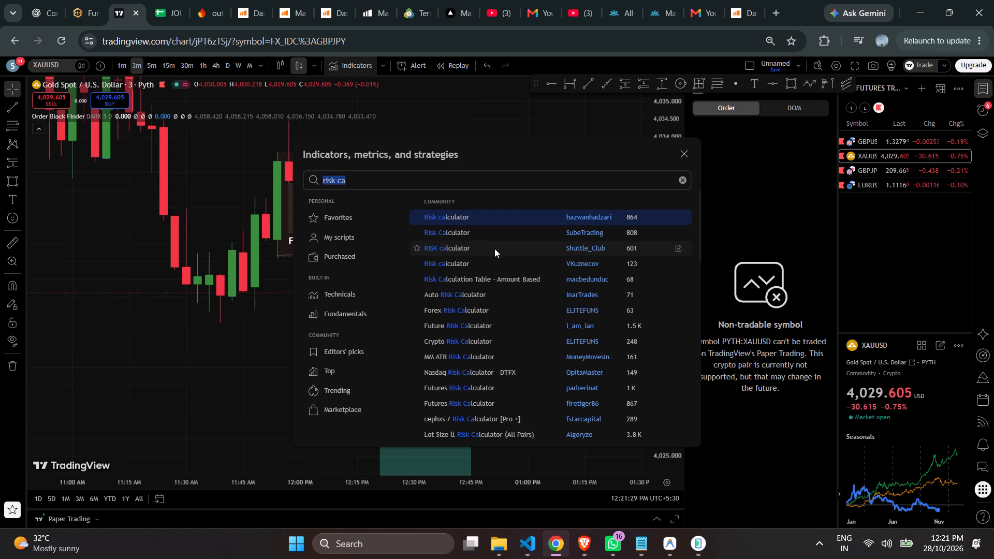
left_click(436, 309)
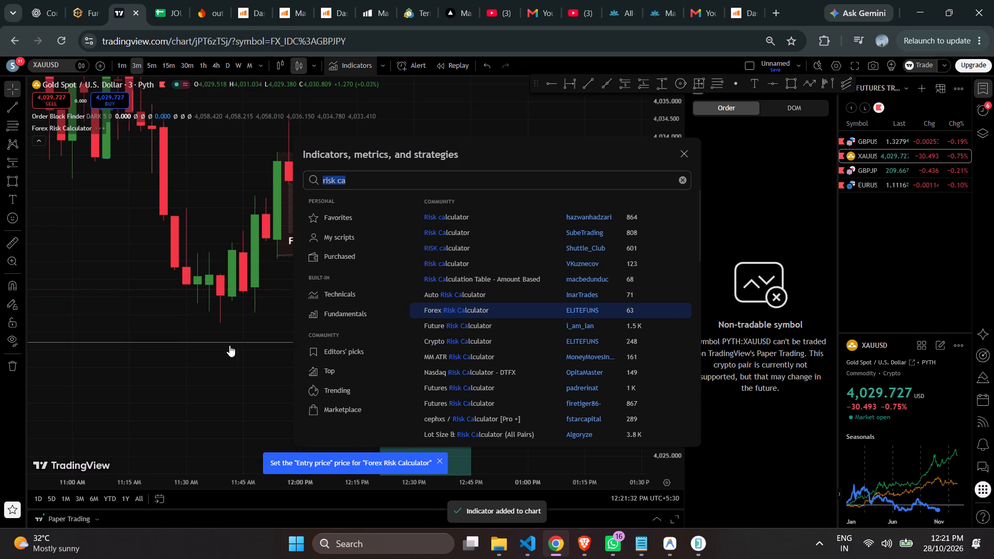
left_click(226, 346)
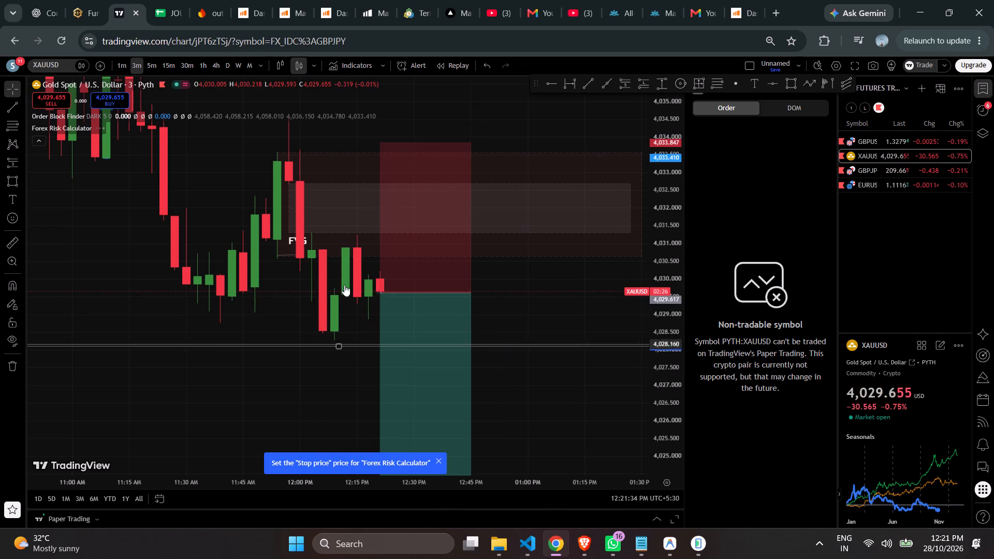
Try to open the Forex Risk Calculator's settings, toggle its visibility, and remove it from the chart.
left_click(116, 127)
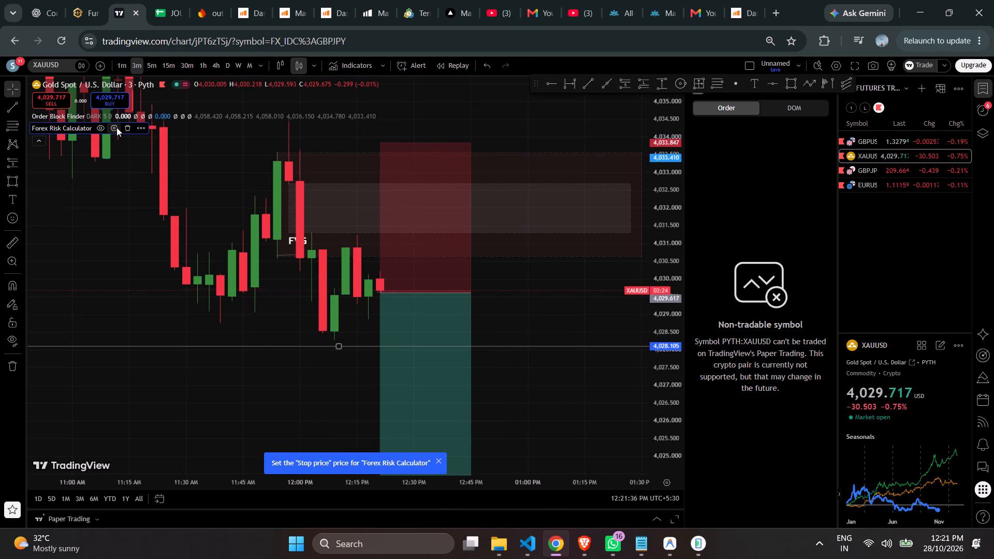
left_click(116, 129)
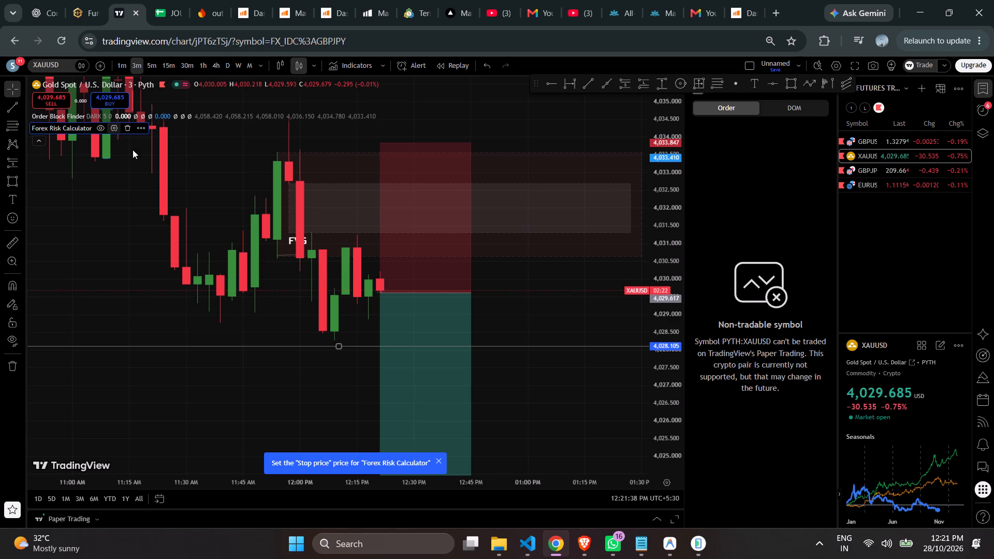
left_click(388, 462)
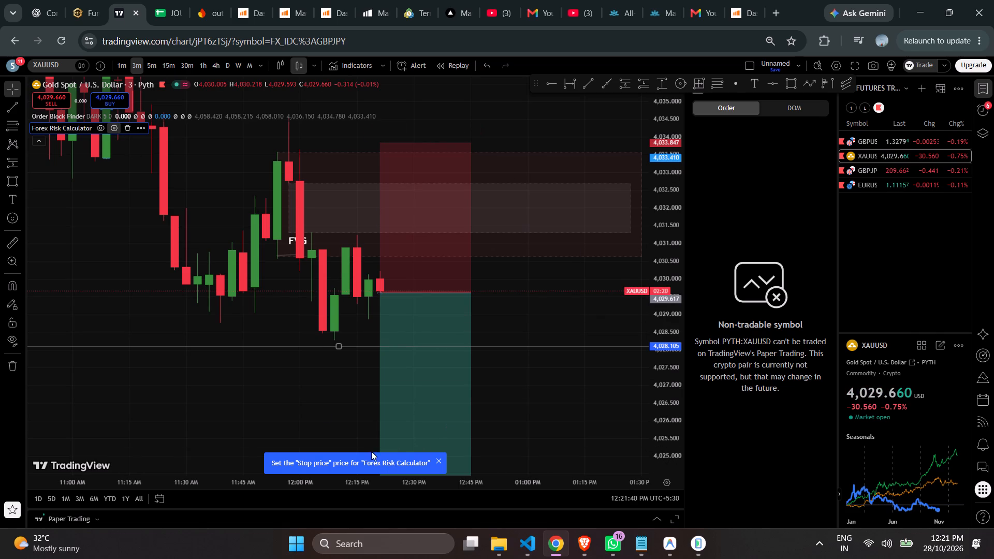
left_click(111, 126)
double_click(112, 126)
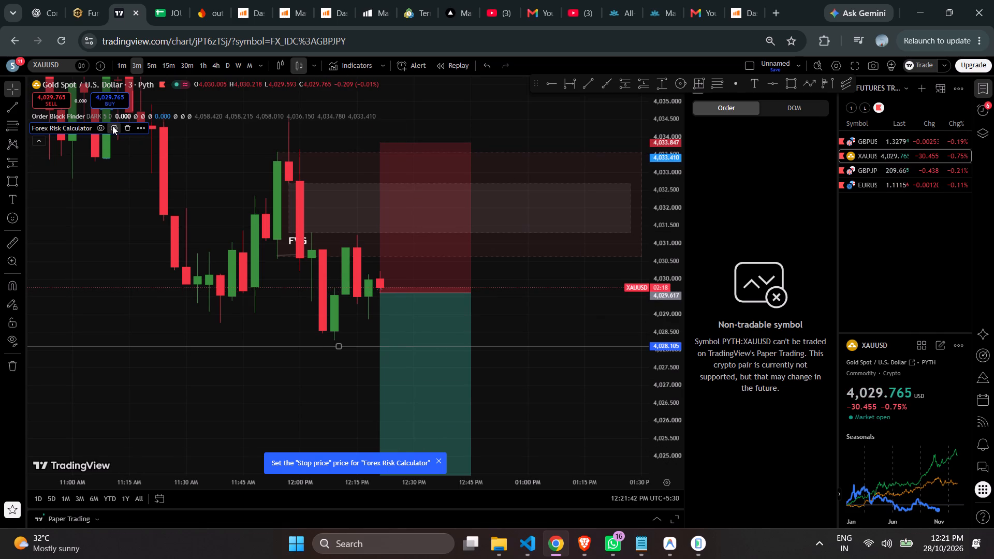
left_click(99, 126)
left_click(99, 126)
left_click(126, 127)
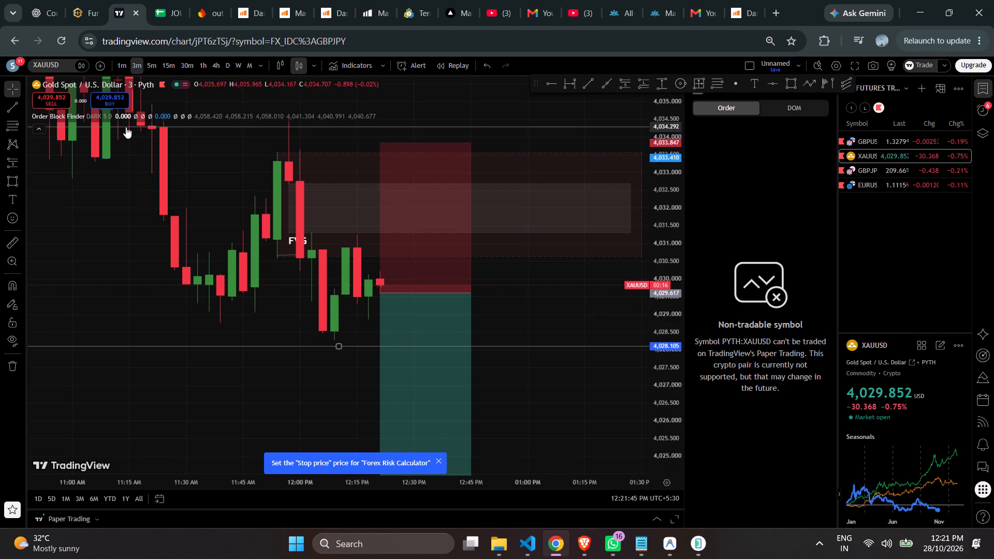
Add the Risk Calculator indicator by SubeTrading and place its time point at 28 October 11:39 AM.
left_click(354, 68)
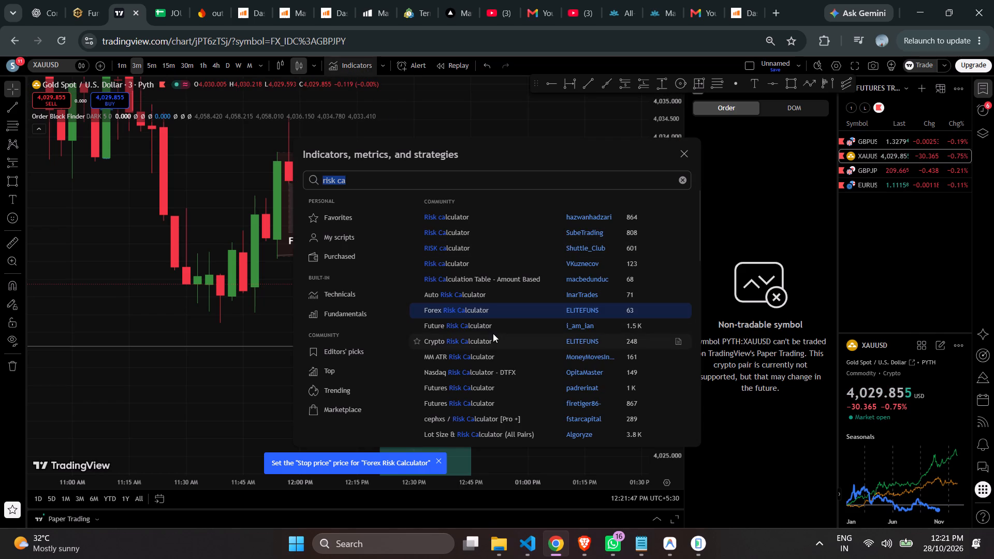
left_click(450, 231)
left_click(224, 340)
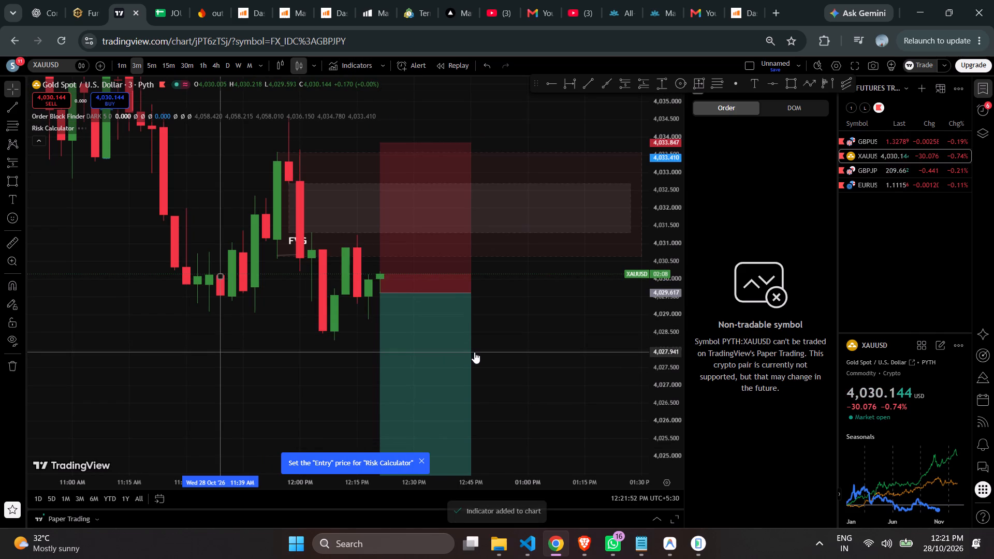
Examine the short position on the 3-minute chart against the supply and FVG zones above and the target zone below.
left_click_drag(665, 210, 665, 270)
left_click_drag(668, 320, 656, 242)
scroll(573, 333, "down", 2)
scroll(566, 371, "up", 2)
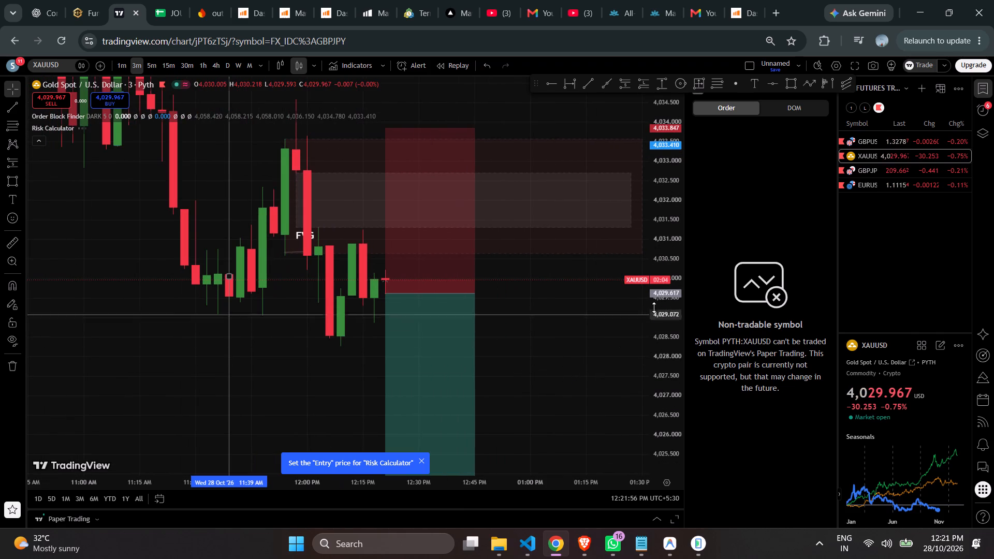
left_click_drag(658, 300, 664, 329)
left_click_drag(602, 366, 558, 266)
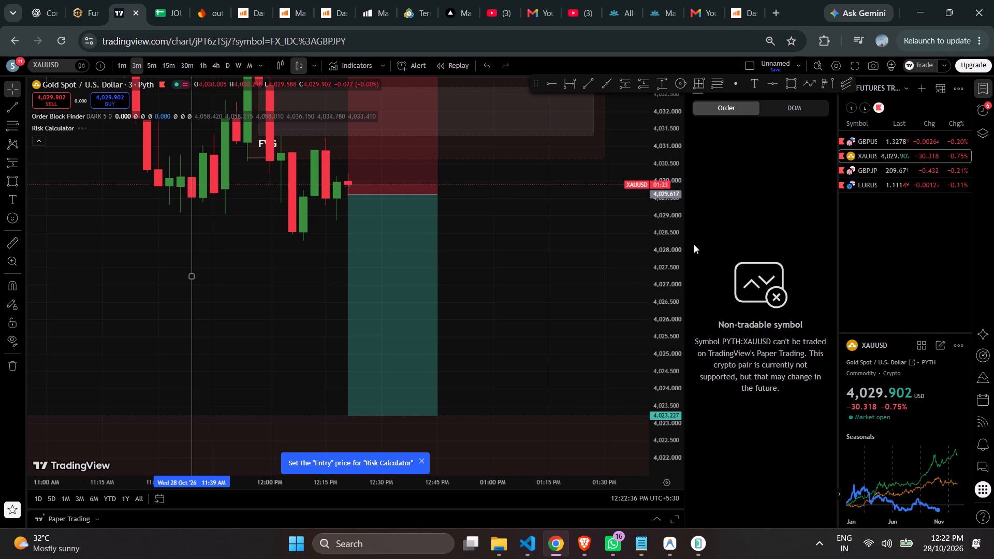
scroll(626, 278, "down", 2)
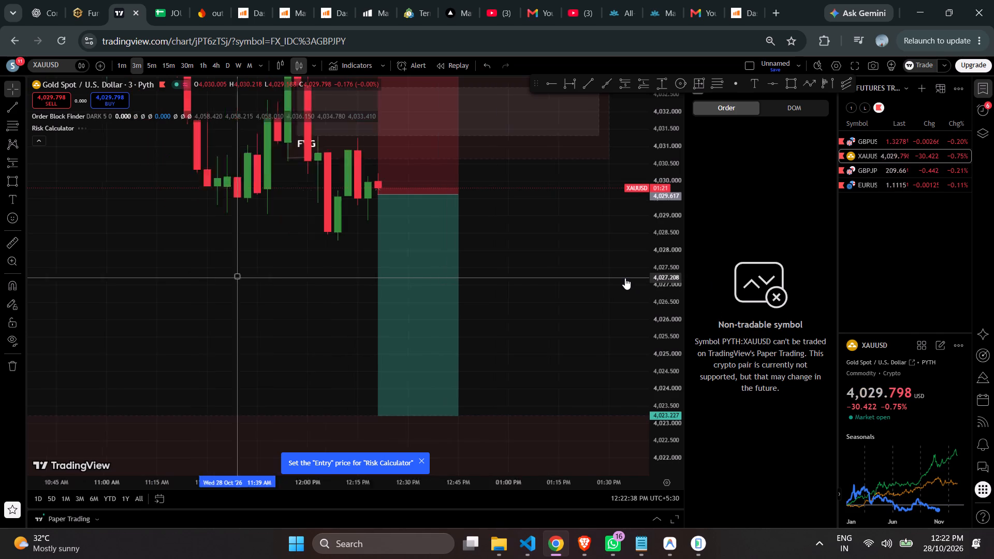
left_click_drag(619, 276, 597, 303)
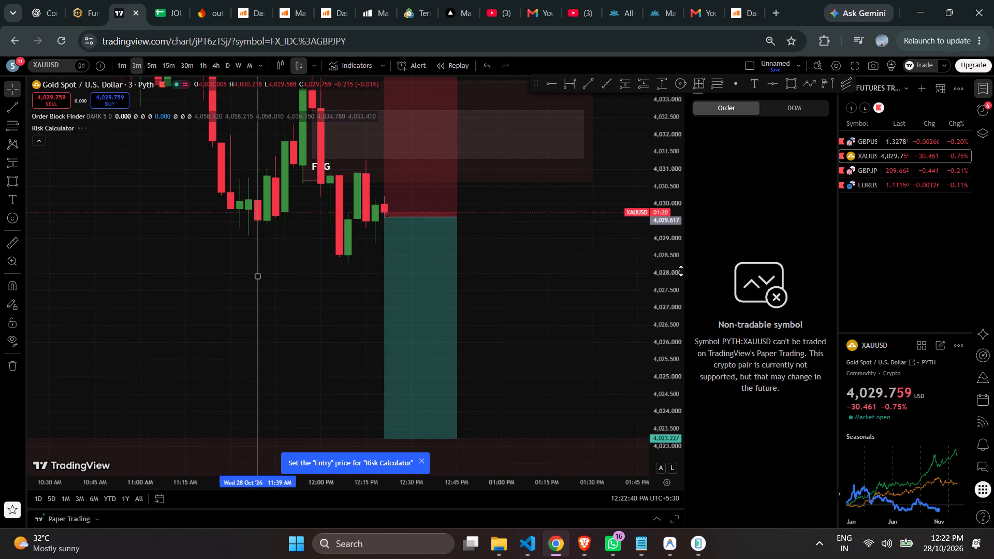
left_click_drag(677, 257, 675, 236)
left_click_drag(655, 214, 684, 364)
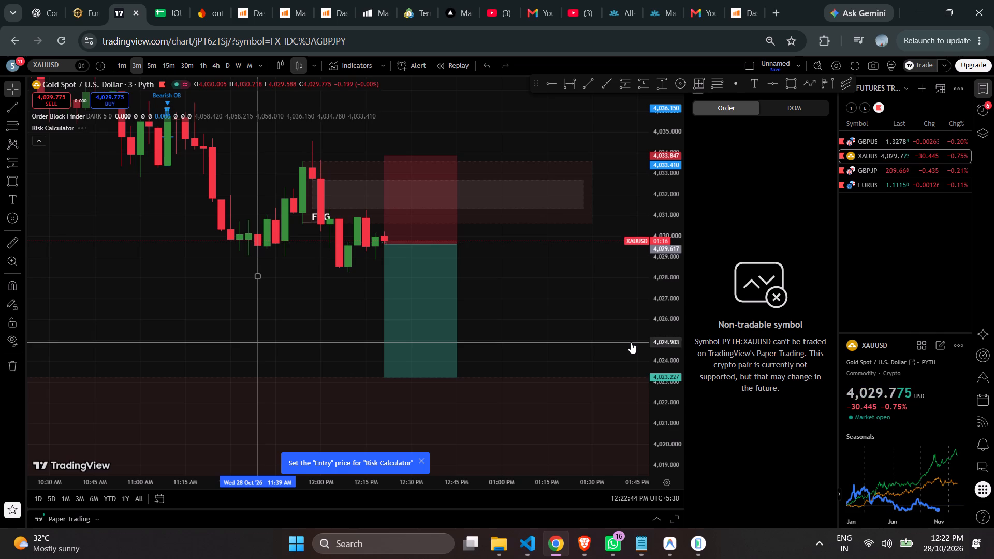
scroll(641, 371, "down", 2)
scroll(641, 371, "up", 1)
scroll(641, 371, "down", 1)
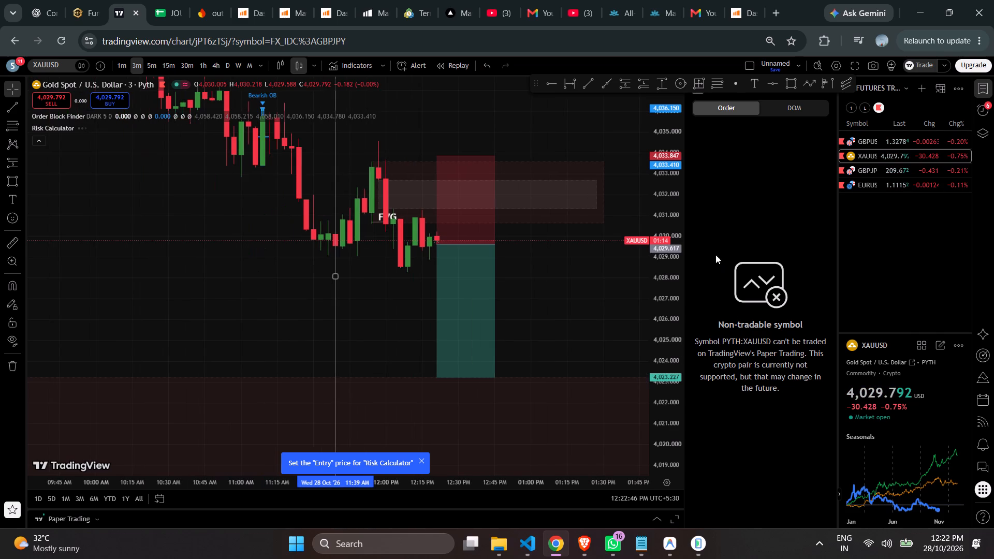
left_click_drag(674, 203, 663, 287)
left_click_drag(666, 342, 661, 277)
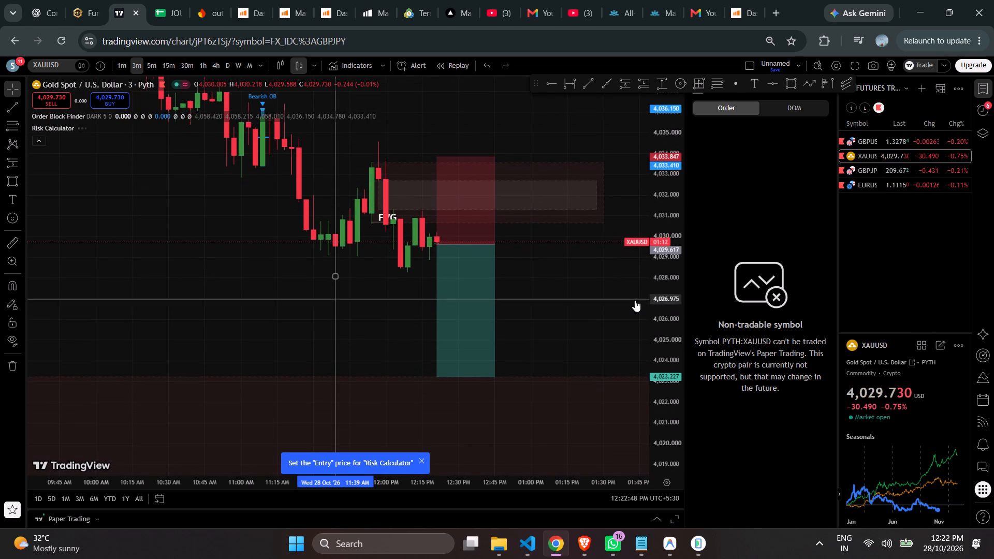
left_click_drag(602, 316, 578, 351)
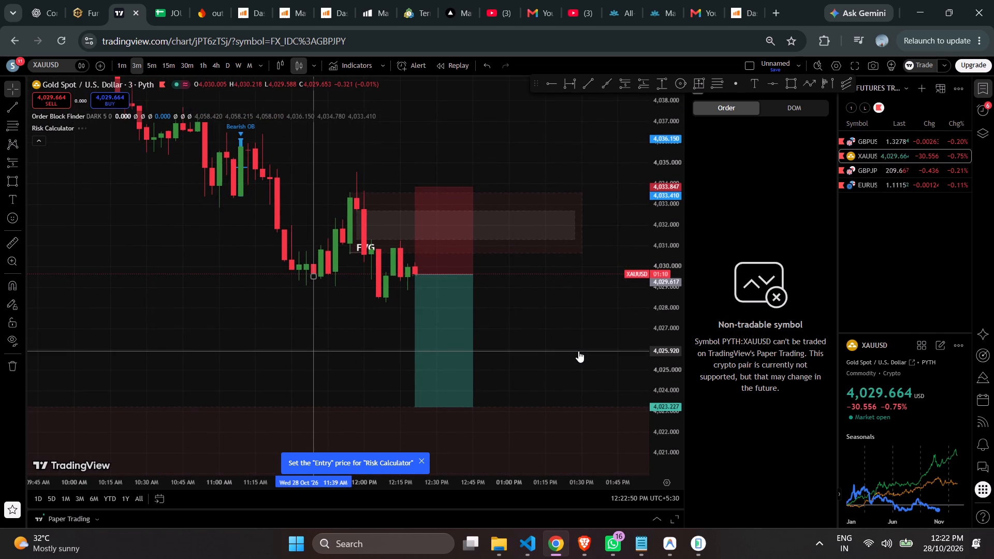
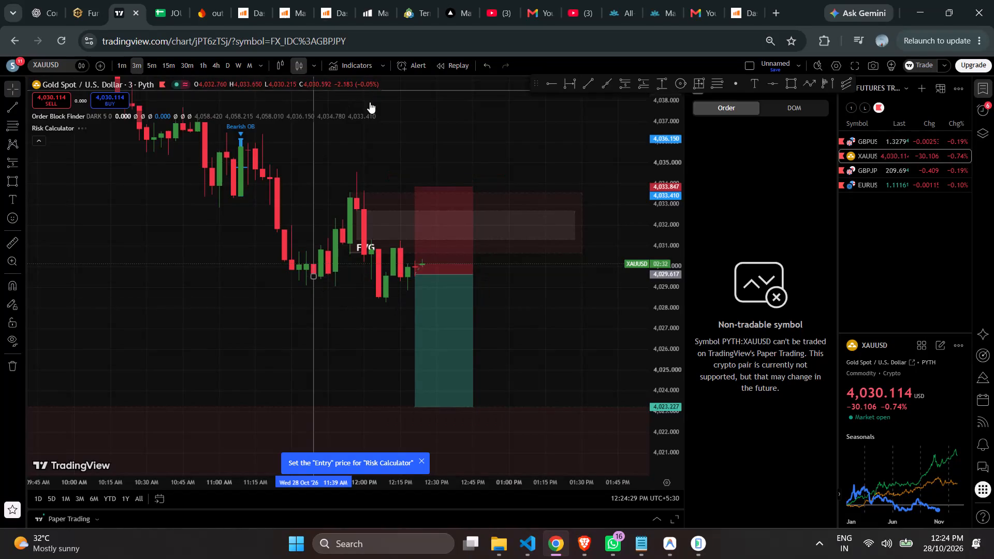
Examine the short position's entry, stop and target against the FVG and supply zones on the 3-minute chart.
scroll(391, 169, "up", 1)
scroll(392, 176, "down", 2)
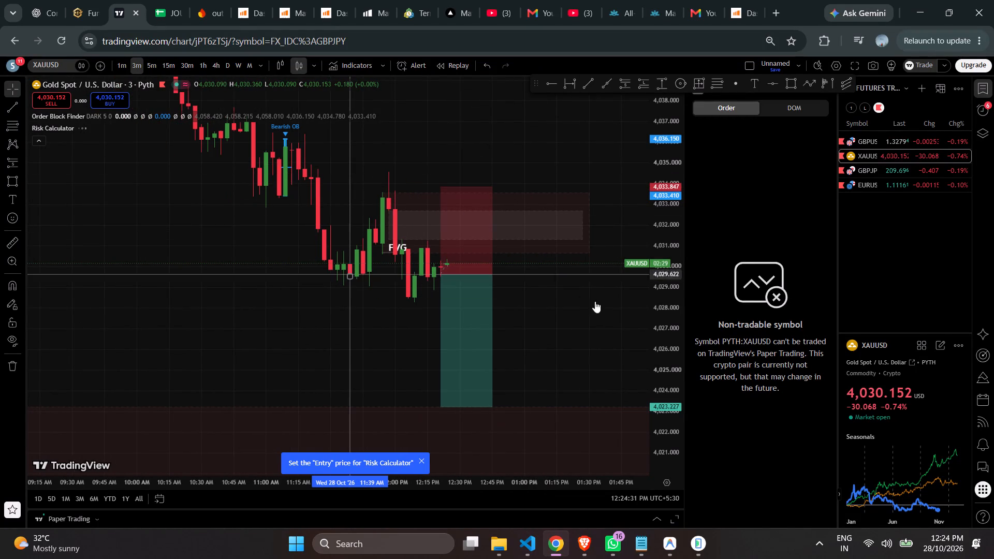
left_click_drag(678, 370, 657, 270)
scroll(552, 288, "down", 1)
scroll(552, 288, "up", 2)
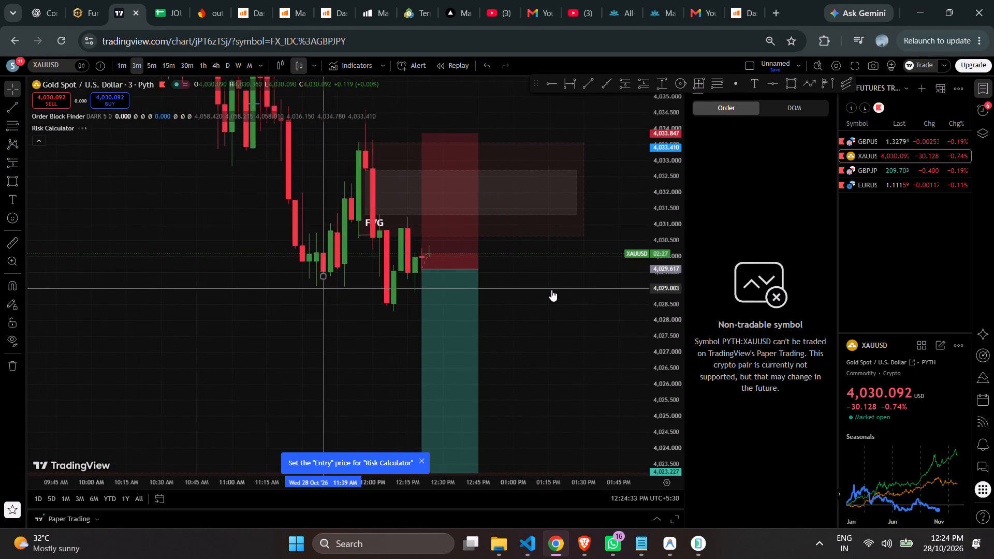
scroll(551, 290, "up", 5)
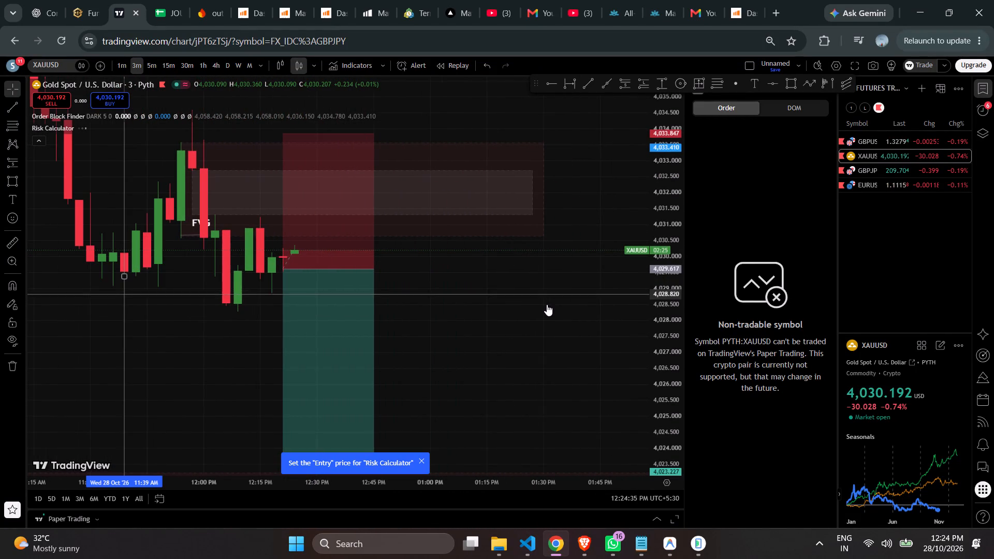
left_click_drag(546, 315, 552, 326)
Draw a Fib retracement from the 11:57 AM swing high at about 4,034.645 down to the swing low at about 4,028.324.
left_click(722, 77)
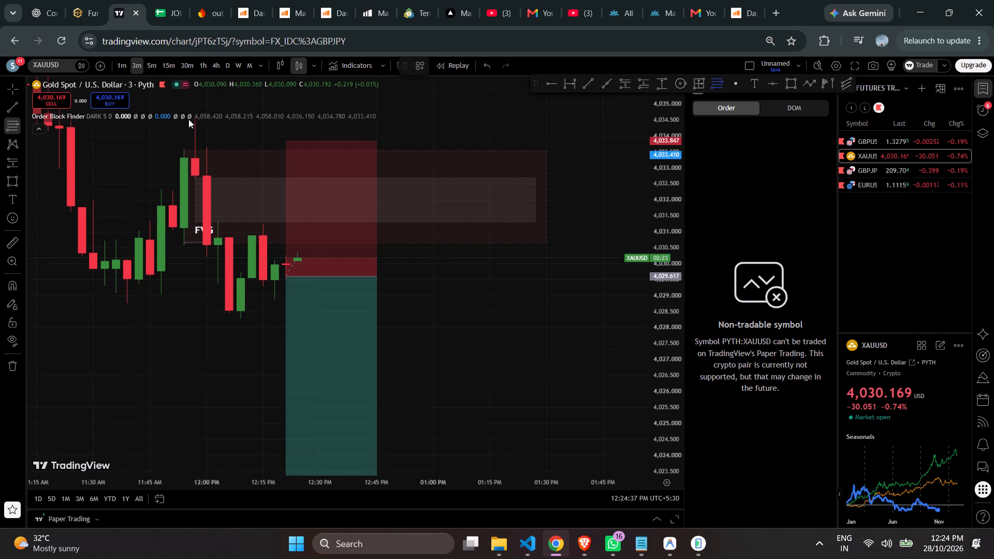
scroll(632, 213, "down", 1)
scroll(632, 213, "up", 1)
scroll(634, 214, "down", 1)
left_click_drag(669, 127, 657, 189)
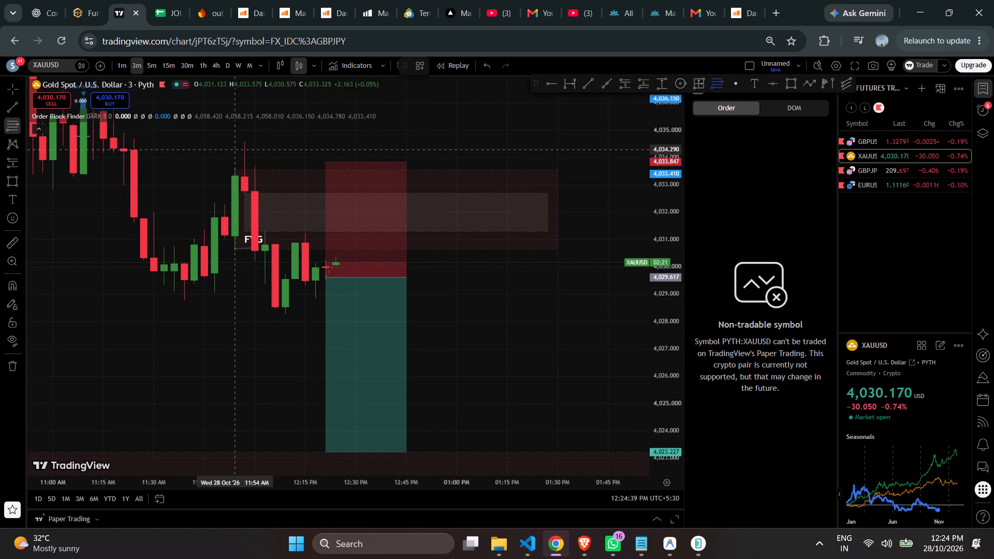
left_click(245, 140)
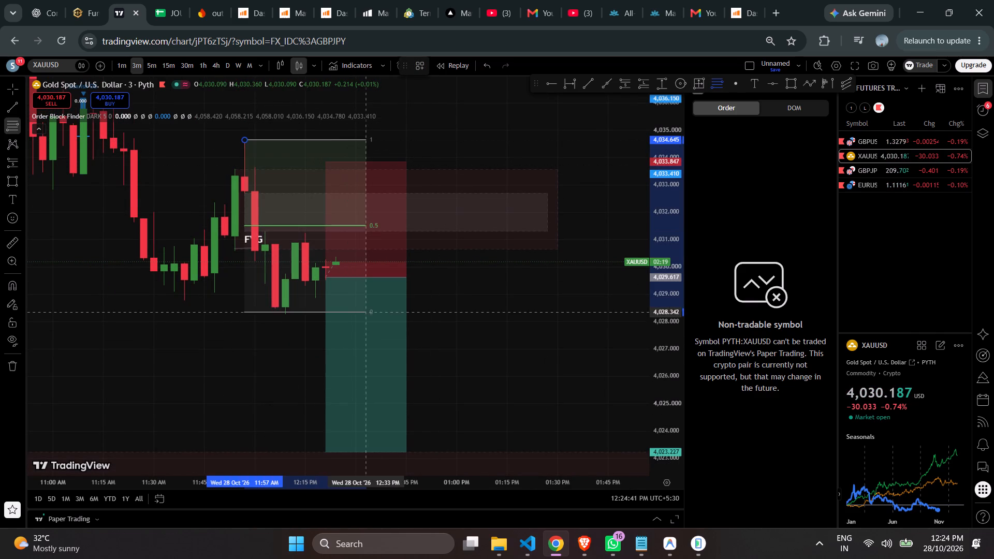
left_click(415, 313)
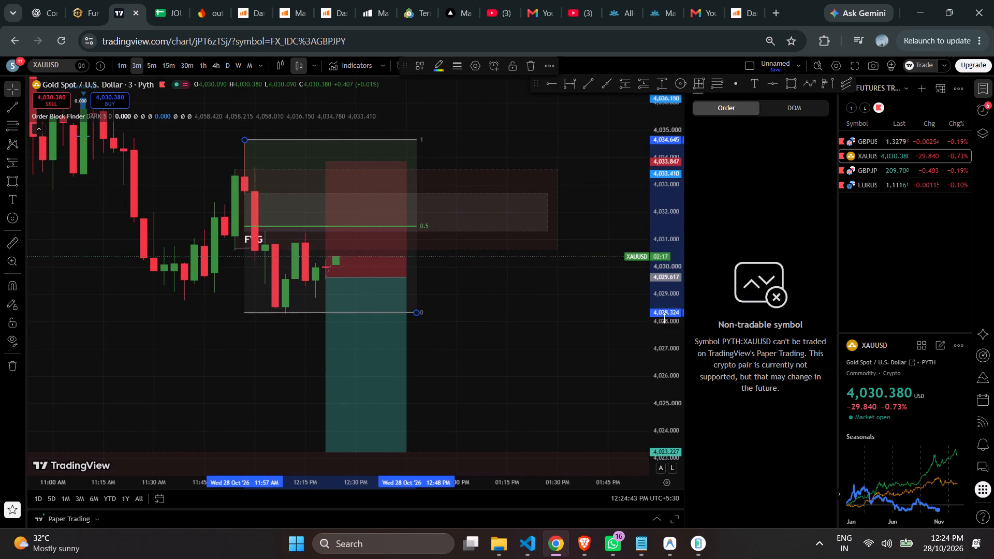
Examine the 0.5 retracement level against the FVG zone and the short position.
left_click_drag(676, 303, 663, 252)
scroll(533, 301, "down", 2)
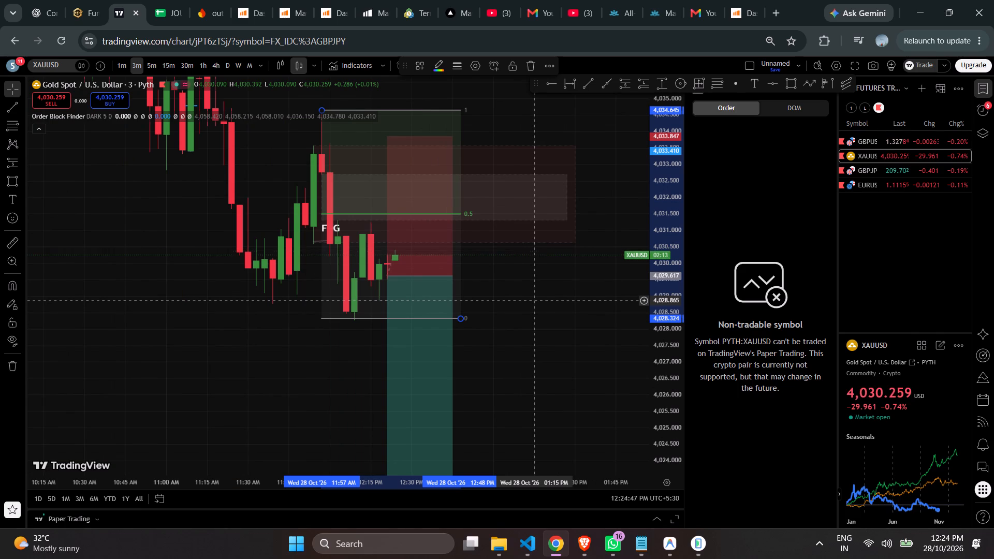
scroll(538, 300, "up", 1)
scroll(538, 300, "down", 1)
scroll(538, 300, "up", 1)
left_click_drag(661, 199, 649, 295)
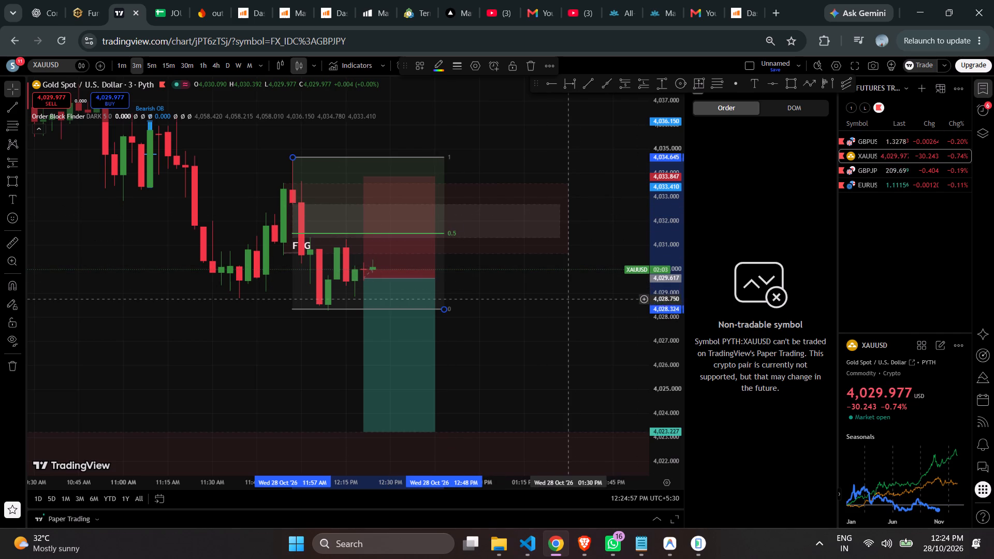
left_click(663, 270)
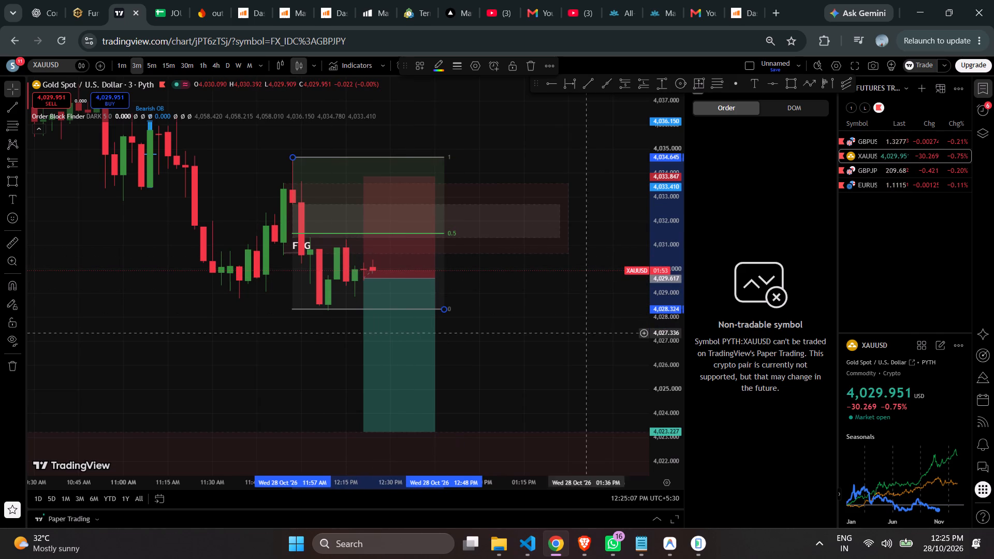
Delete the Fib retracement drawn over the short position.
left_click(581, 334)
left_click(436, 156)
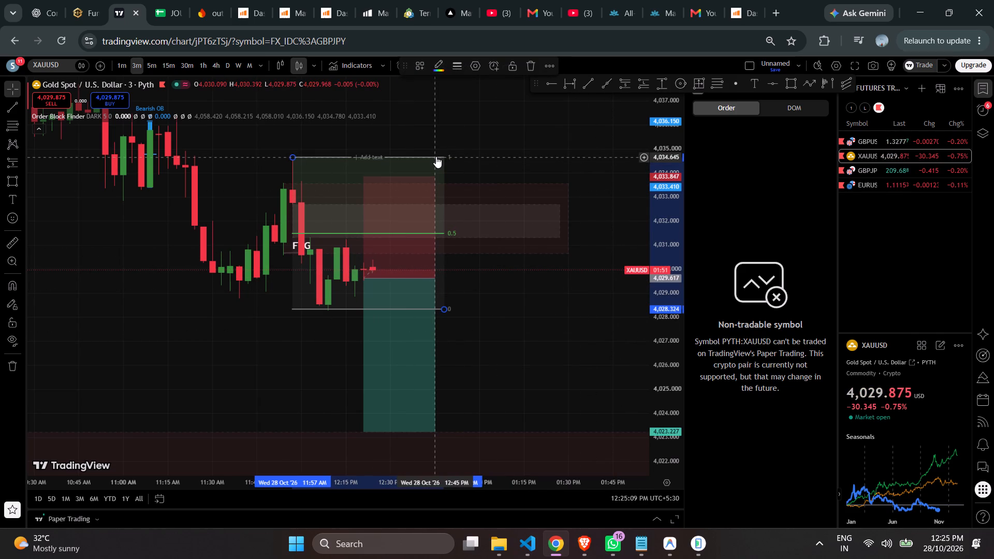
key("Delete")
On the 1-minute chart, shift the outer zone rectangle to about 4,033.45–4,030.53 and extend the line beneath the FVG to 12:02 PM at about 4,030.60.
scroll(533, 303, "up", 3)
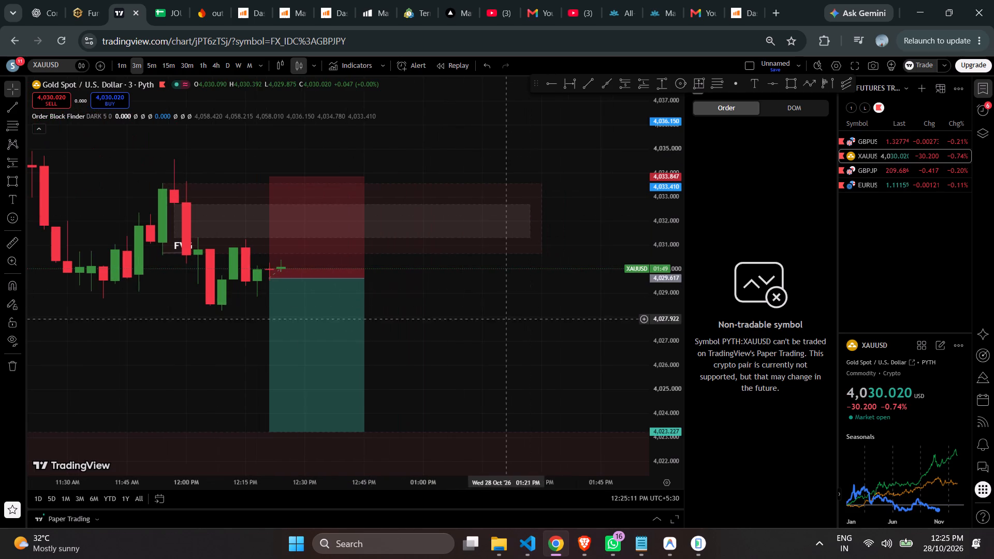
left_click_drag(486, 334, 538, 294)
left_click_drag(669, 310, 637, 203)
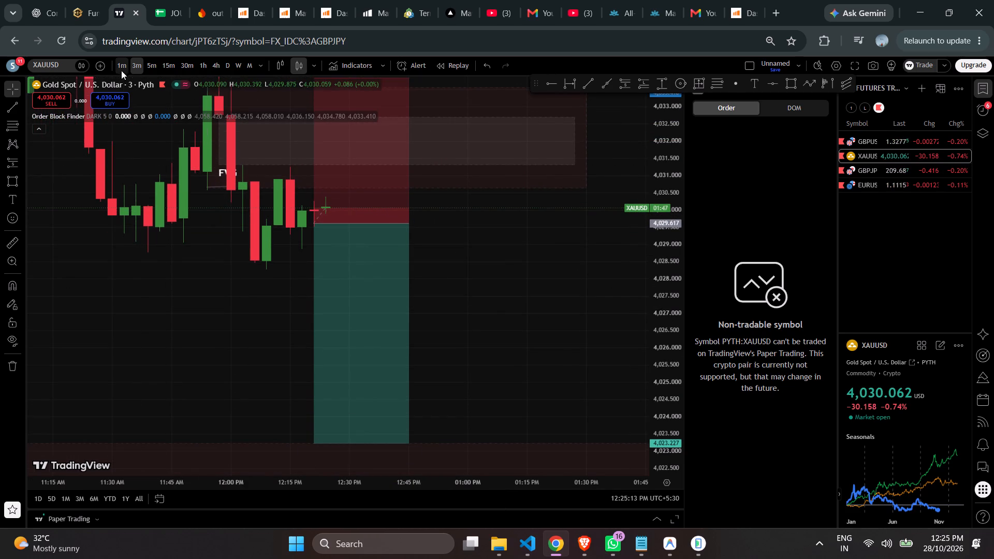
left_click(121, 69)
scroll(303, 297, "down", 5)
left_click_drag(314, 286, 315, 327)
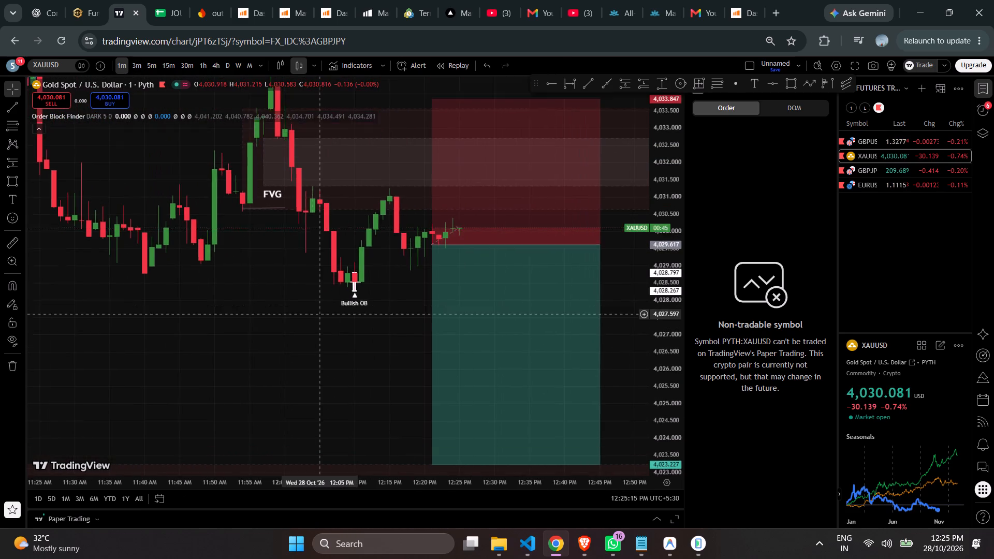
left_click_drag(315, 327, 278, 423)
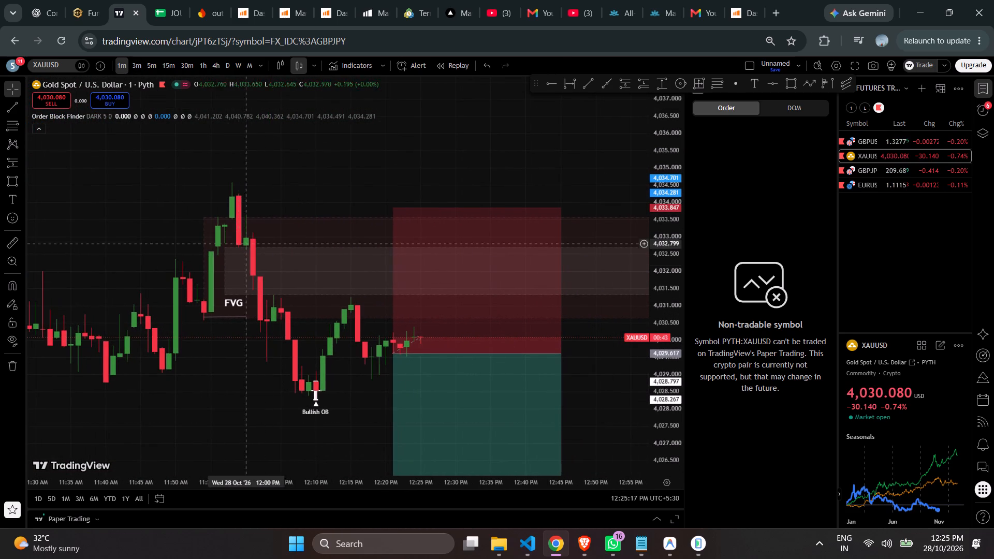
left_click(213, 317)
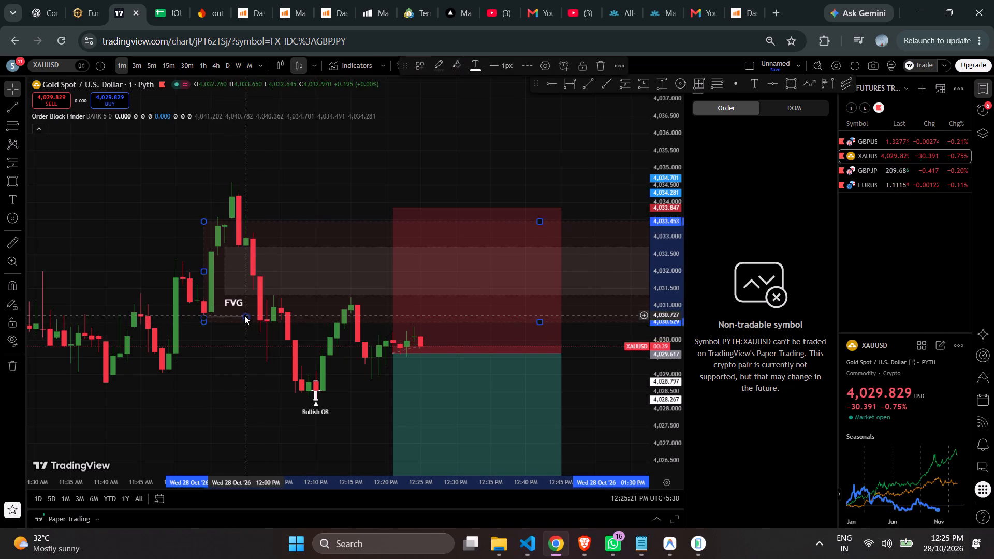
left_click_drag(244, 315, 258, 319)
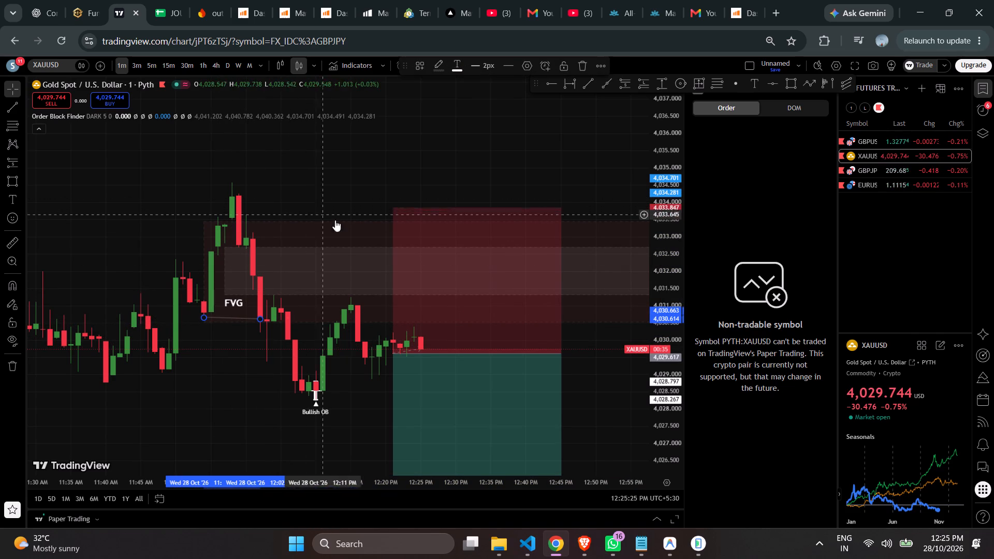
left_click(202, 317)
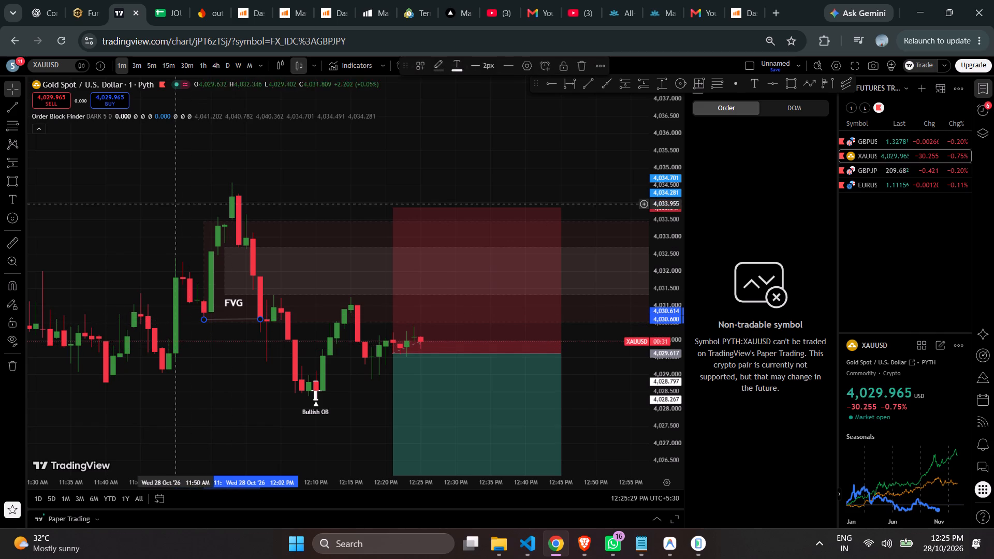
Compare the short setup on the 3-minute and 5-minute charts, returning to the 3-minute timeframe.
left_click(135, 60)
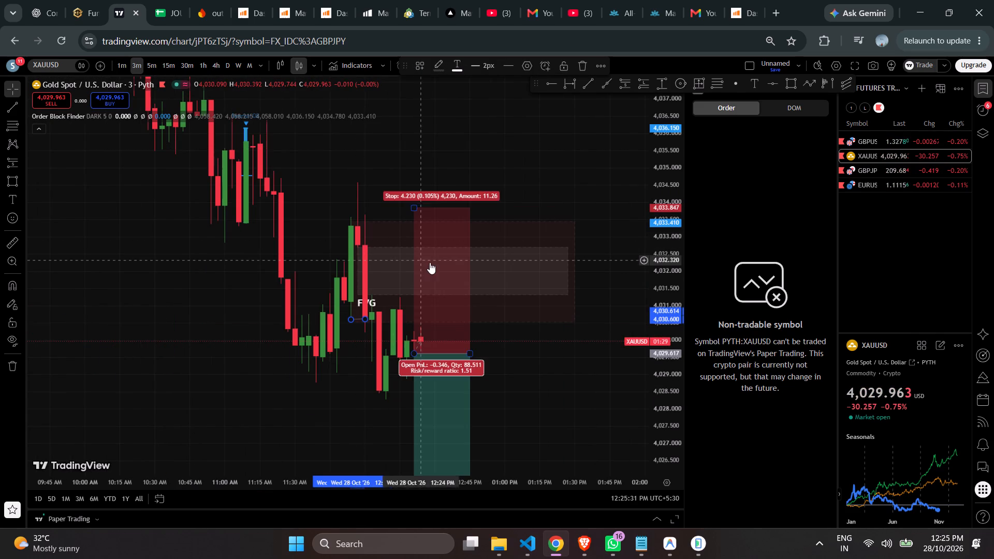
scroll(431, 261, "up", 5)
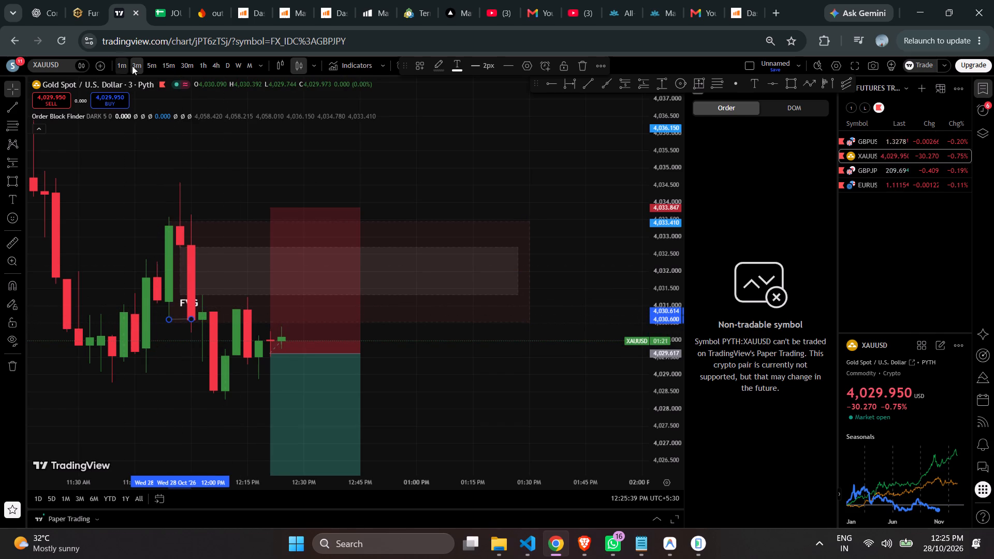
left_click(150, 64)
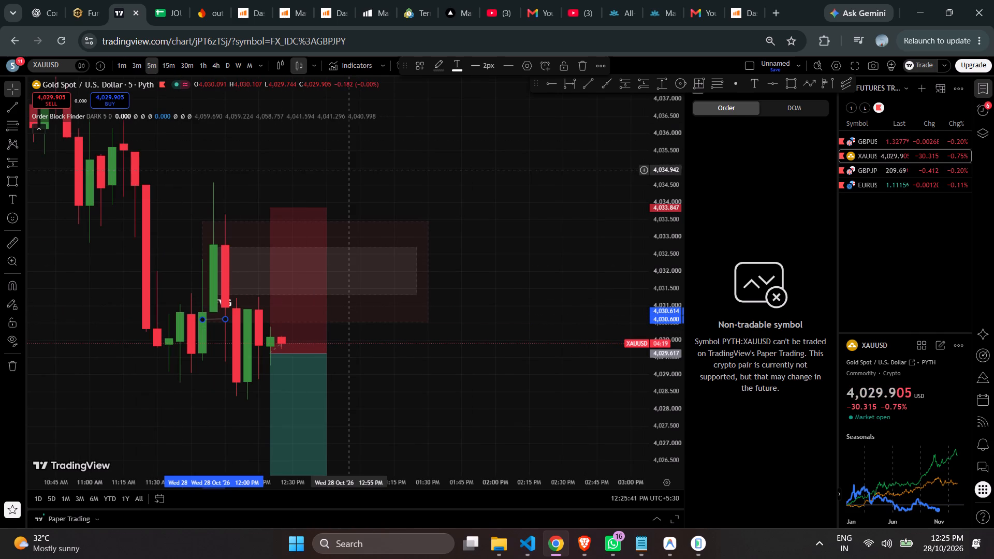
left_click(136, 64)
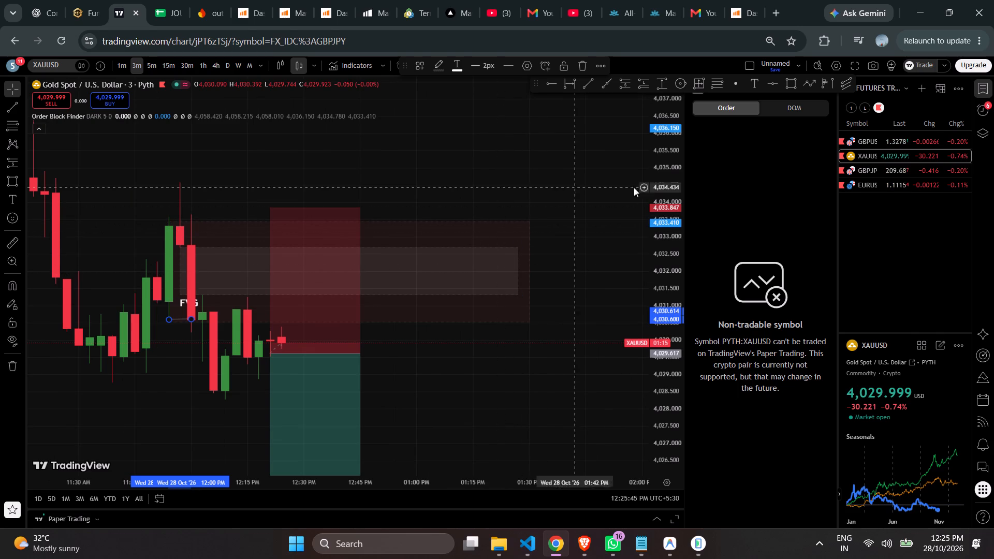
left_click_drag(656, 171, 656, 229)
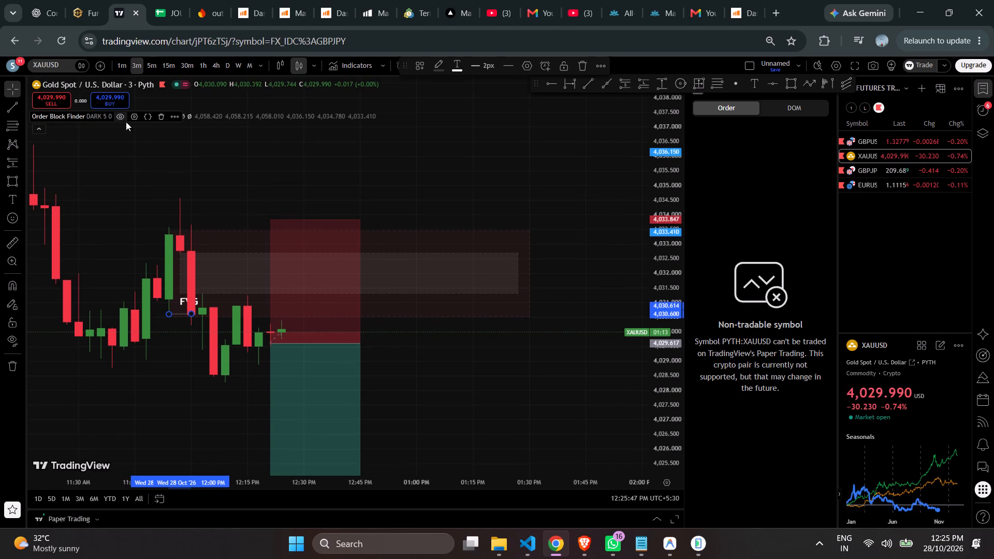
Hide the Order Block Finder indicator on the chart.
left_click(118, 114)
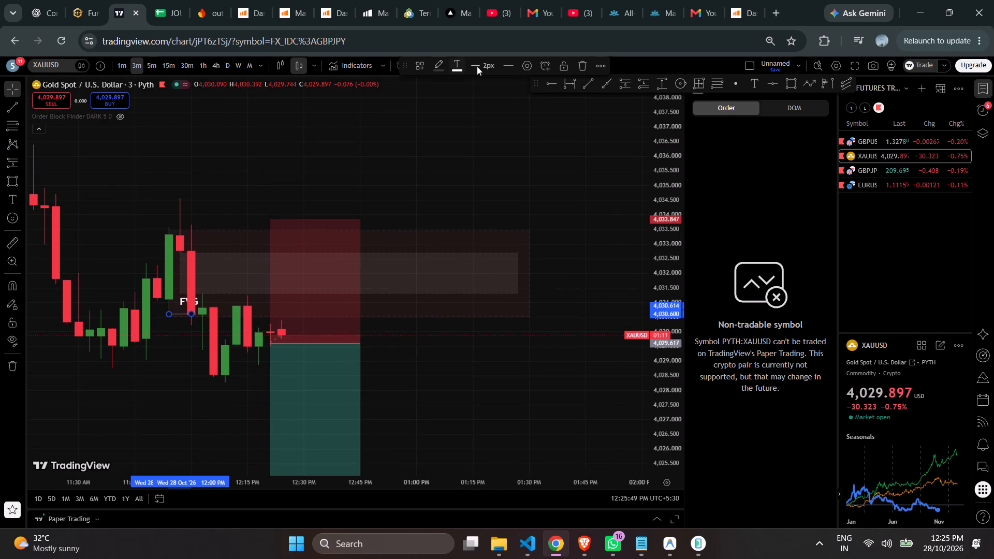
Search the indicators for "order" and add LuxAlgo's Order Block Detector and Order Blocks & Breaker Blocks to the favourites.
left_click_drag(407, 65, 611, 70)
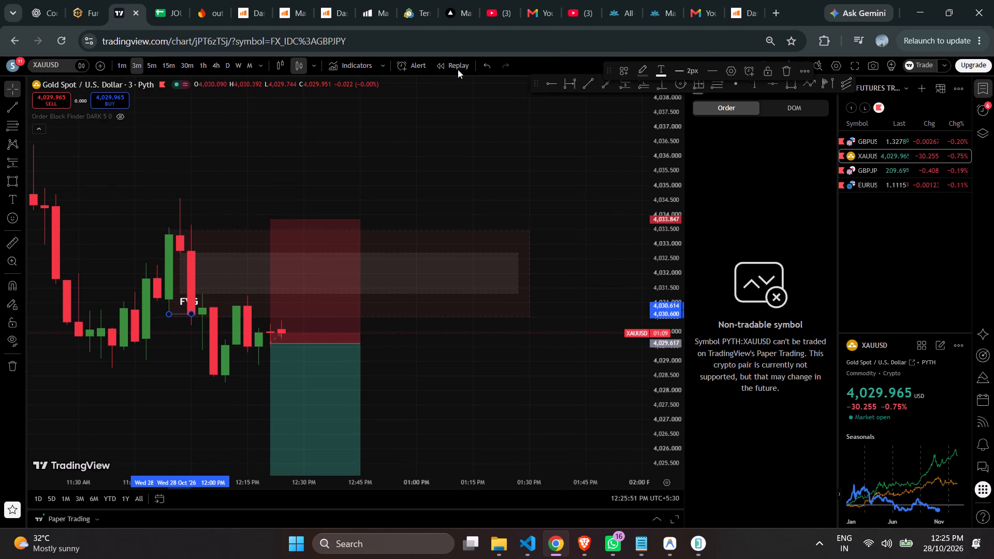
left_click(363, 71)
key("BackSpace")
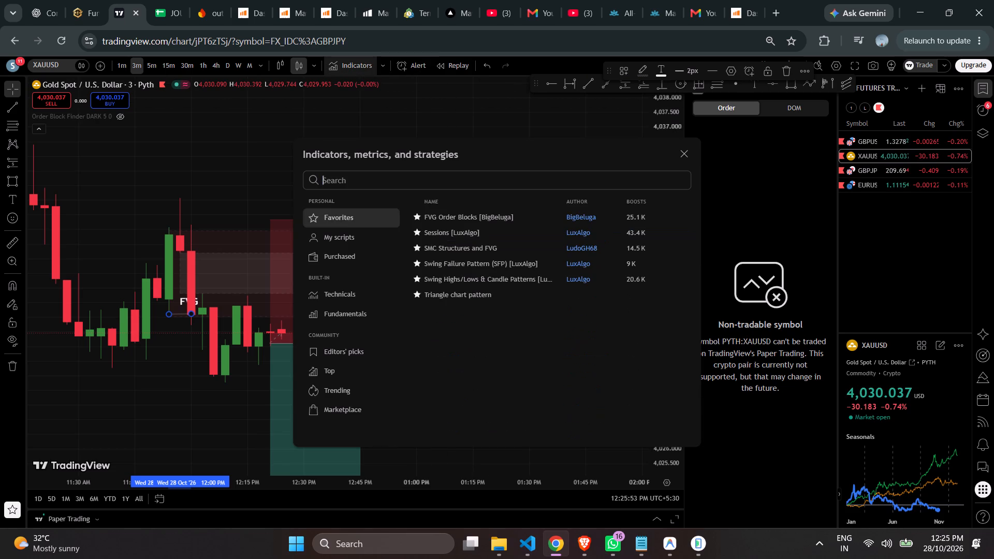
type("ob")
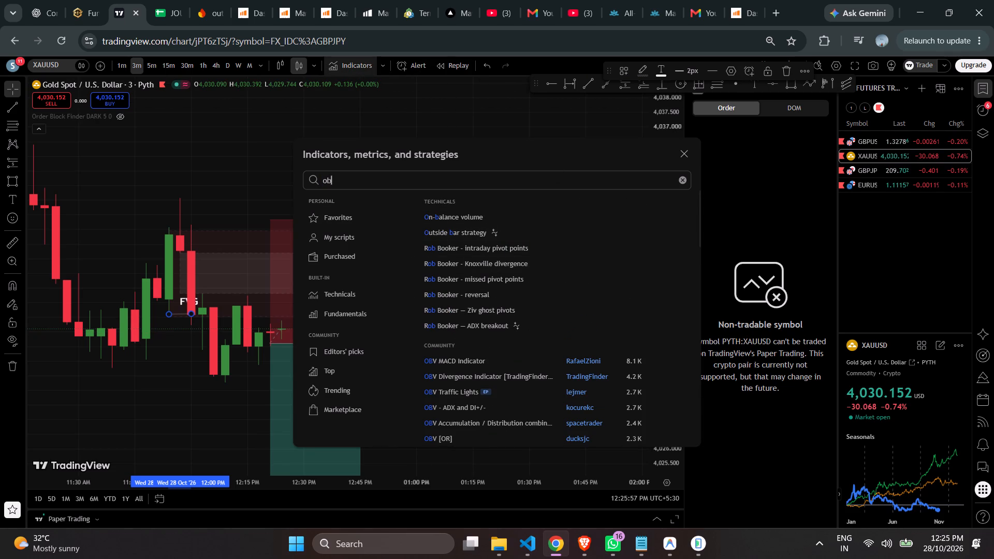
key("BackSpace")
key("BackSpace")
type("order")
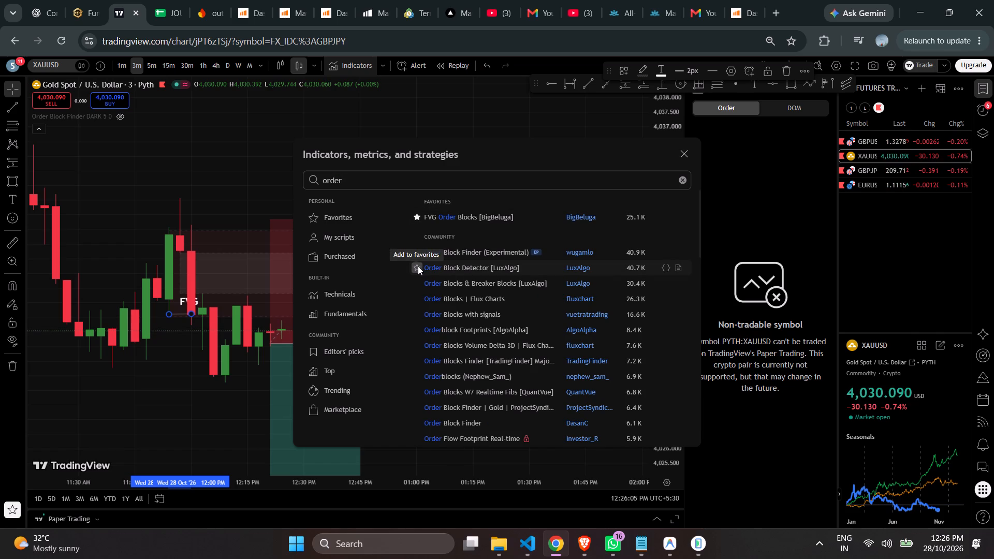
left_click(418, 266)
left_click(417, 279)
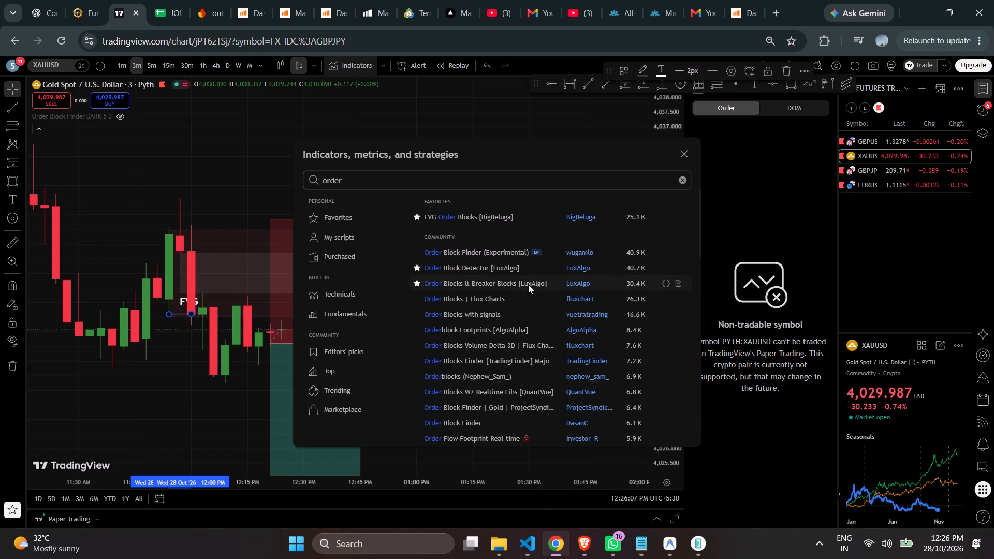
Add the Order Blocks & Breaker Blocks [LuxAlgo] indicator to the chart.
left_click(527, 285)
left_click(684, 151)
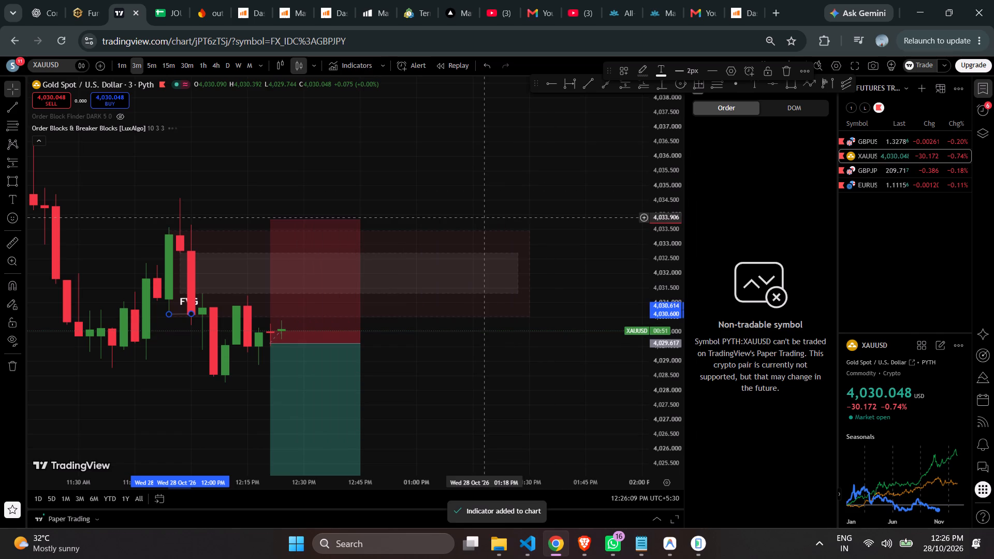
Examine the new indicator's order block zones against the short position's target on the 3-minute chart.
scroll(482, 217, "down", 4)
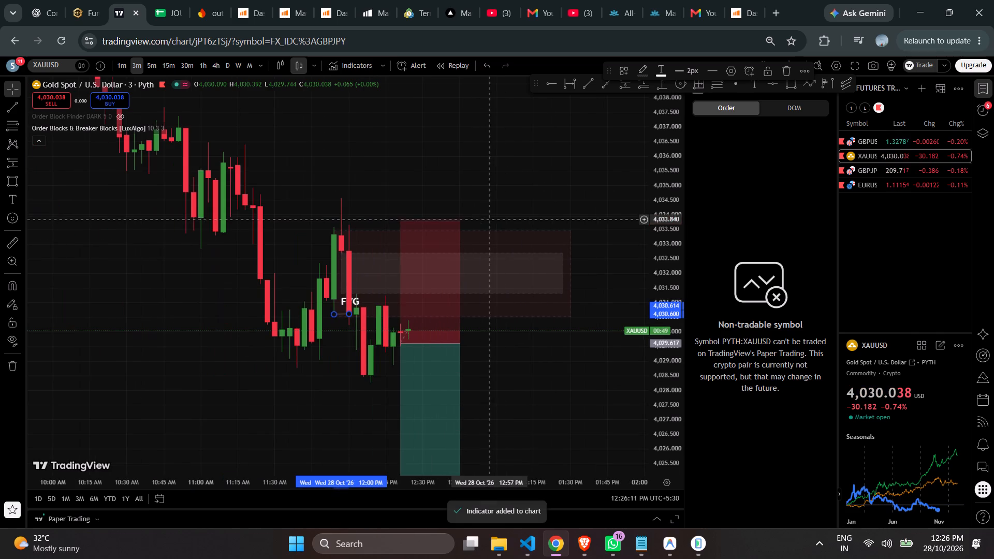
left_click_drag(537, 366, 517, 208)
scroll(573, 199, "down", 6)
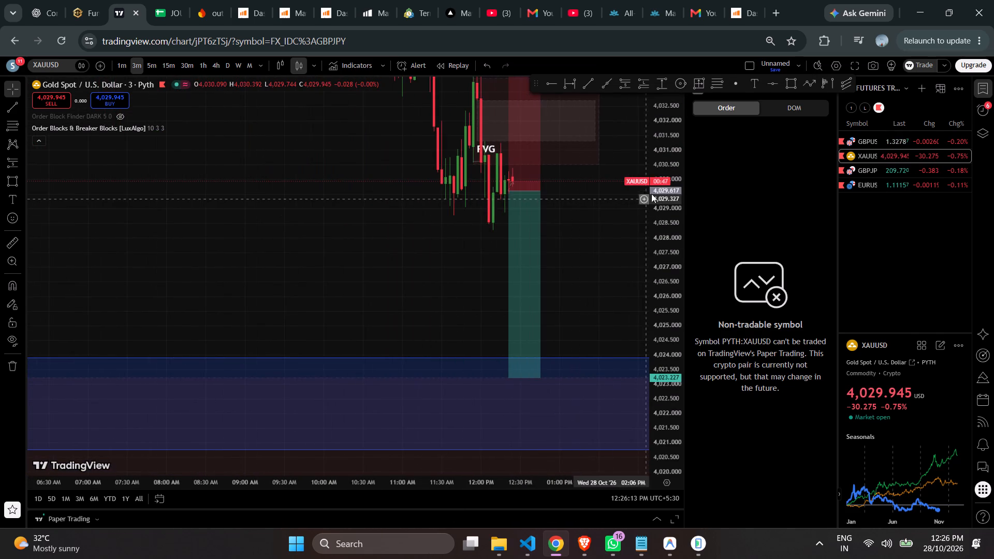
left_click_drag(664, 160, 634, 393)
scroll(201, 258, "down", 2)
scroll(199, 258, "up", 1)
scroll(199, 258, "down", 3)
scroll(287, 289, "down", 1)
right_click(274, 225)
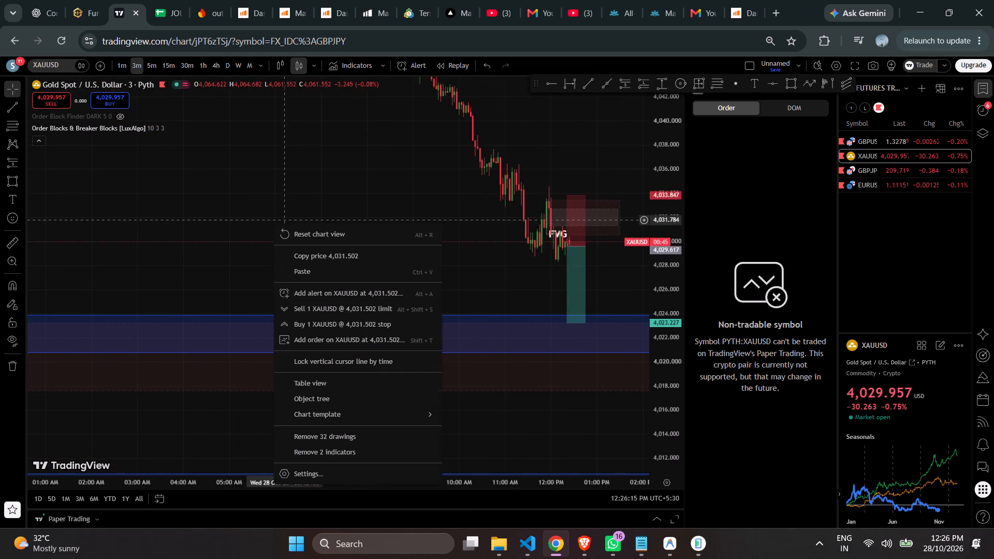
left_click(347, 227)
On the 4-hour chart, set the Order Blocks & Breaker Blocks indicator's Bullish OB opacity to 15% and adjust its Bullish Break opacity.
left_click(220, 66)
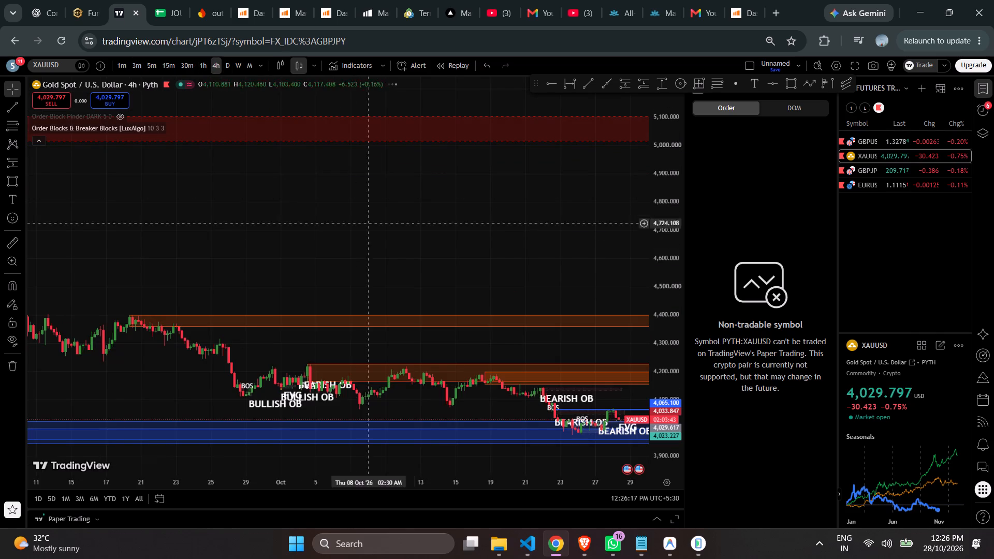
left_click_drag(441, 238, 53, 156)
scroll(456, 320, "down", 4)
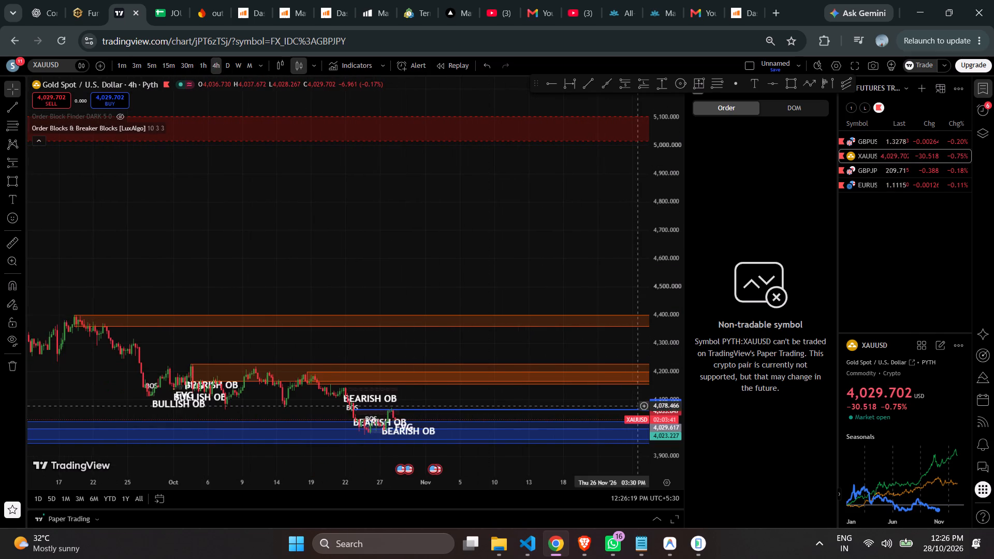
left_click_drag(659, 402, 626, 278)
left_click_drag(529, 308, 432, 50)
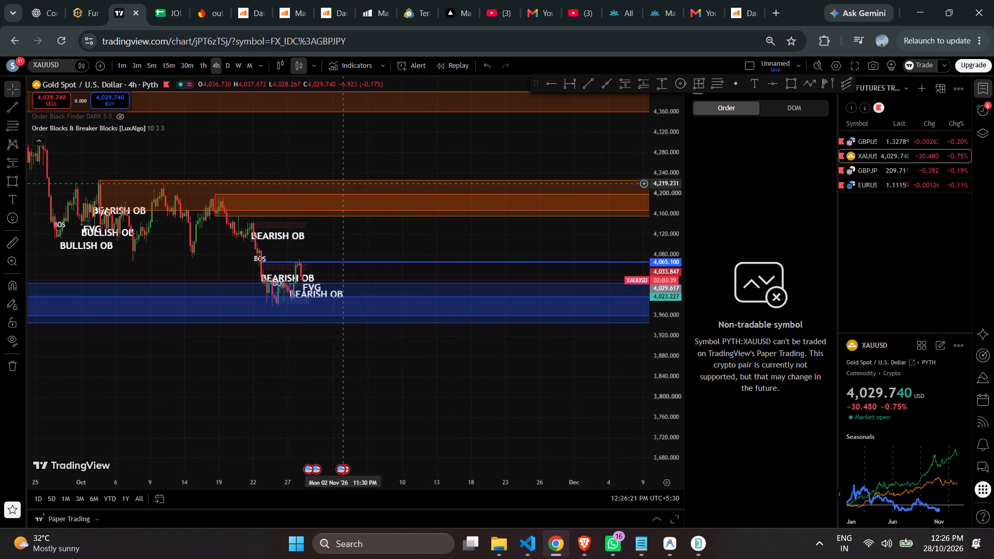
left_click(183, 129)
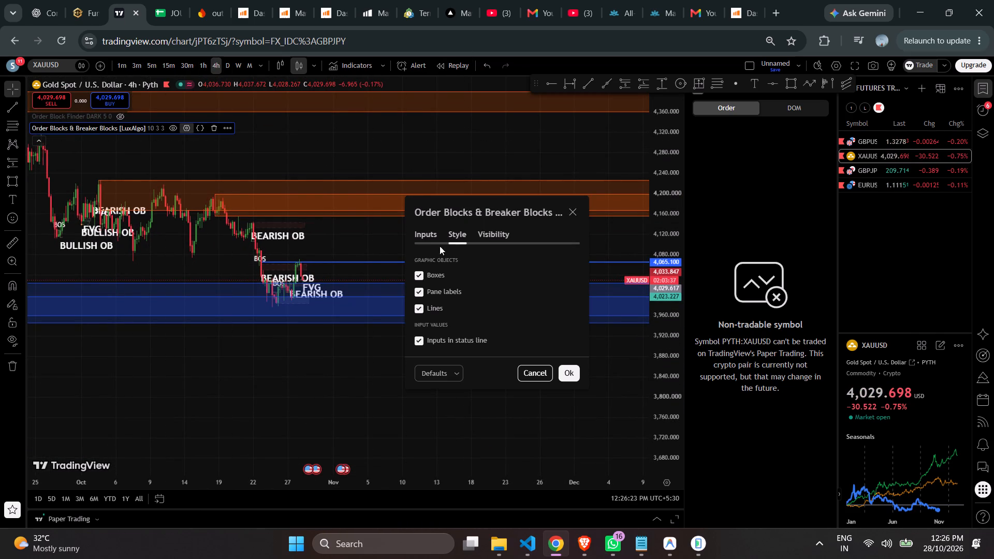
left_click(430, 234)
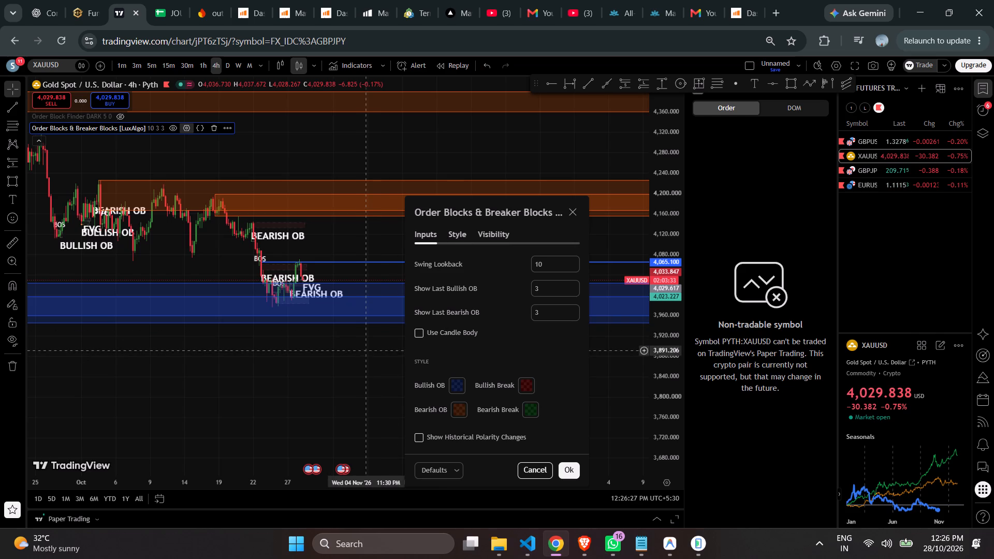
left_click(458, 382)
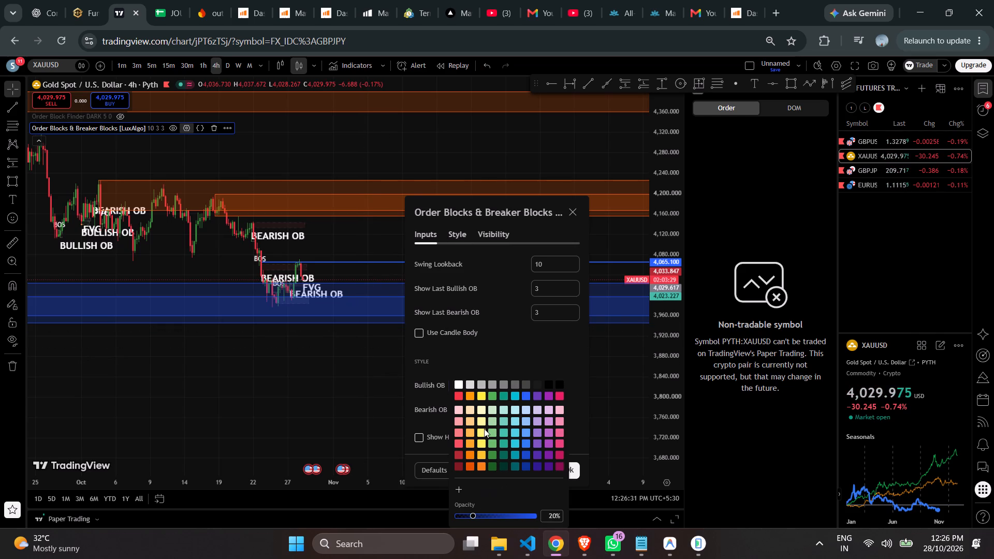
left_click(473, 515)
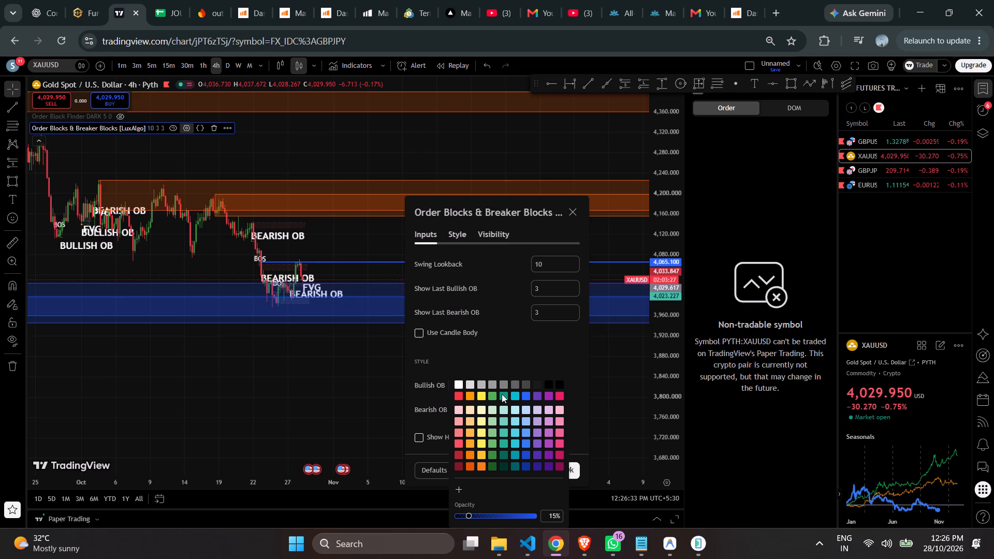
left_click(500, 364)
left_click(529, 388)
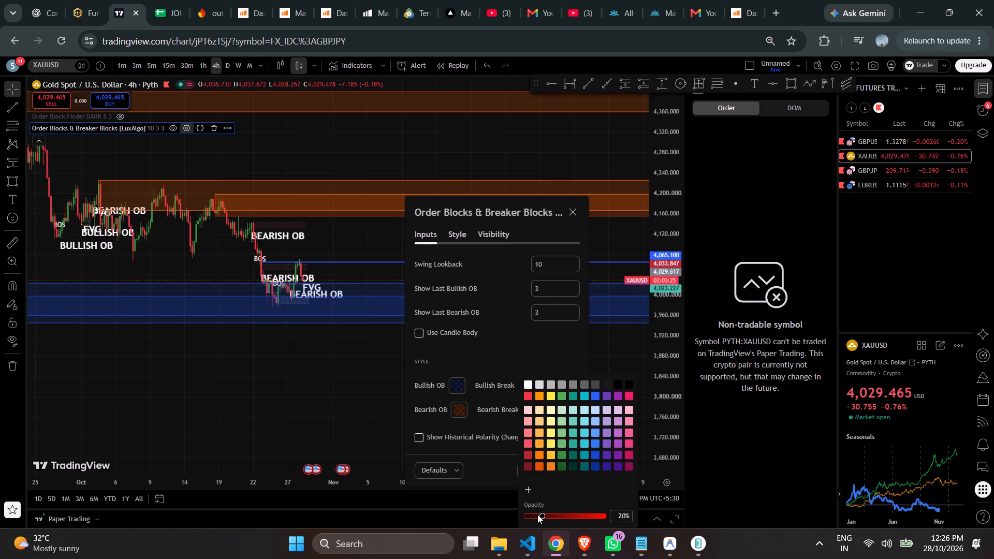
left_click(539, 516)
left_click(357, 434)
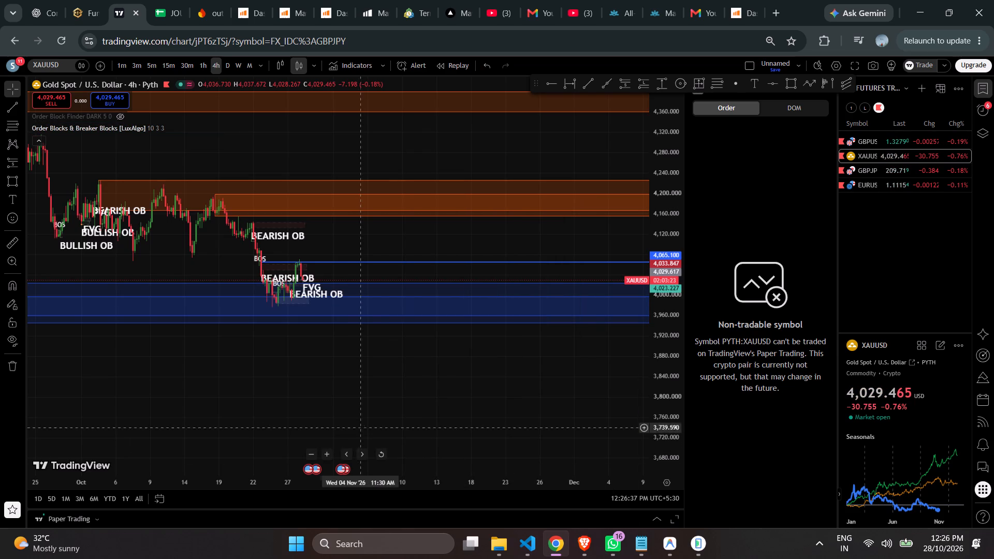
Examine the order block and breaker zones around the short position on the 4-hour and 15-minute charts.
left_click_drag(676, 347, 621, 110)
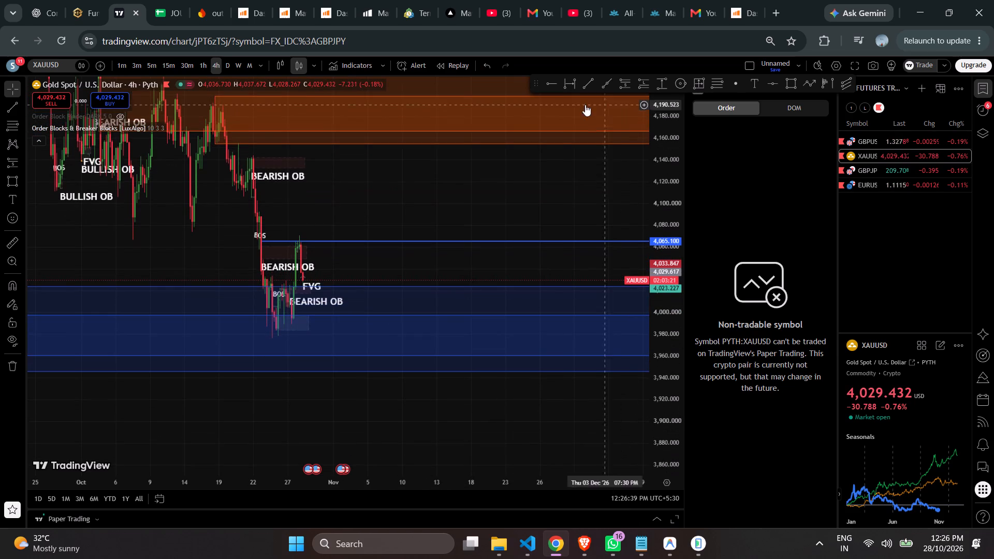
left_click(164, 64)
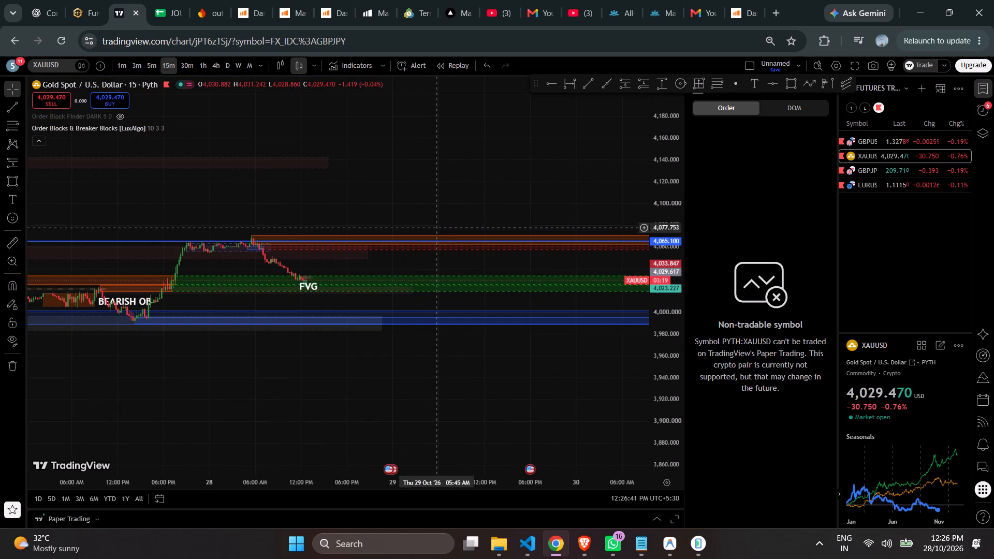
right_click(436, 200)
left_click(496, 212)
left_click_drag(559, 364, 262, 326)
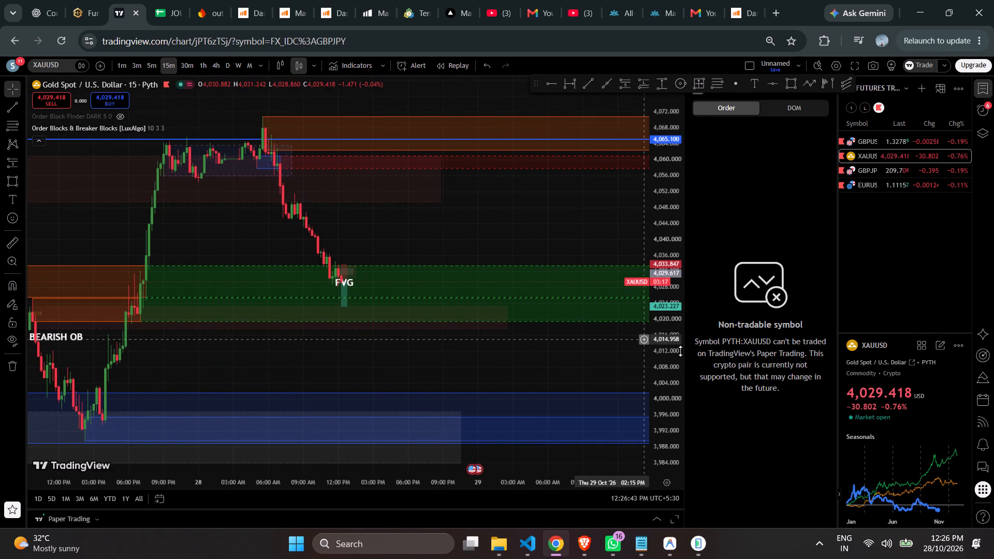
left_click_drag(666, 367, 604, 109)
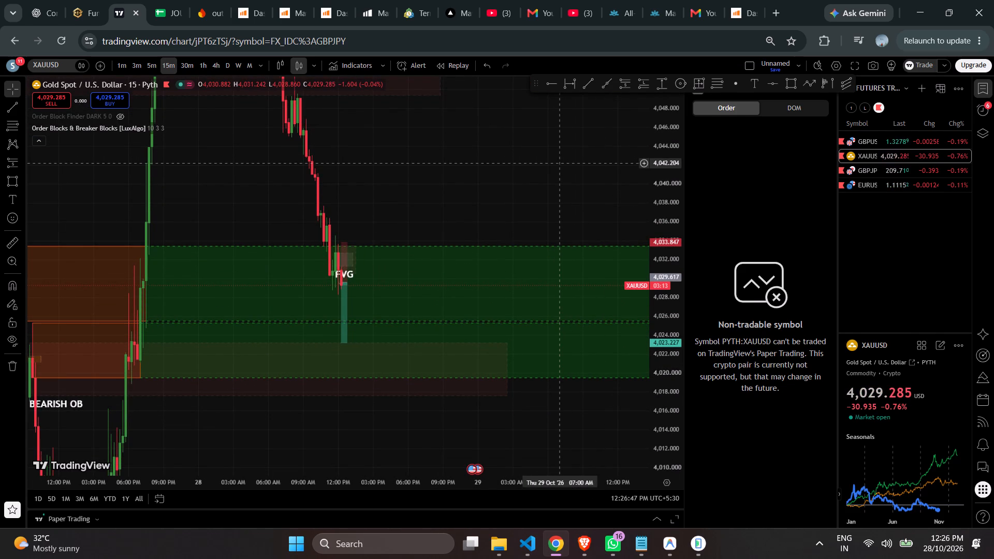
Examine price on the 3-minute chart against the short position's entry, stop and target, the FVG and the lower order block zone.
left_click(143, 66)
scroll(419, 202, "up", 4)
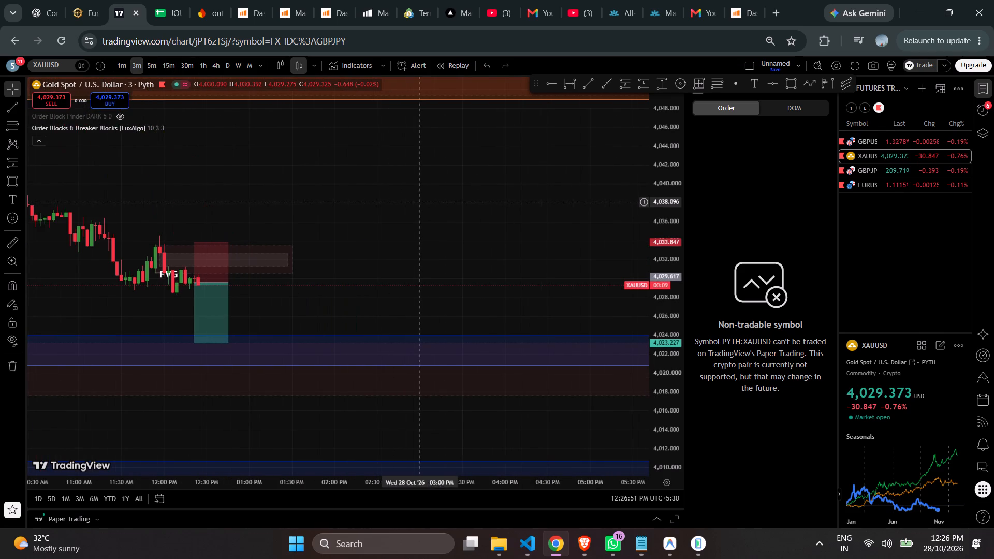
left_click_drag(656, 362, 625, 176)
scroll(519, 265, "up", 3)
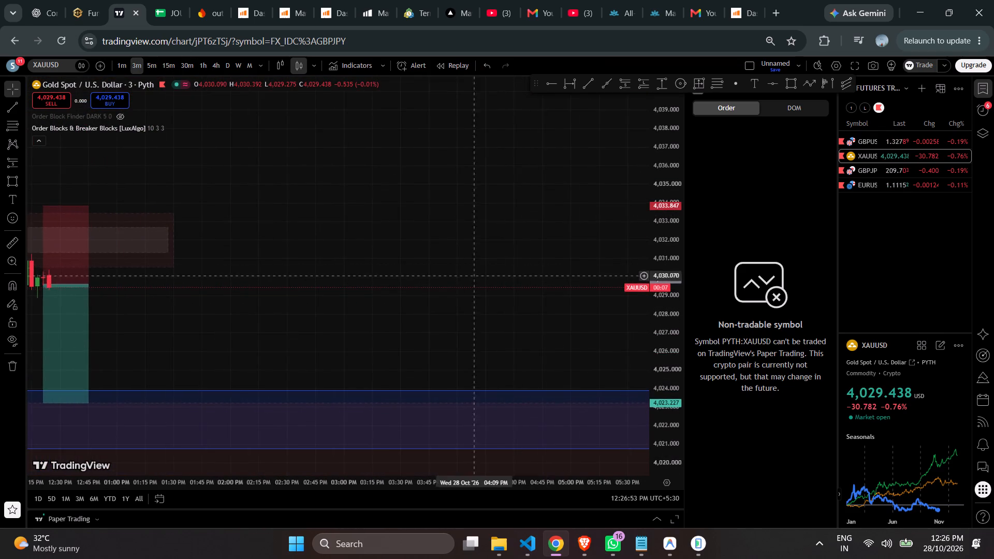
left_click_drag(450, 279, 656, 283)
left_click_drag(652, 335, 639, 175)
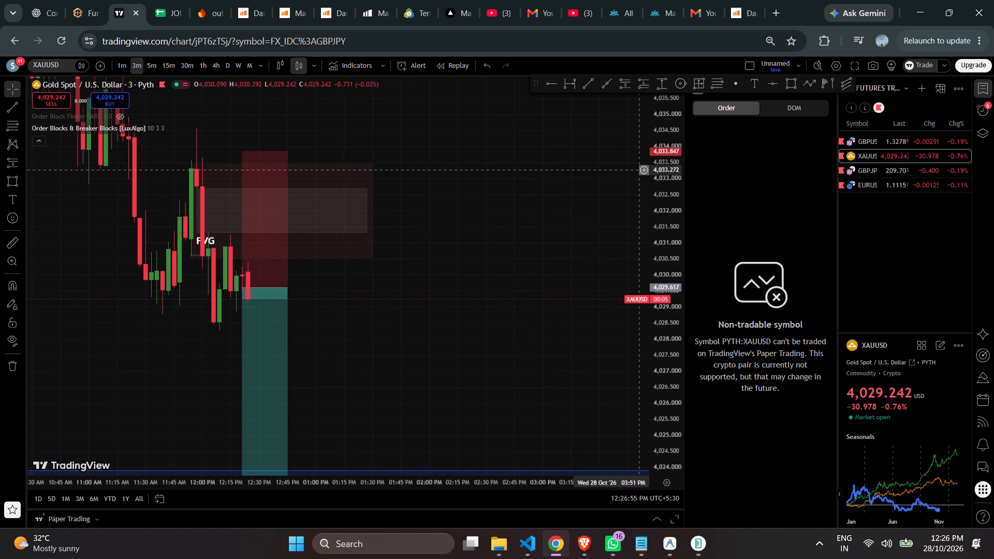
left_click_drag(459, 285, 609, 273)
scroll(603, 278, "up", 4)
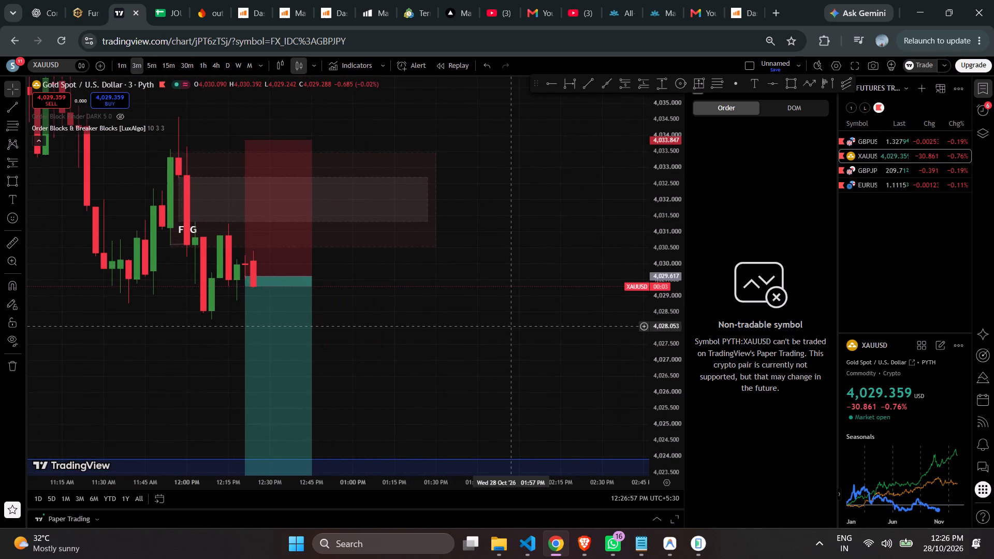
scroll(516, 326, "down", 4)
left_click_drag(665, 227, 665, 242)
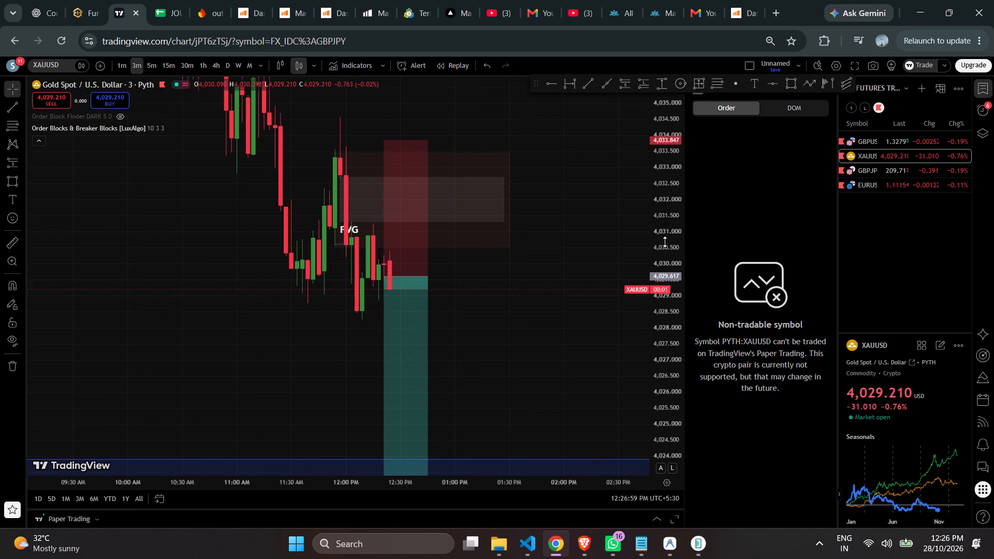
left_click_drag(665, 242, 656, 360)
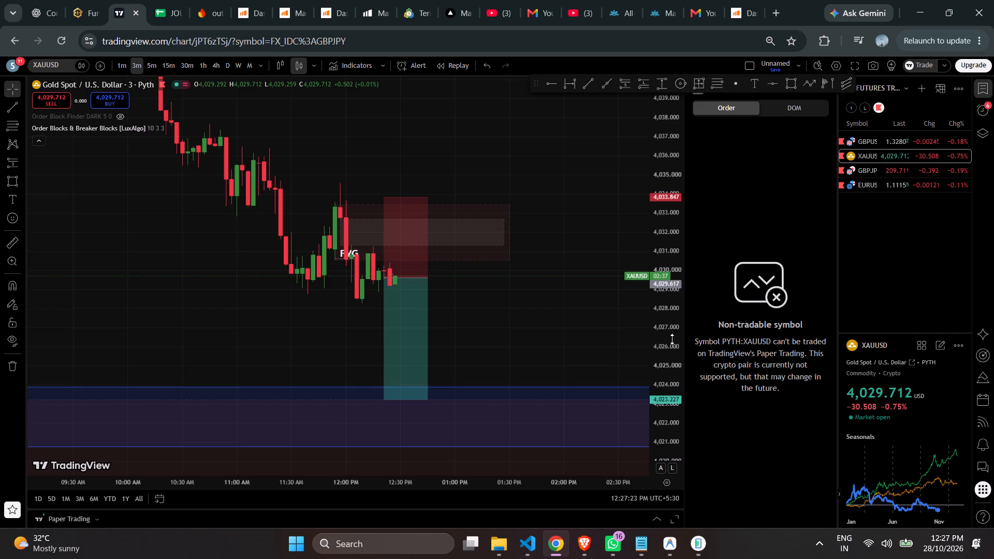
left_click_drag(672, 339, 661, 254)
scroll(462, 290, "up", 2)
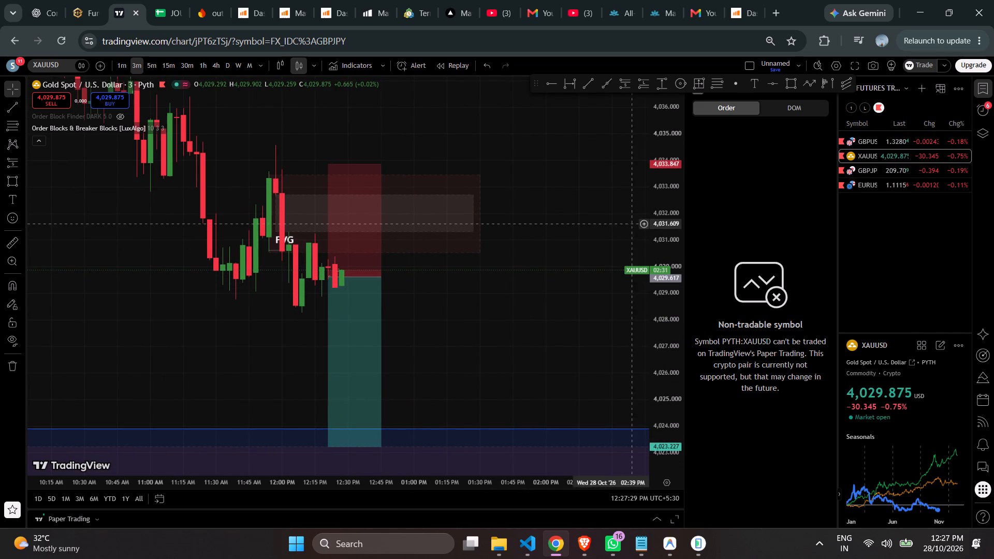
left_click_drag(674, 231, 673, 332)
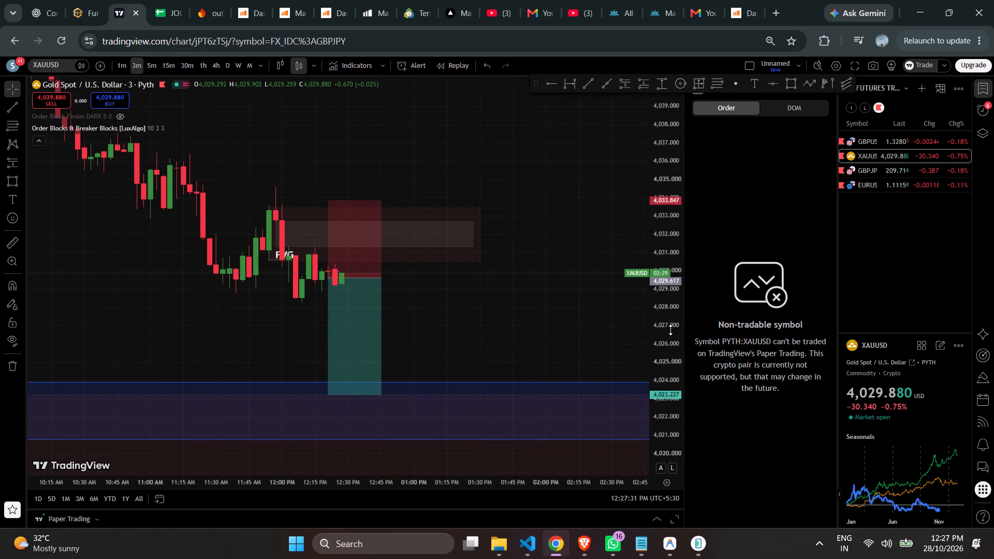
left_click(389, 201)
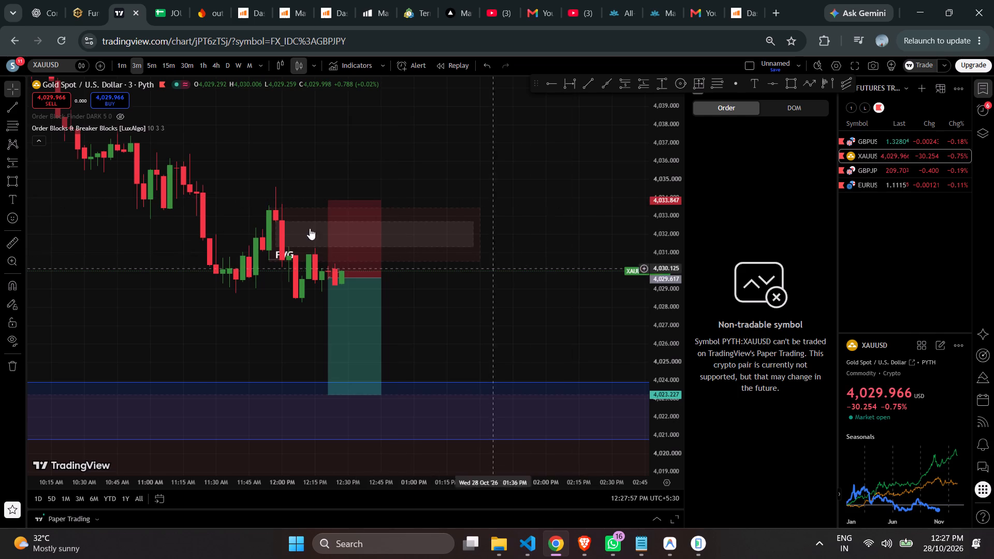
scroll(356, 129, "down", 2)
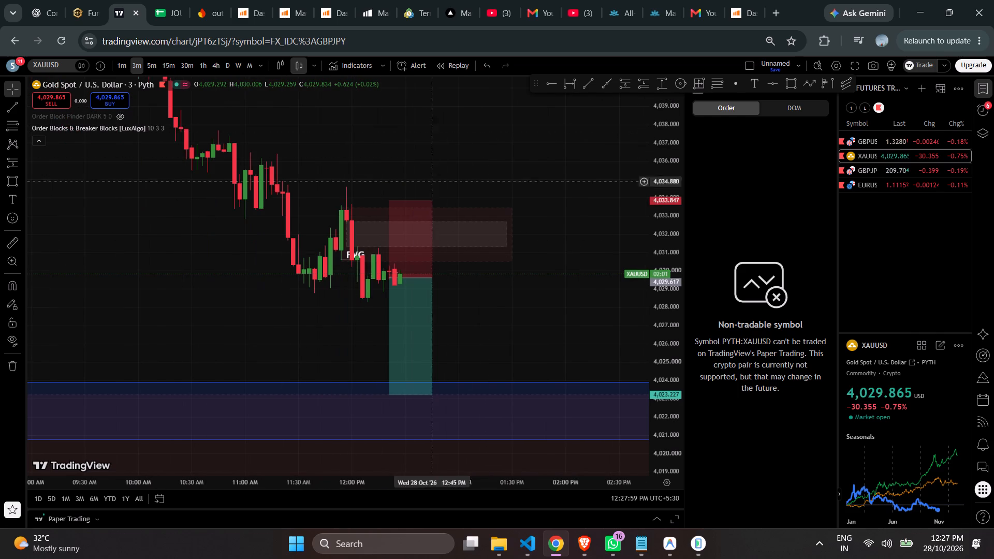
left_click_drag(669, 341, 652, 195)
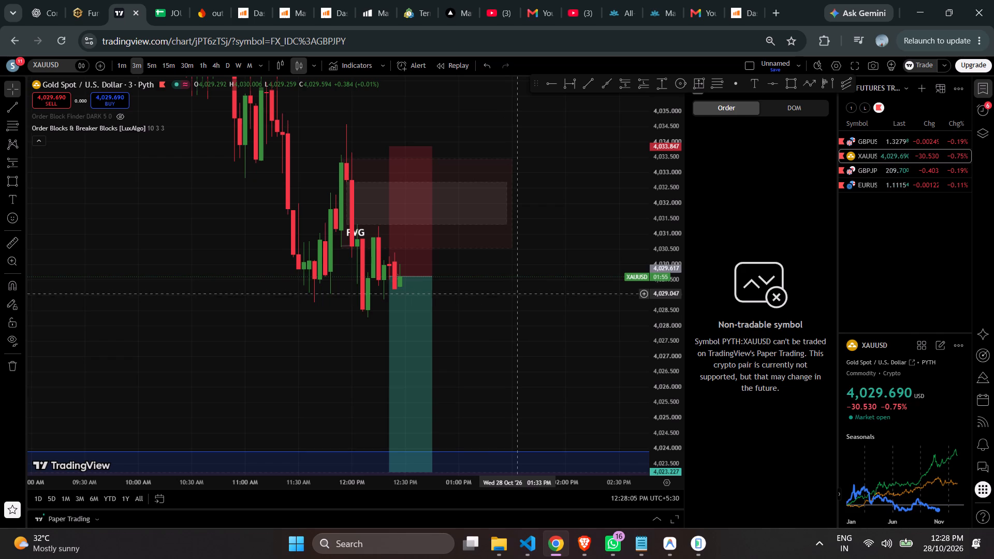
left_click_drag(668, 302, 657, 248)
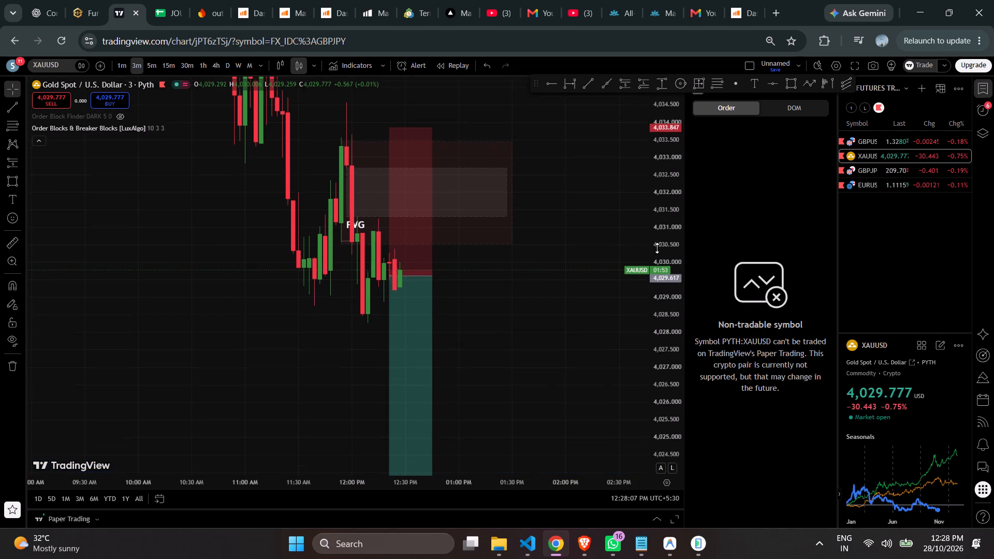
left_click_drag(657, 248, 657, 242)
scroll(525, 290, "up", 1)
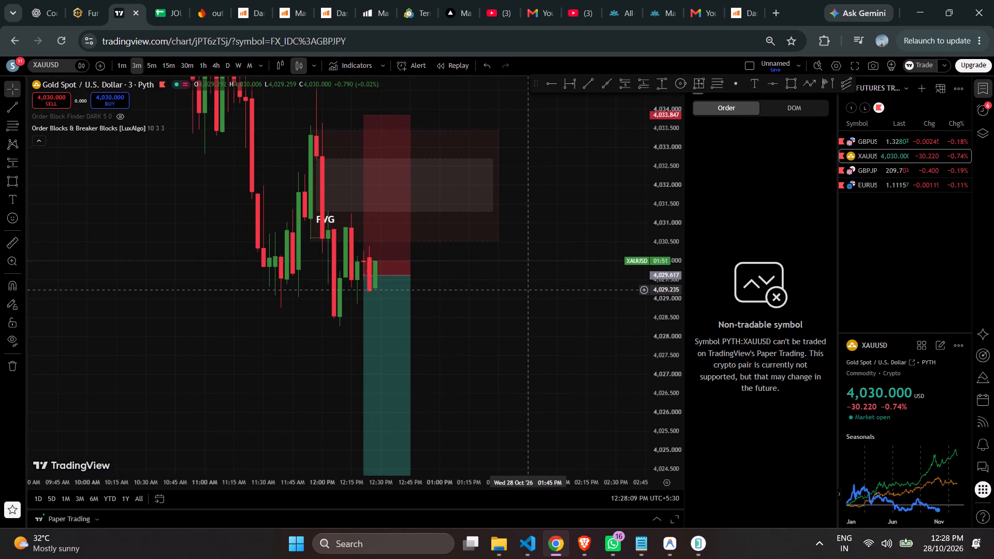
scroll(516, 263, "down", 1)
scroll(516, 263, "up", 1)
scroll(516, 263, "down", 2)
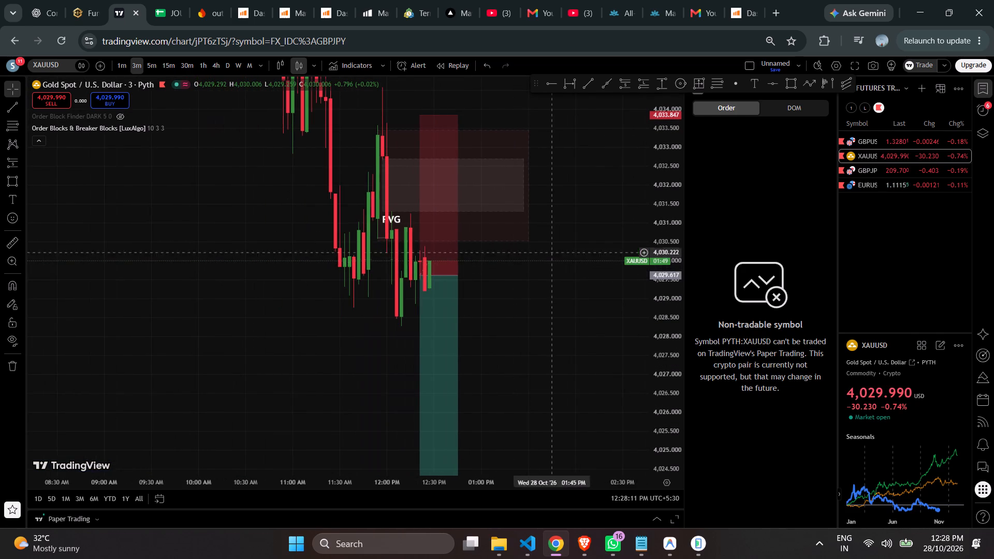
left_click_drag(669, 216, 653, 385)
scroll(565, 350, "up", 2)
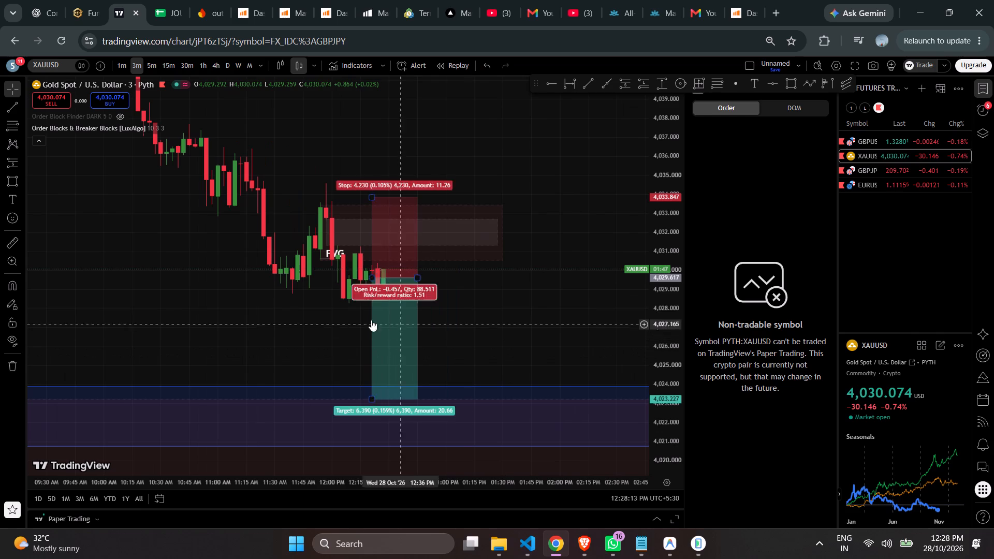
scroll(498, 280, "up", 2)
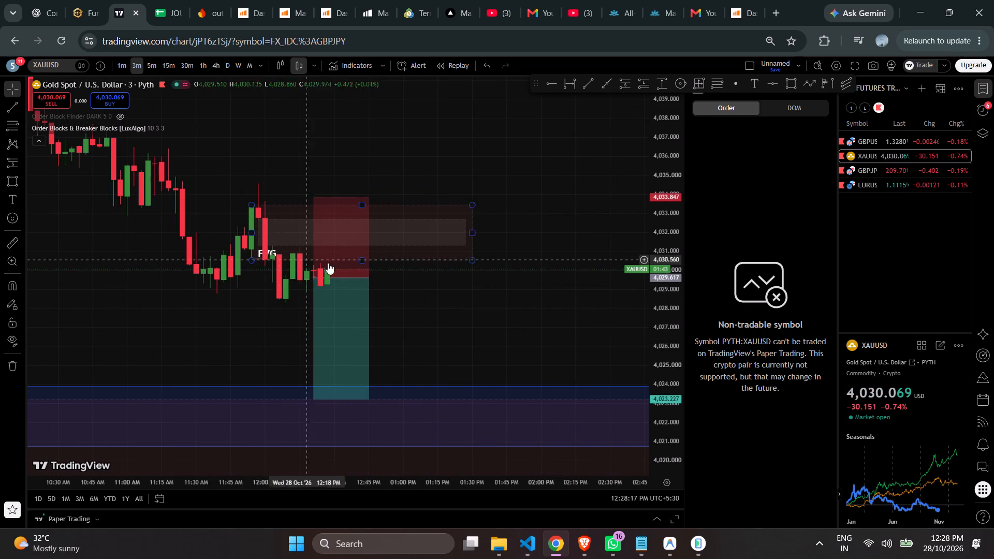
left_click(500, 371)
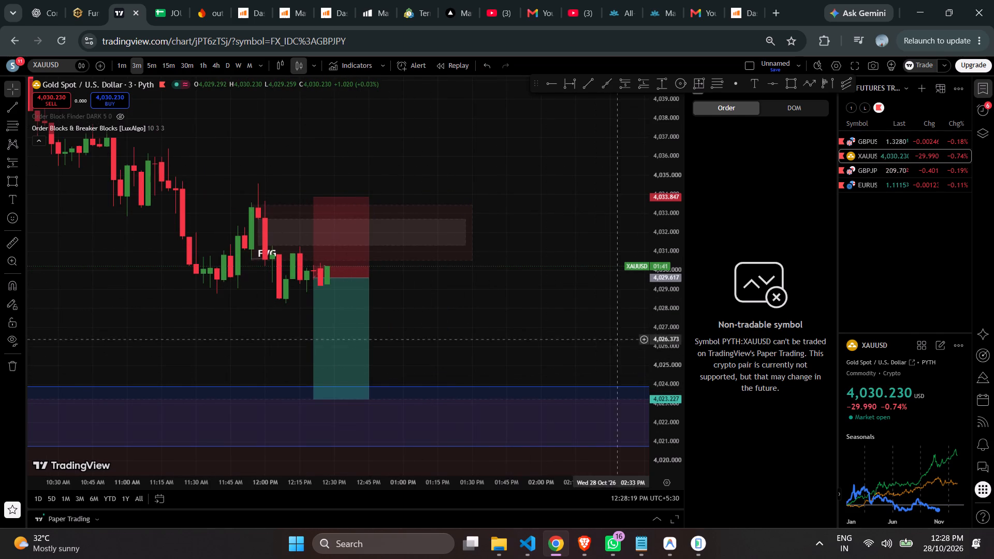
left_click_drag(674, 345, 675, 361)
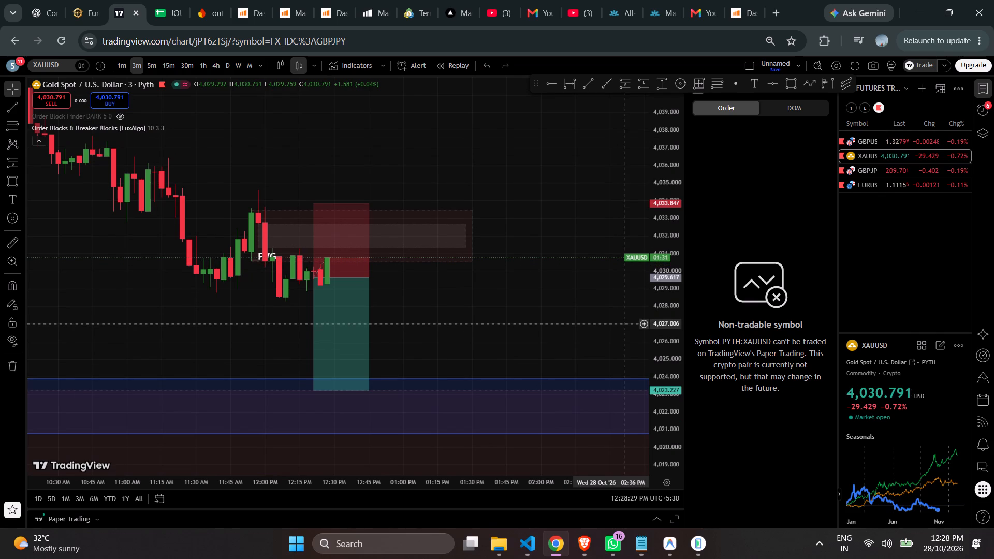
left_click_drag(675, 363, 661, 330)
scroll(354, 229, "down", 1)
scroll(354, 229, "up", 1)
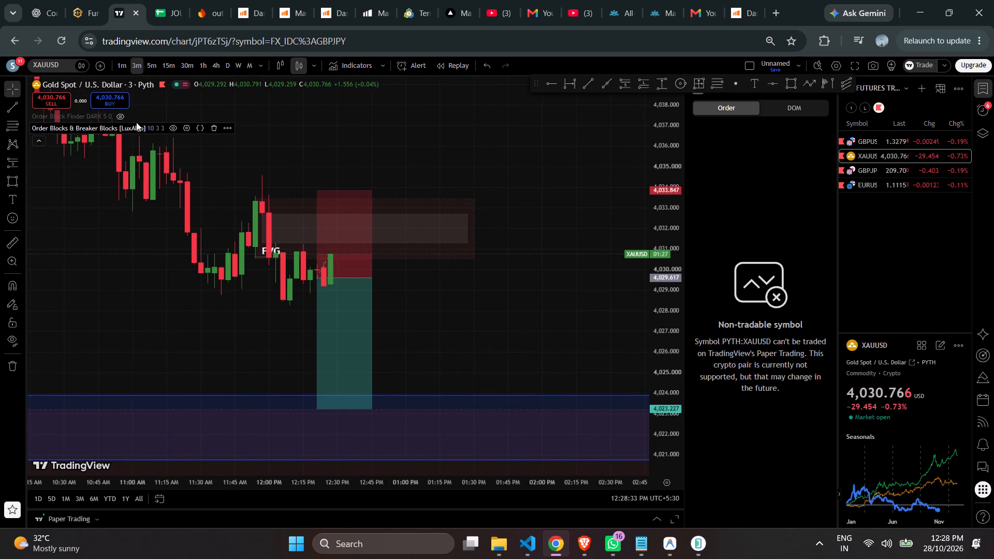
Remove the Order Blocks & Breaker Blocks [LuxAlgo] indicator from the chart.
left_click(214, 126)
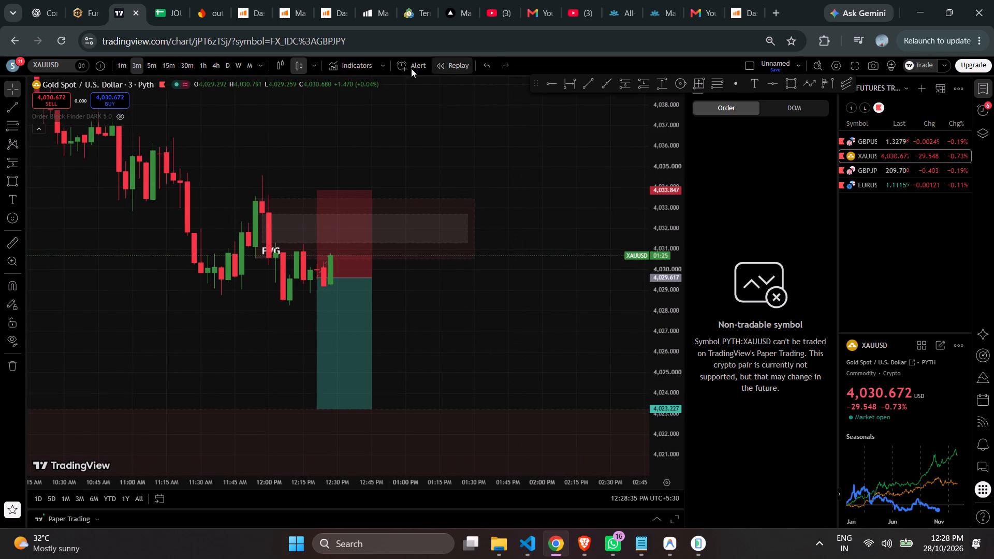
Add the Order Block Detector [LuxAlgo] indicator from the favorites to the XAUUSD 3-minute chart.
left_click(375, 65)
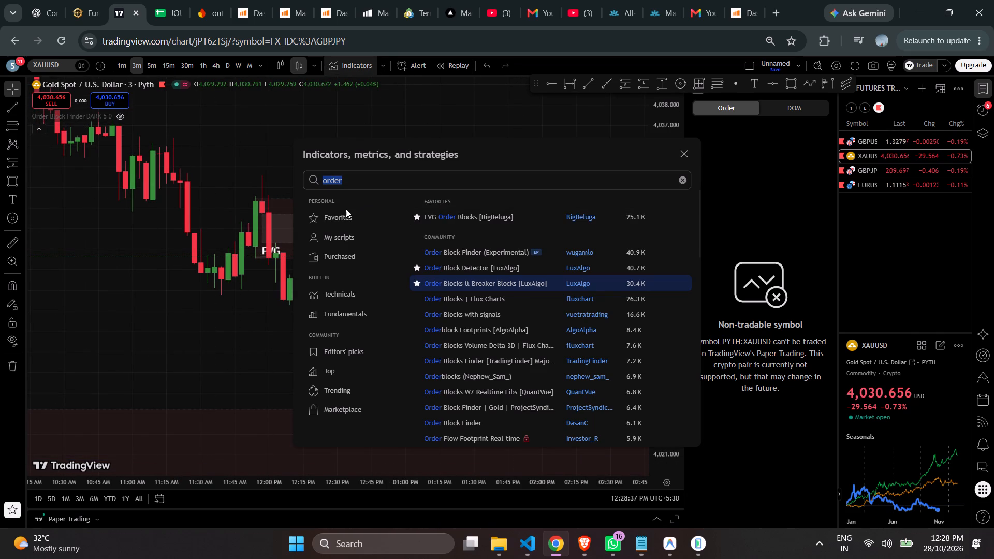
left_click(339, 219)
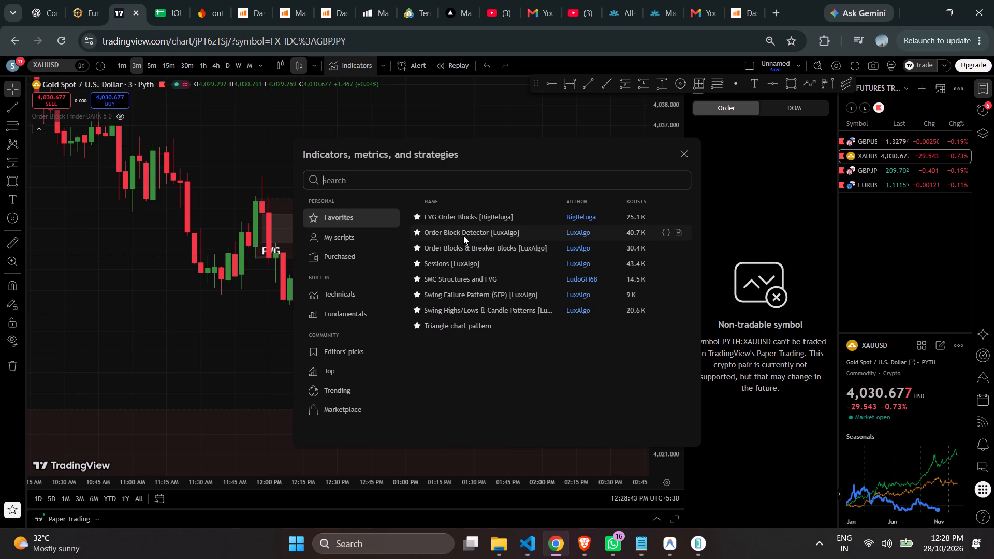
left_click(463, 236)
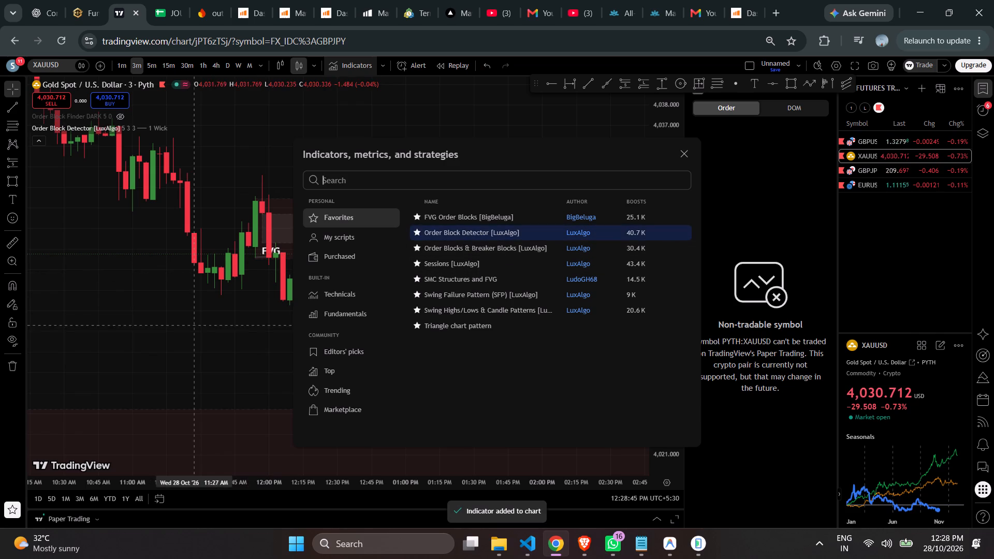
left_click(214, 333)
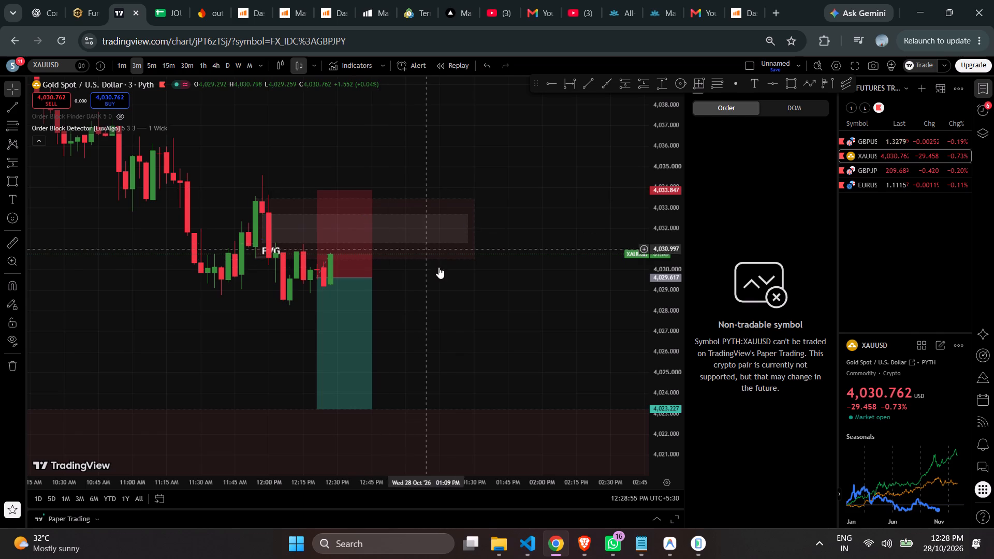
Examine the 3-minute candles against the FVG zone and the short position's entry and stop.
scroll(460, 285, "down", 1)
scroll(461, 288, "up", 1)
scroll(462, 291, "down", 1)
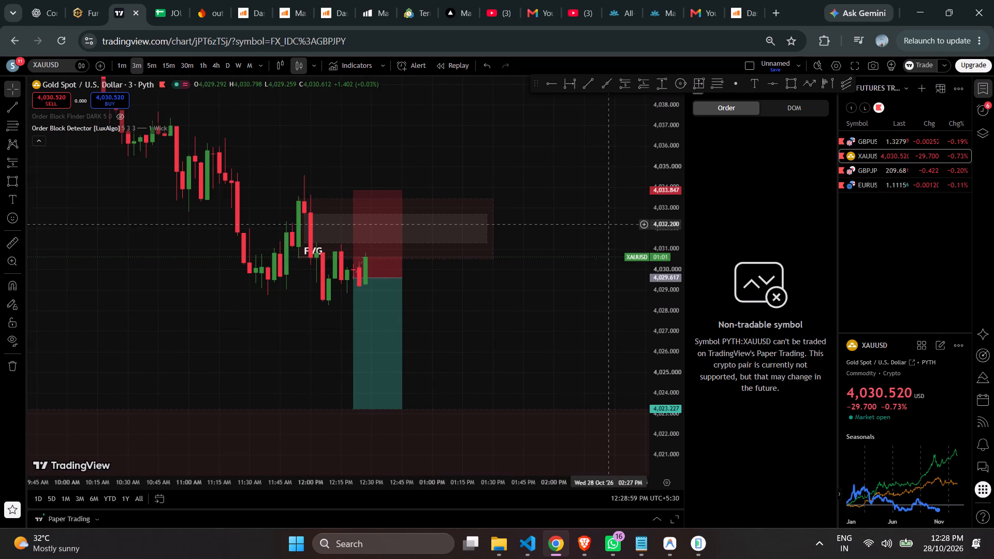
scroll(554, 270, "up", 2)
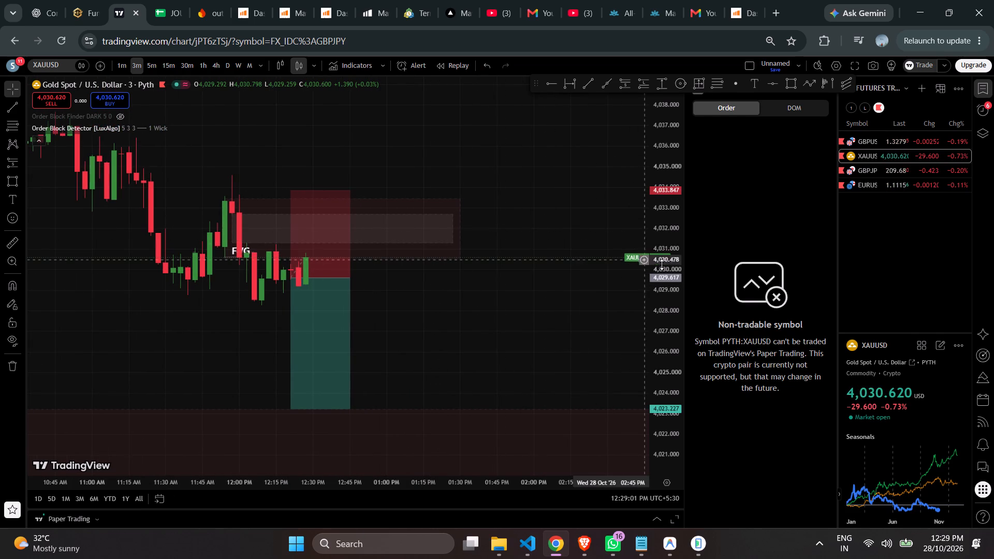
left_click_drag(668, 266, 631, 116)
scroll(555, 230, "up", 1)
left_click_drag(535, 235, 640, 253)
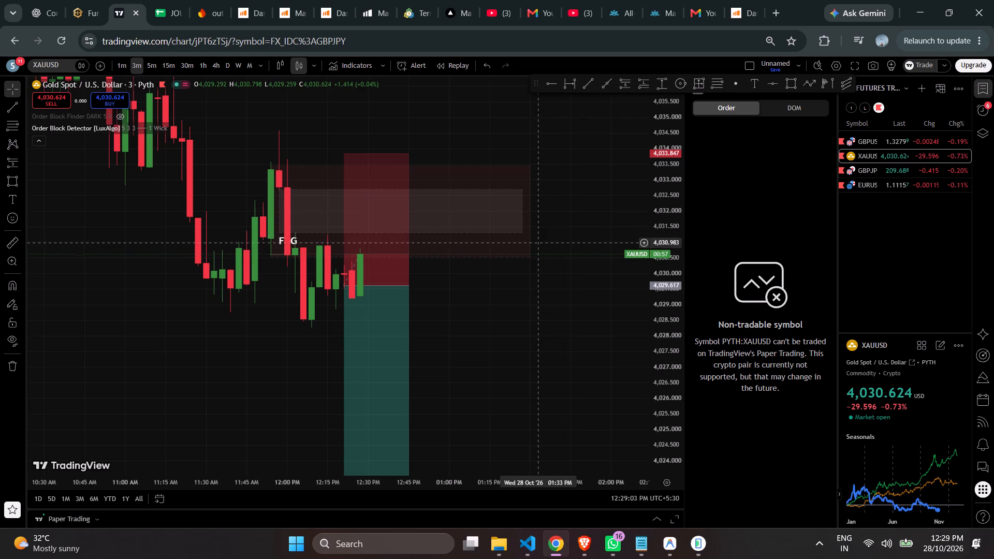
left_click(530, 243)
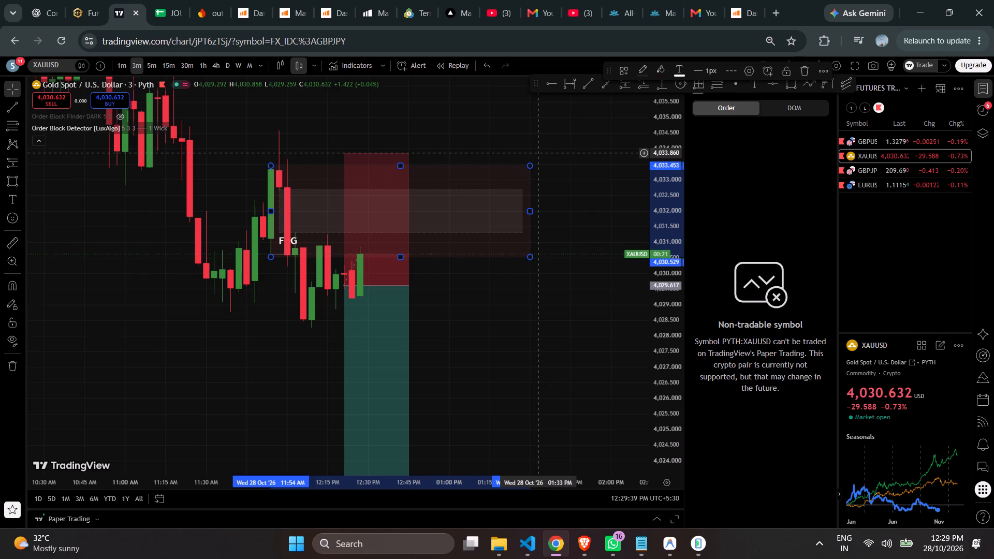
scroll(489, 202, "down", 1)
scroll(489, 202, "up", 1)
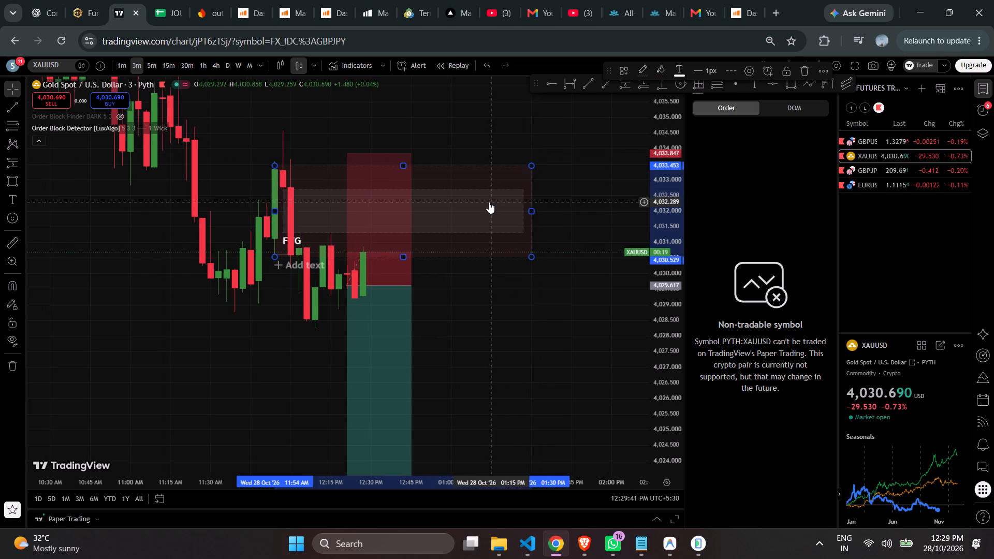
scroll(546, 296, "up", 1)
left_click_drag(525, 310, 530, 318)
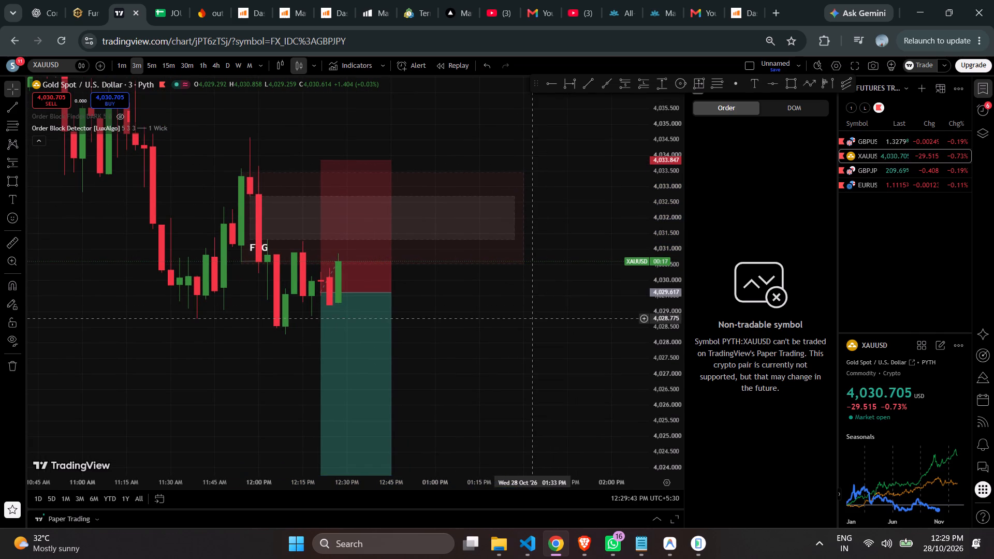
left_click_drag(667, 303, 656, 223)
left_click_drag(666, 165, 657, 300)
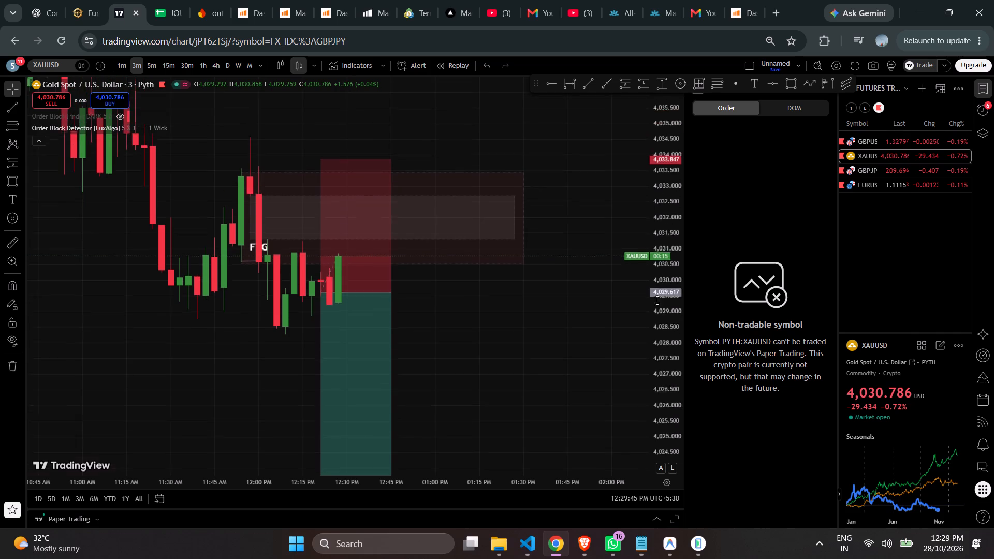
left_click_drag(657, 300, 654, 359)
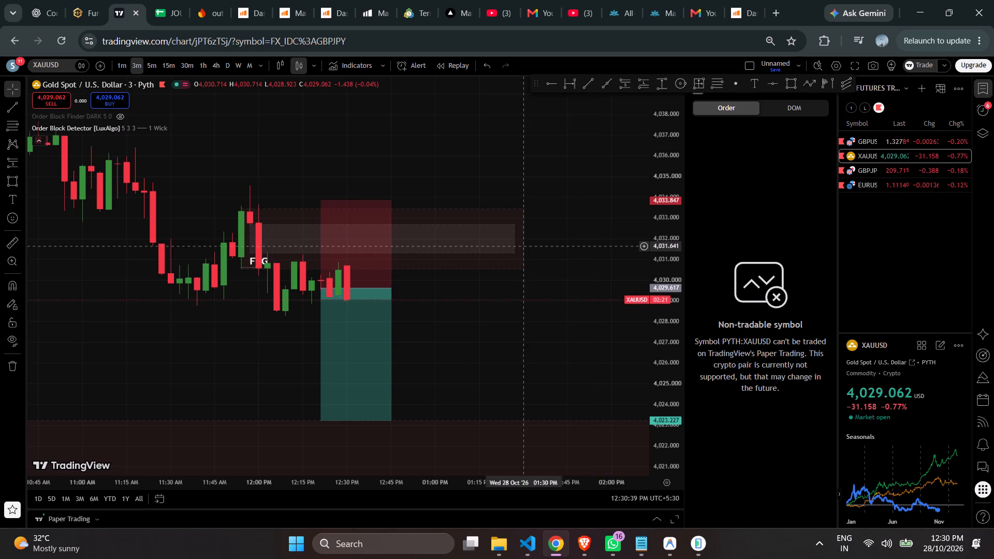
Follow live price on the 3-minute chart between the short position's entry, its target and the lower order block zone.
left_click_drag(668, 333, 649, 251)
scroll(621, 306, "up", 1)
scroll(620, 308, "down", 1)
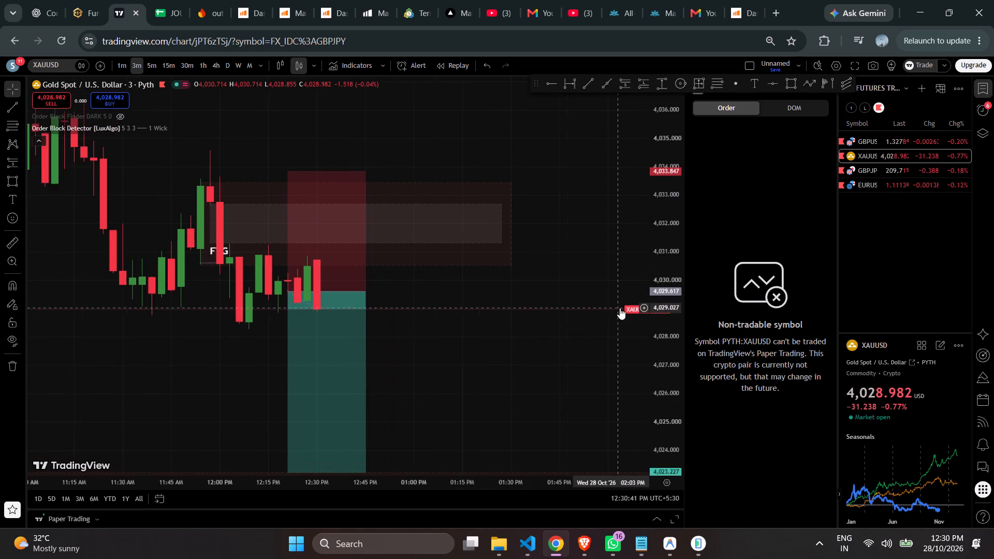
left_click_drag(581, 383, 573, 313)
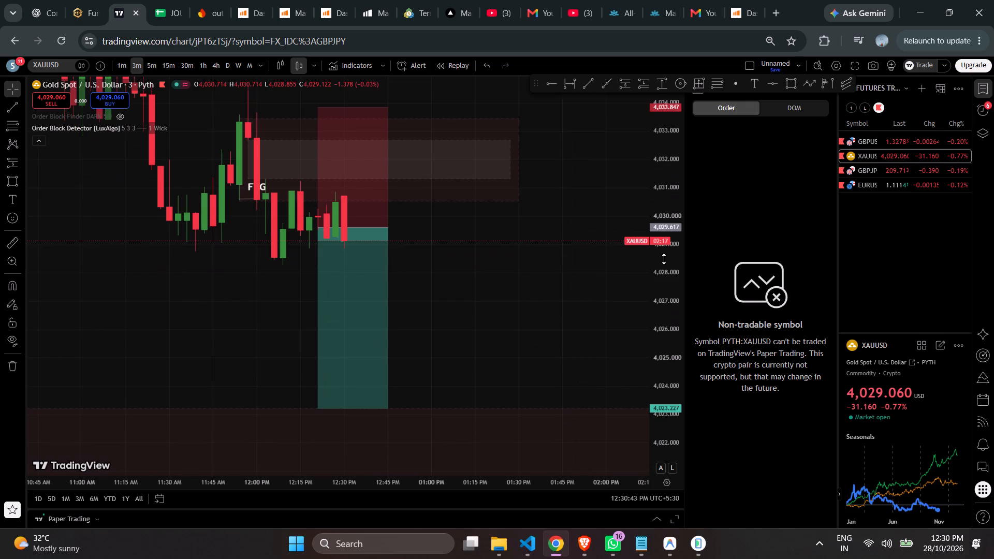
scroll(667, 255, "up", 1)
scroll(667, 255, "down", 7)
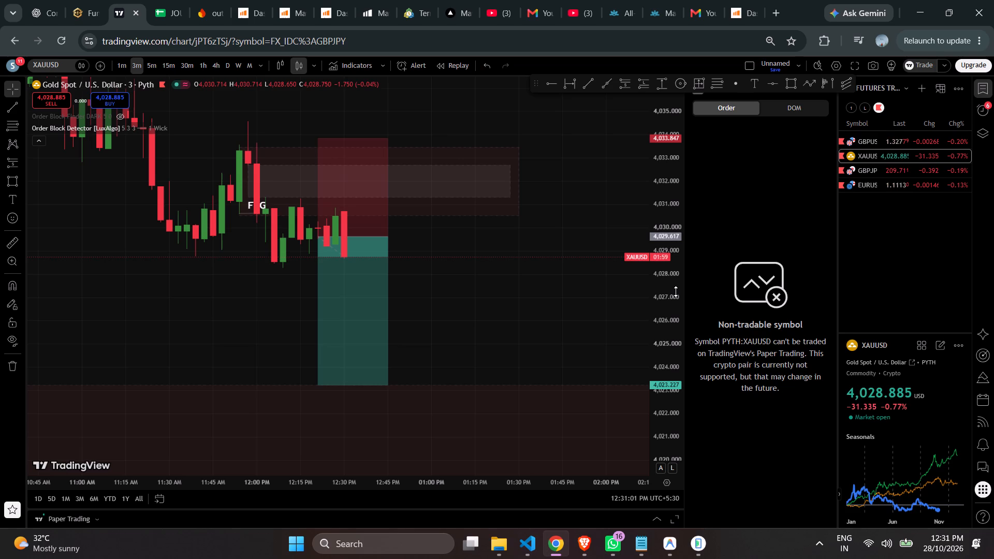
left_click_drag(674, 305, 665, 239)
scroll(573, 253, "down", 3)
left_click_drag(668, 193, 662, 343)
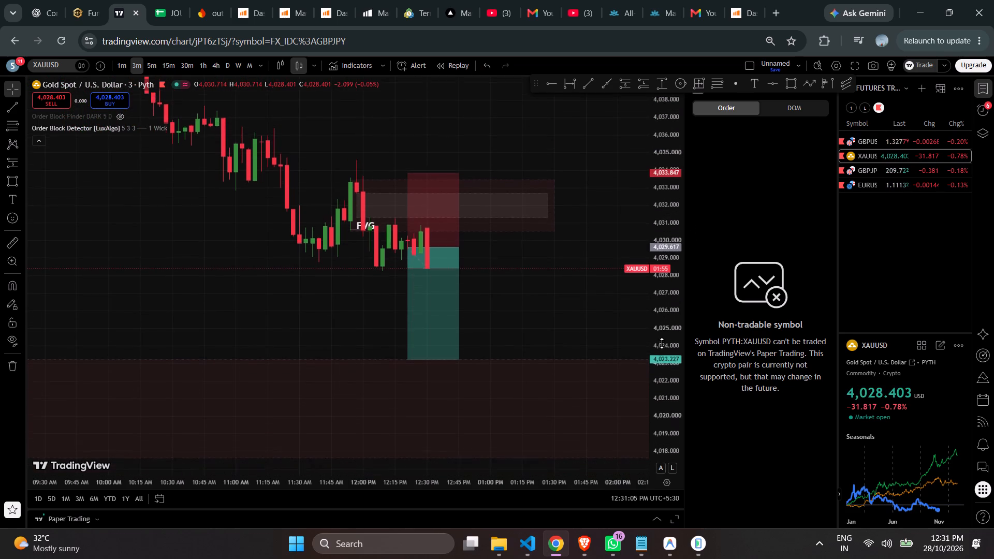
left_click_drag(662, 343, 662, 345)
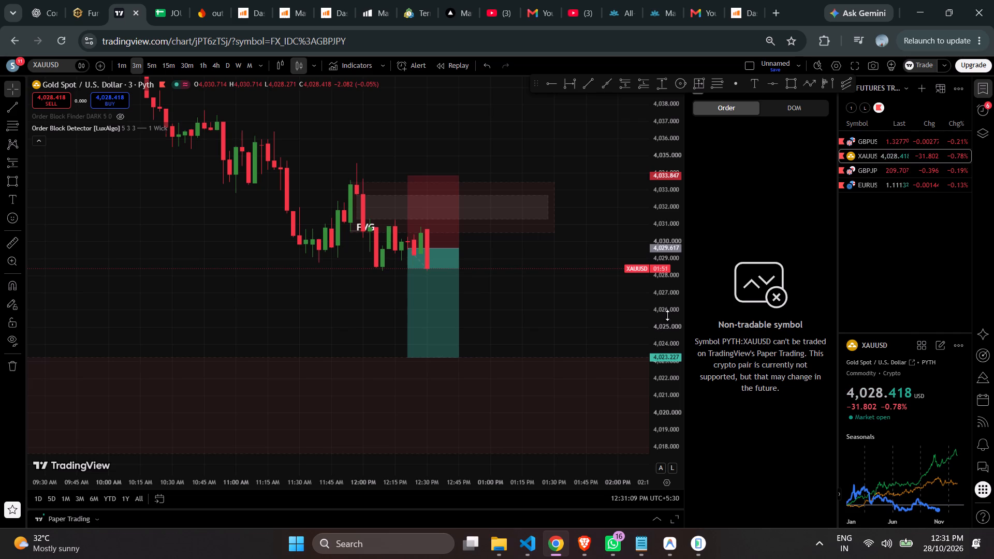
left_click_drag(676, 329, 658, 235)
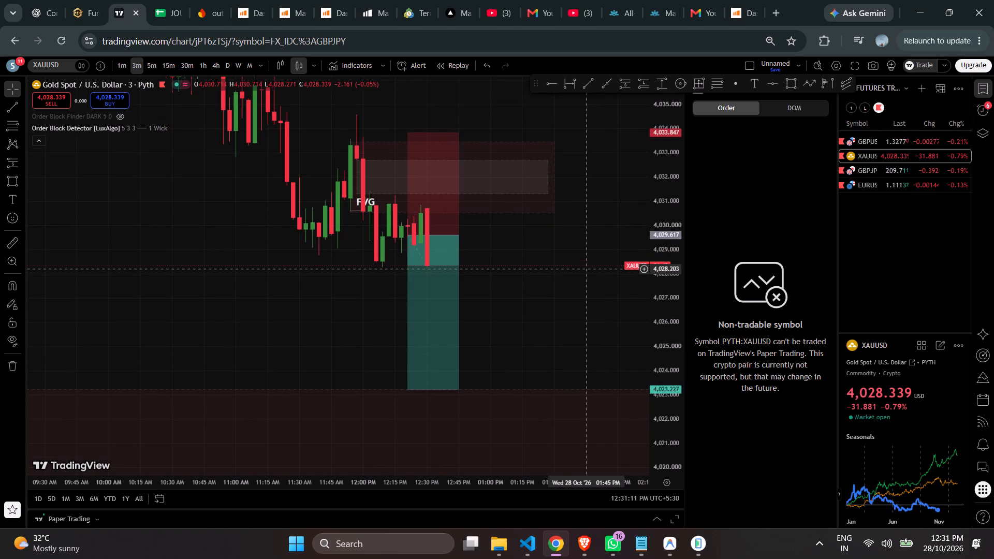
scroll(589, 269, "up", 3)
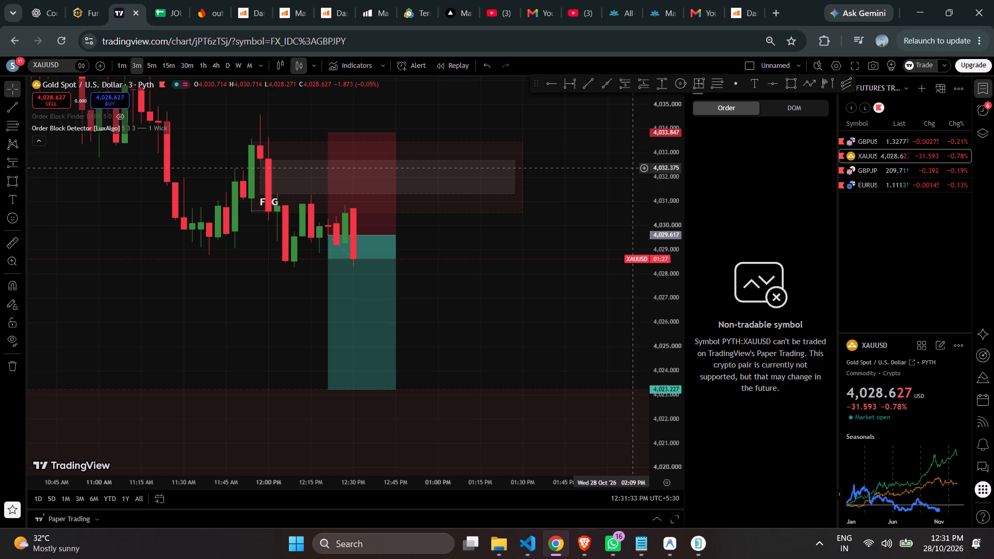
left_click_drag(671, 236, 666, 166)
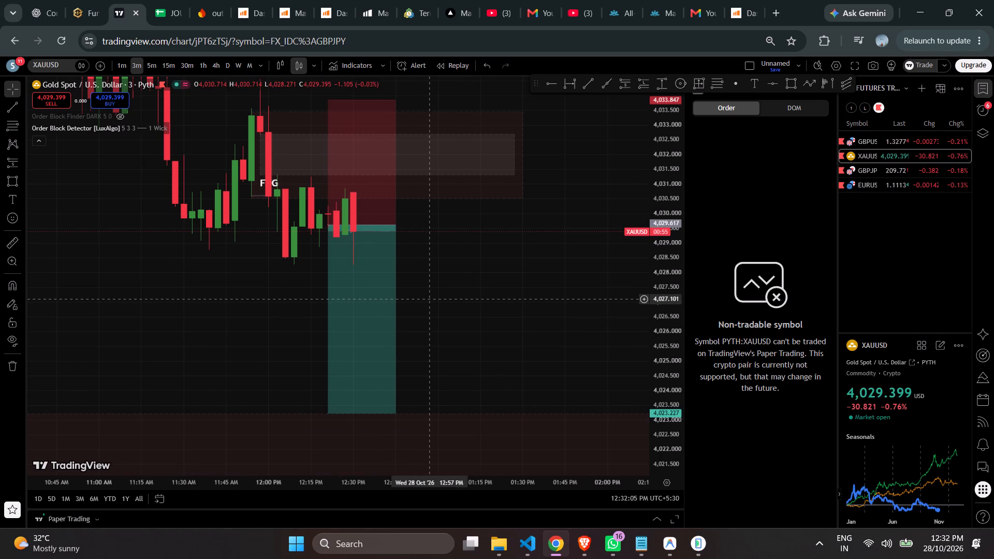
left_click_drag(416, 322, 414, 356)
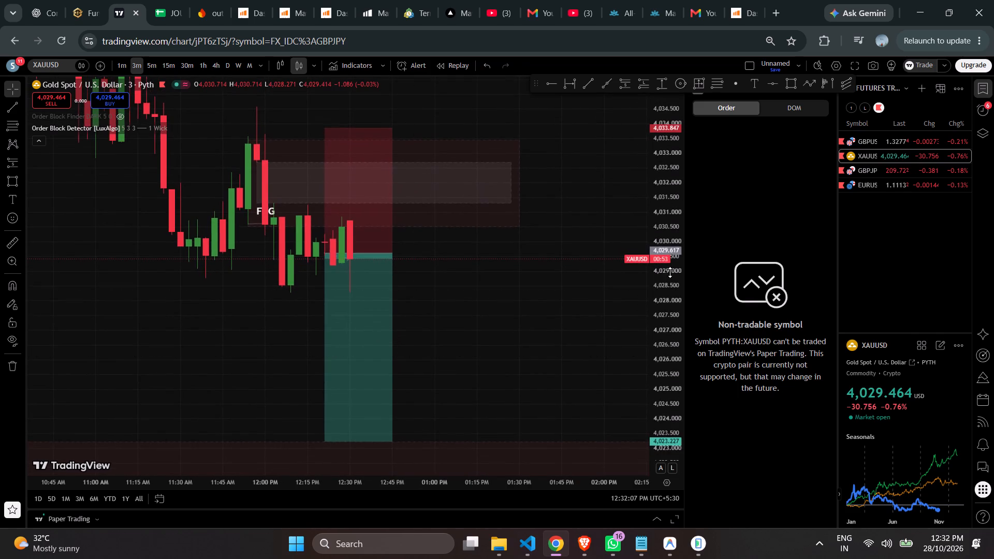
left_click_drag(670, 271, 653, 330)
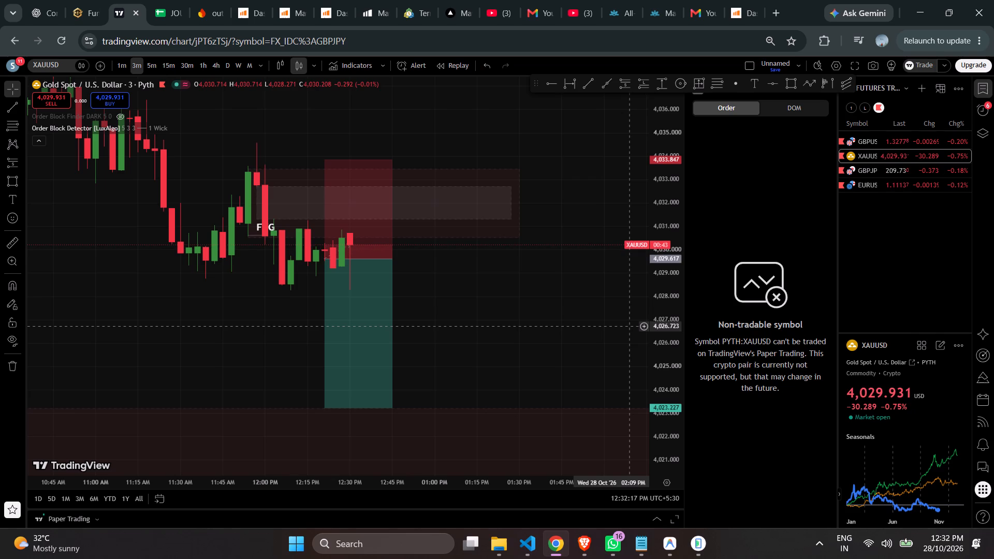
scroll(404, 248, "down", 3)
scroll(410, 259, "up", 1)
scroll(421, 278, "down", 4)
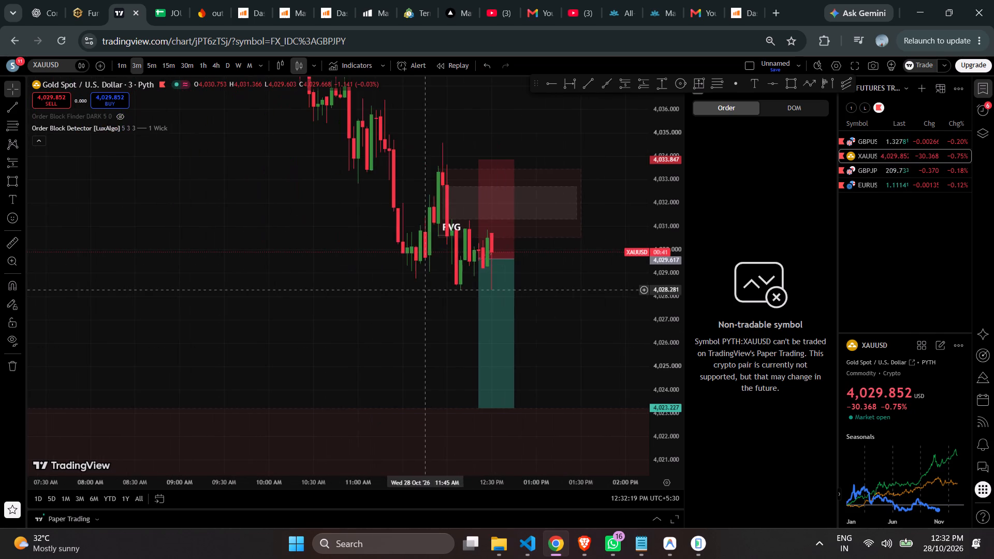
scroll(426, 290, "down", 1)
scroll(426, 290, "up", 1)
scroll(426, 290, "down", 3)
Switch to the 1-hour chart and examine the swing structure around the two BEARISH OB zones and the FVG.
left_click(203, 60)
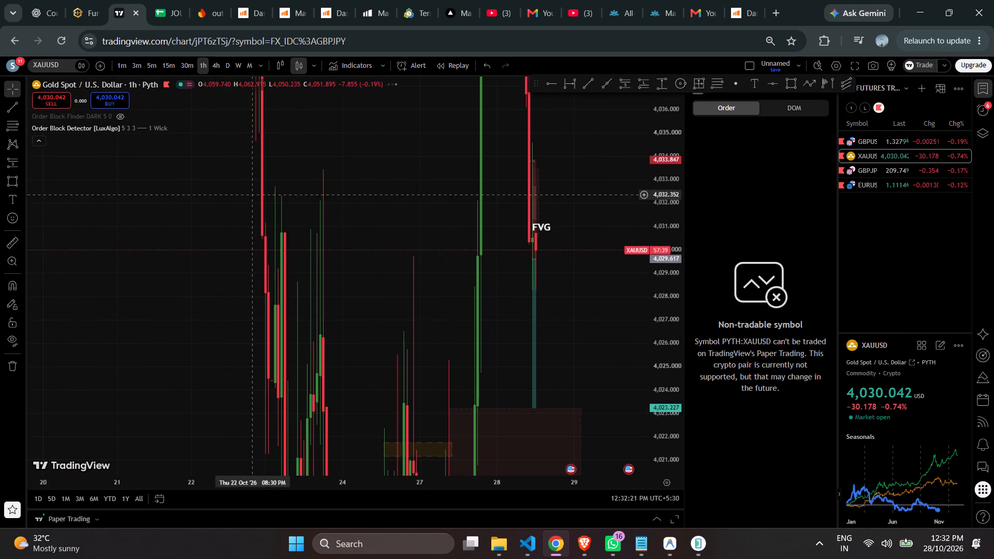
left_click_drag(679, 168, 645, 505)
scroll(620, 309, "up", 1)
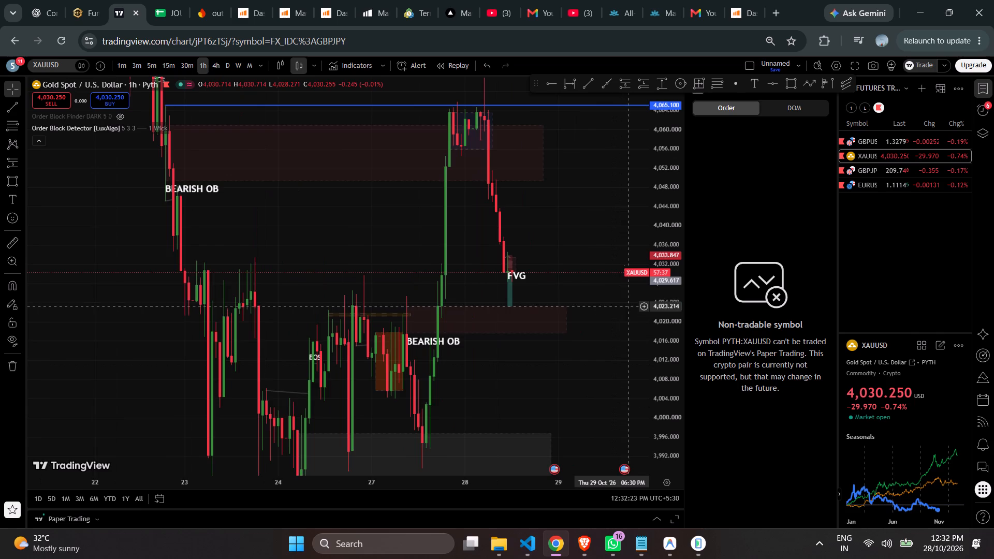
scroll(630, 305, "up", 2)
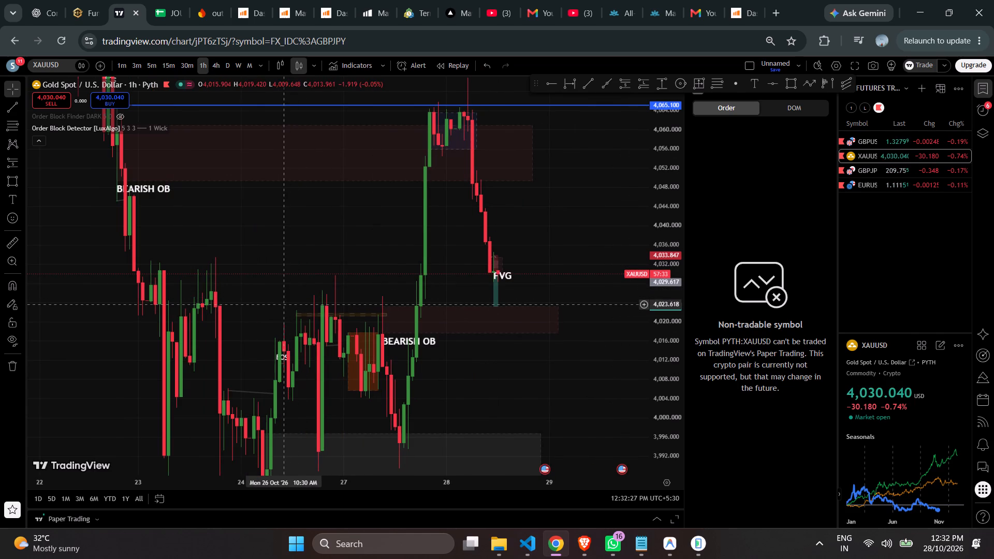
scroll(285, 304, "down", 1)
scroll(285, 304, "up", 2)
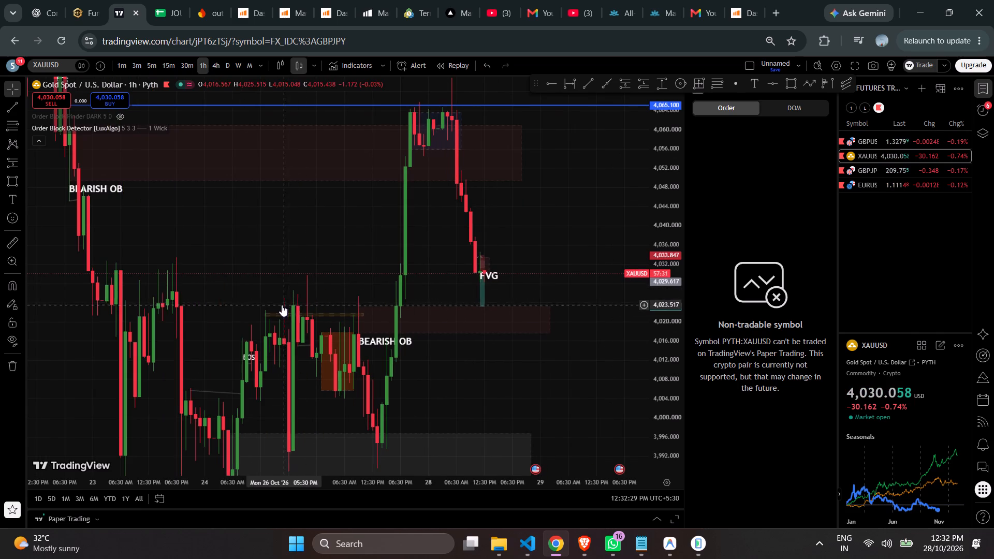
scroll(137, 279, "up", 2)
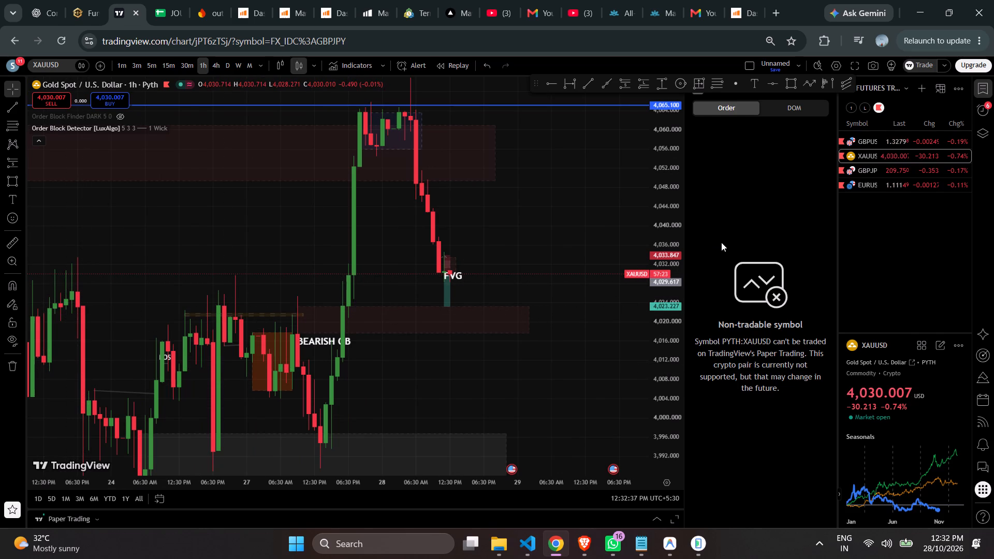
scroll(508, 243, "down", 3)
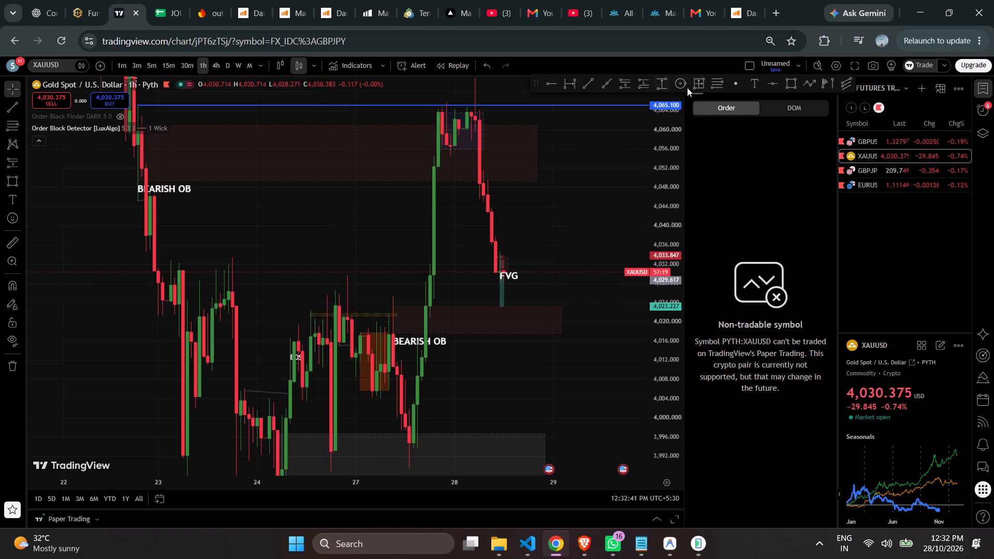
Draw a short, nearly level trend line at about 4,010 from the 23 October swing low to the 07:30 PM candle.
left_click(587, 83)
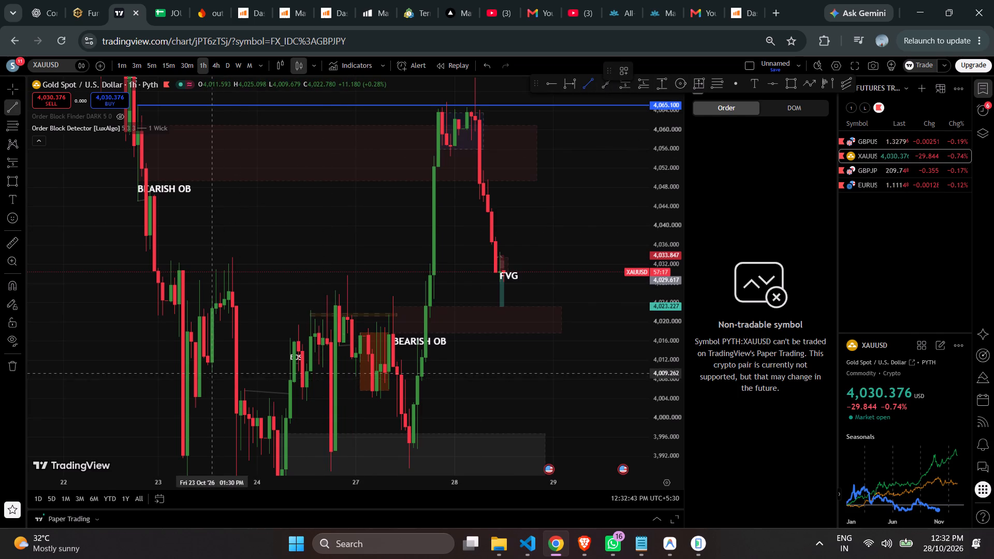
left_click(212, 370)
left_click(236, 369)
Draw a rectangle zone between about 4,031.8 and 4,021.3, from the 23 October 05:30 PM swing high to 28 October 11:30 PM.
scroll(296, 251, "up", 3)
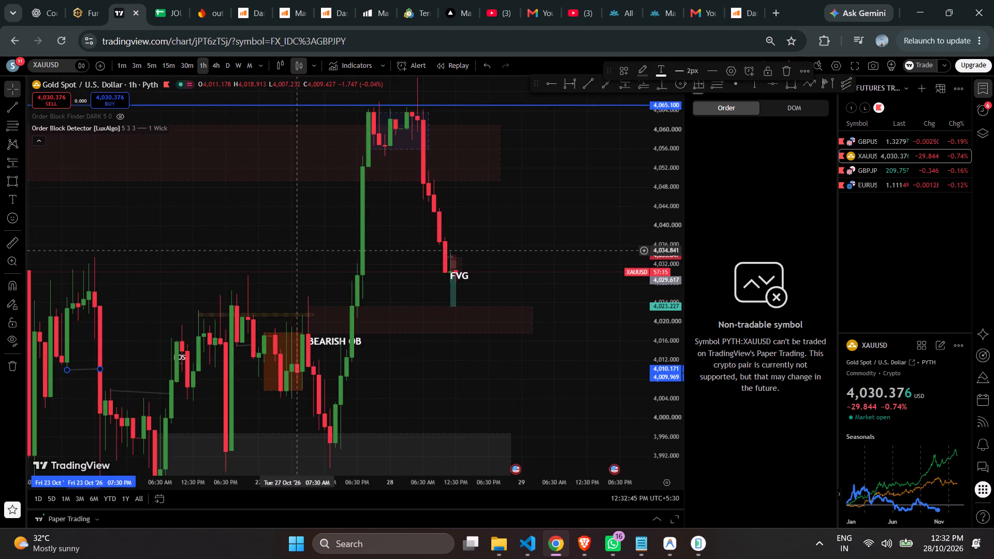
left_click_drag(168, 254, 261, 255)
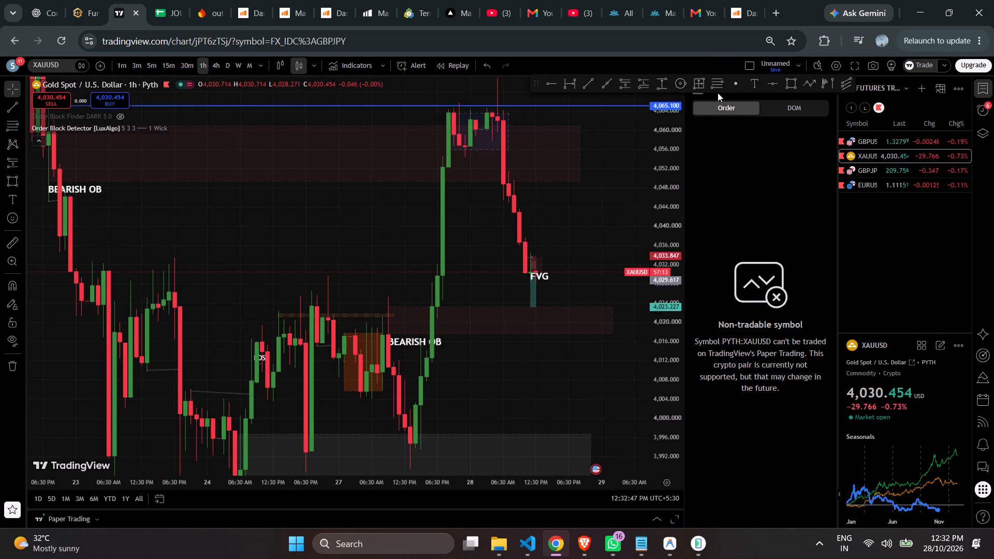
left_click(786, 85)
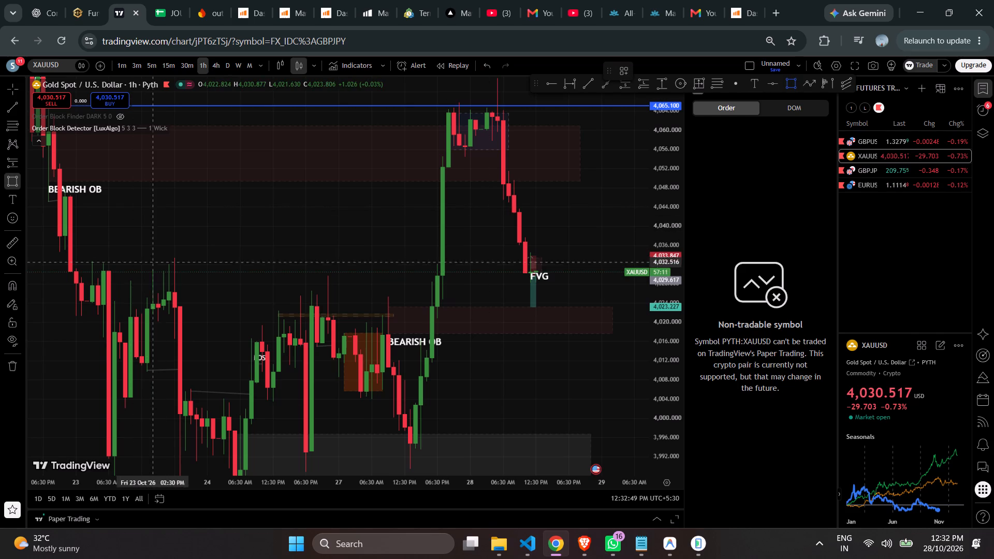
left_click_drag(168, 266, 257, 313)
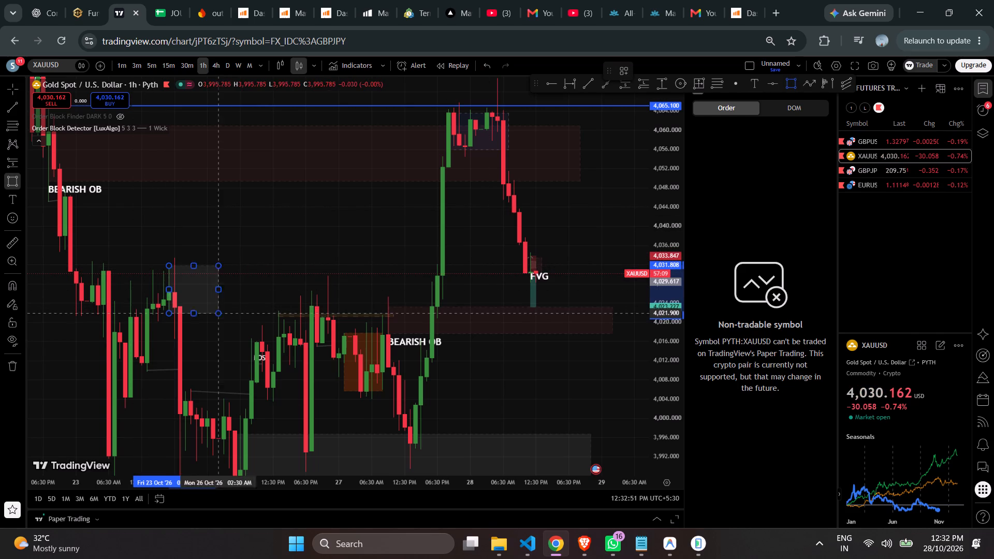
left_click_drag(257, 313, 568, 310)
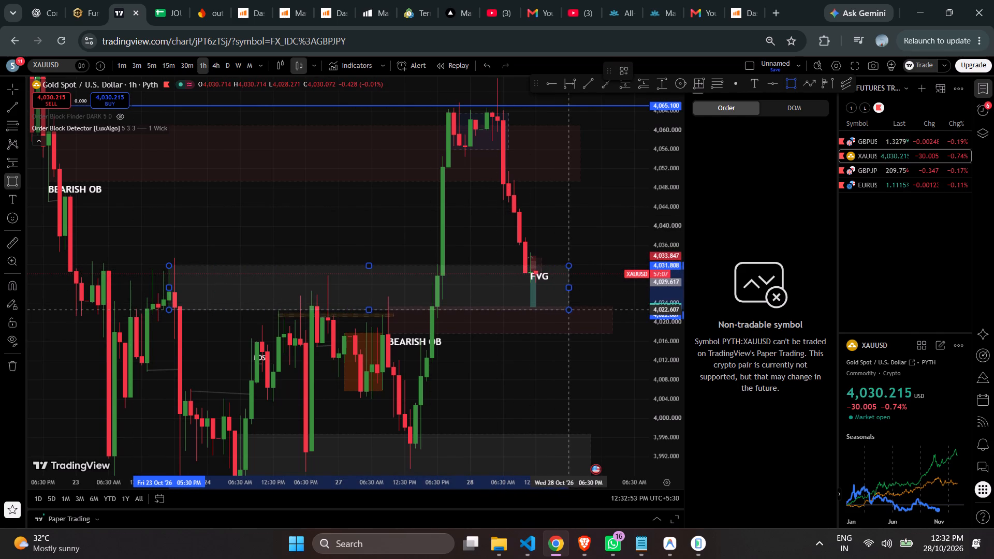
left_click_drag(568, 310, 594, 308)
left_click(594, 308)
scroll(577, 231, "up", 3)
left_click_drag(537, 211, 580, 219)
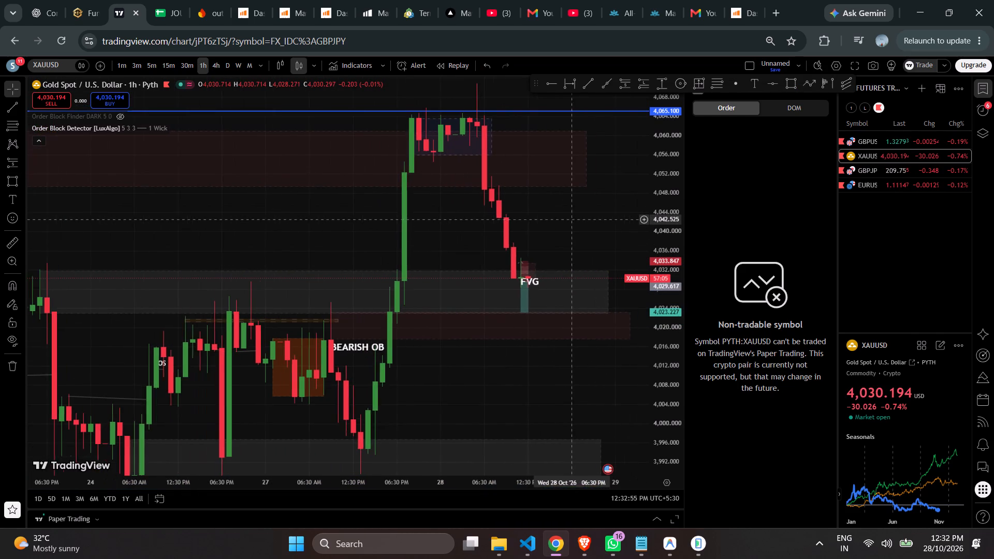
left_click_drag(580, 219, 581, 219)
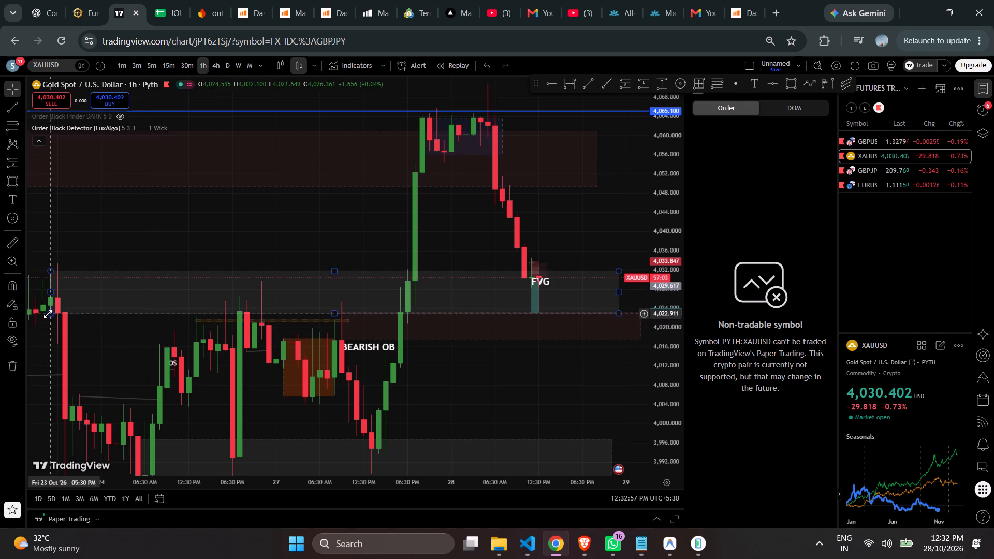
left_click_drag(49, 316, 49, 321)
Delete the lower BEARISH OB rectangle that overlaps the bottom of the new grey zone.
left_click_drag(199, 225, 100, 216)
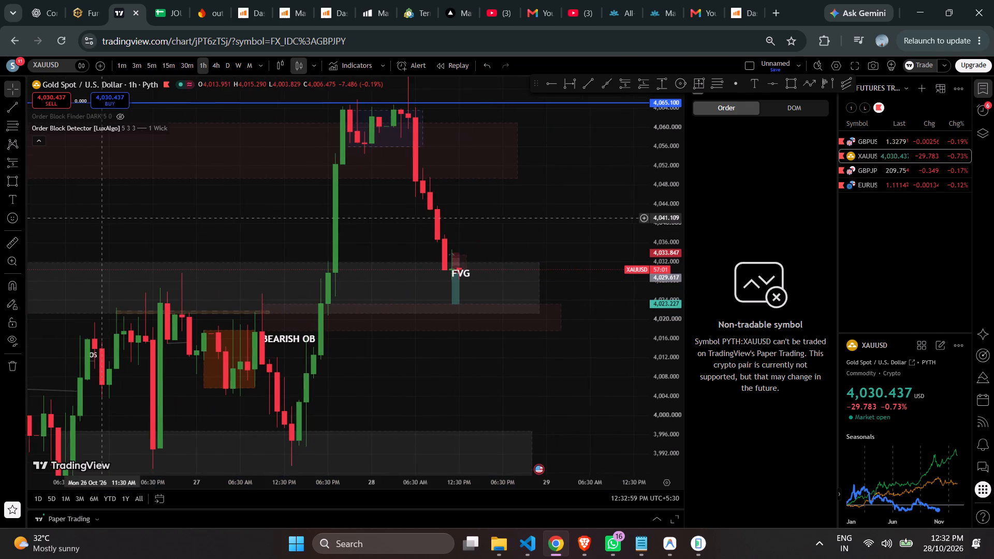
left_click_drag(100, 216, 96, 214)
left_click(552, 324)
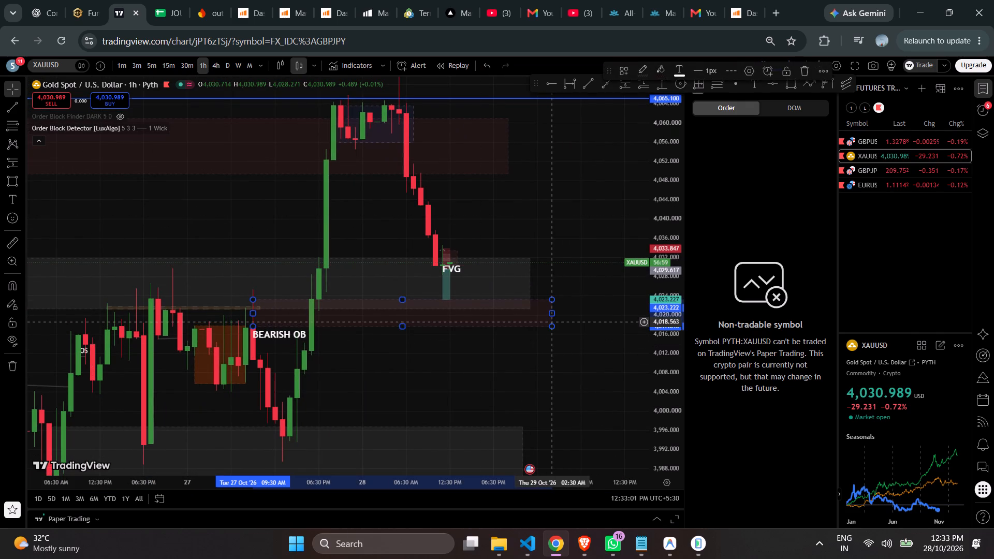
key("Delete")
Examine the new grey zone on the 1-hour chart and against the FVG and short position on the 3-minute chart.
scroll(449, 288, "down", 1)
scroll(449, 288, "up", 1)
scroll(449, 288, "down", 2)
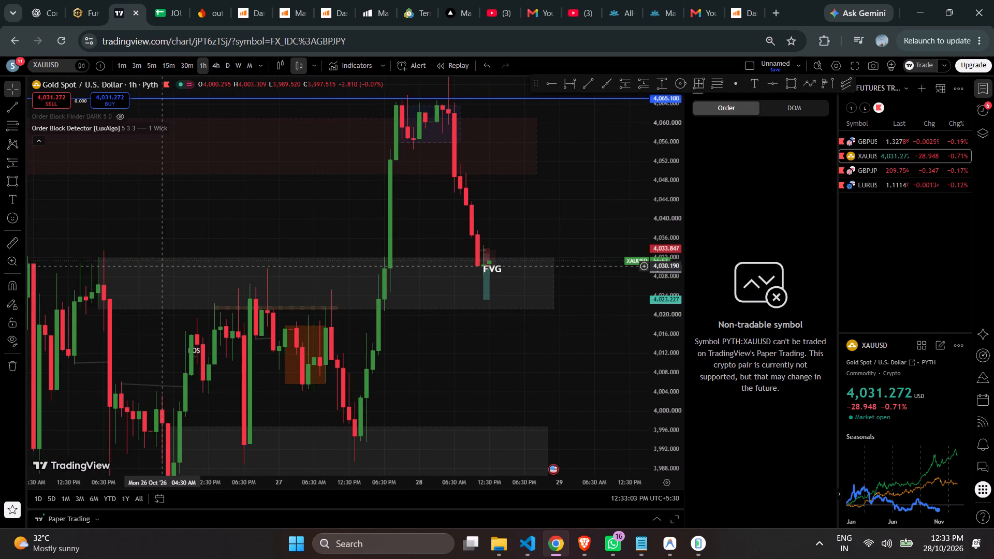
left_click(164, 259)
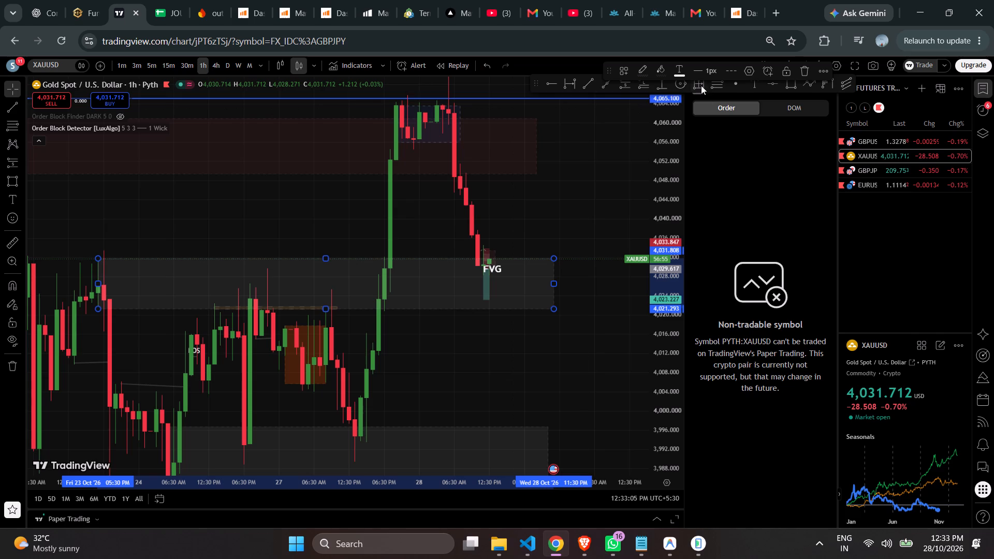
scroll(579, 144, "up", 1)
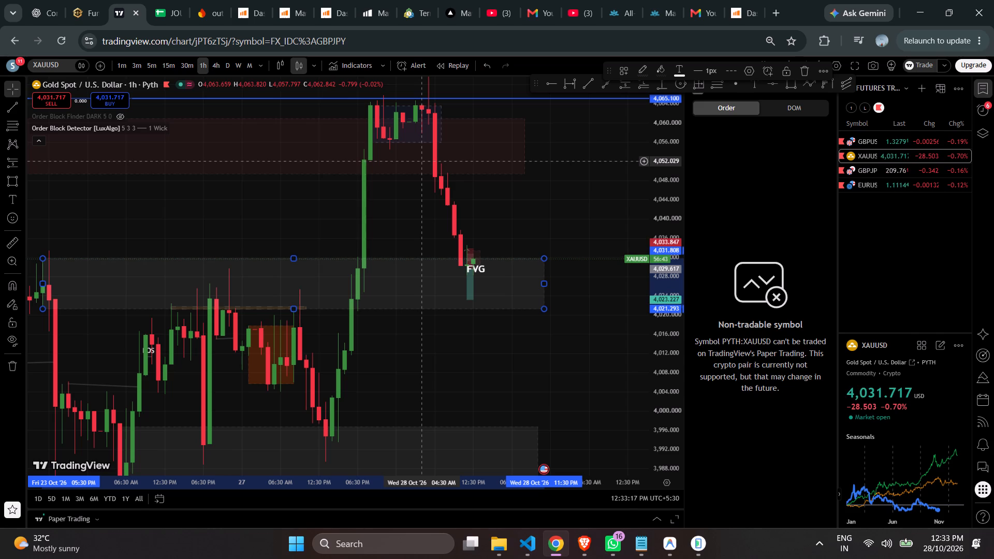
left_click(139, 61)
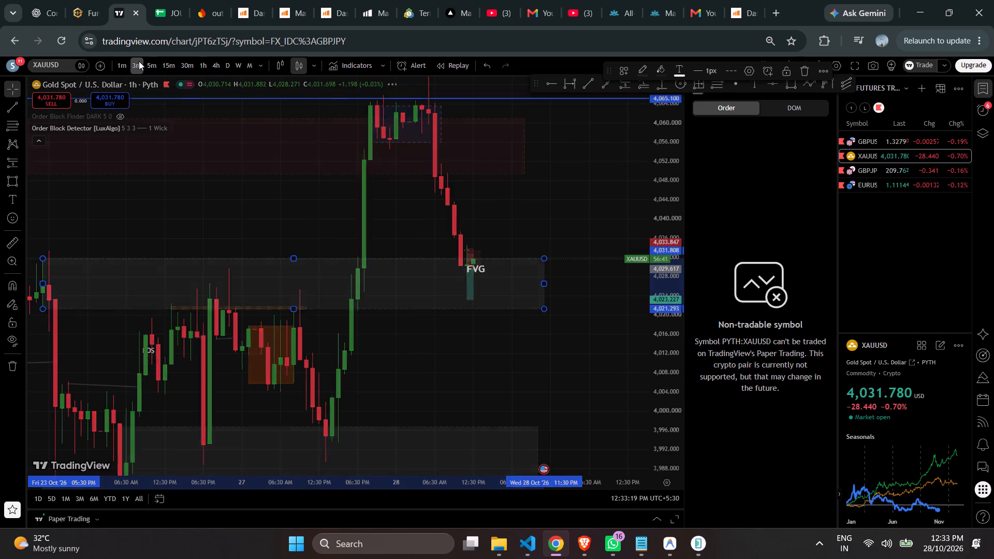
left_click_drag(673, 312, 661, 98)
scroll(593, 140, "down", 3)
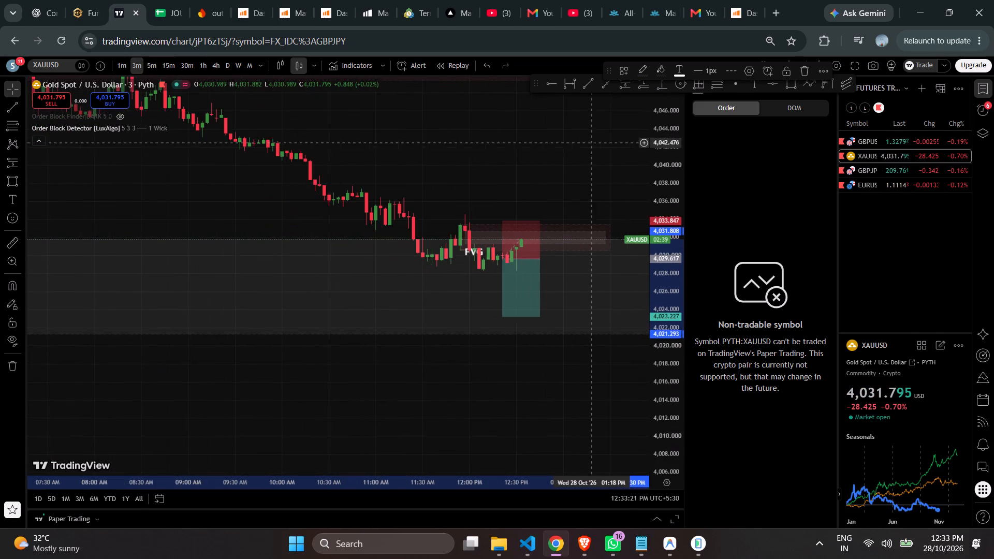
left_click_drag(603, 161, 475, 150)
left_click_drag(657, 264, 638, 144)
scroll(569, 127, "down", 4)
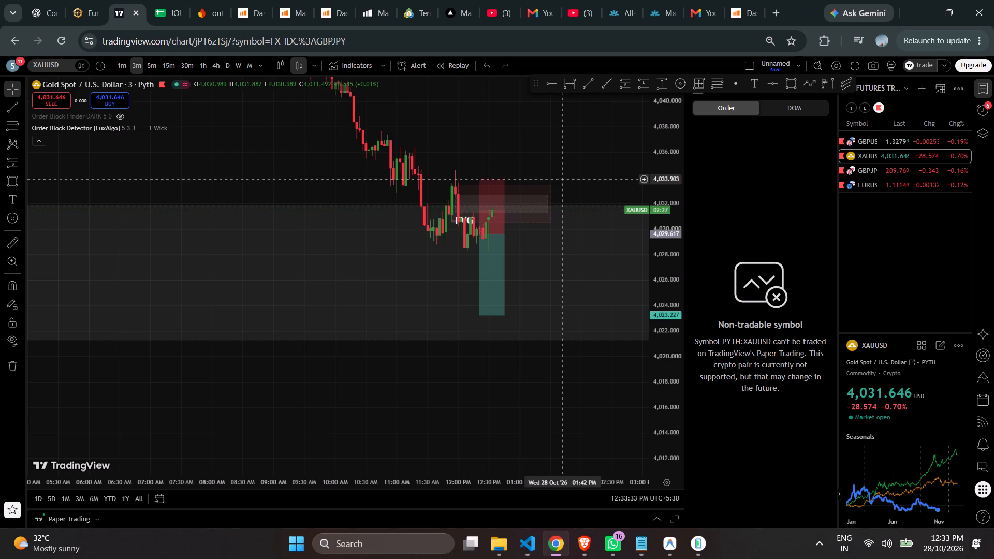
scroll(559, 161, "down", 1)
scroll(559, 161, "up", 6)
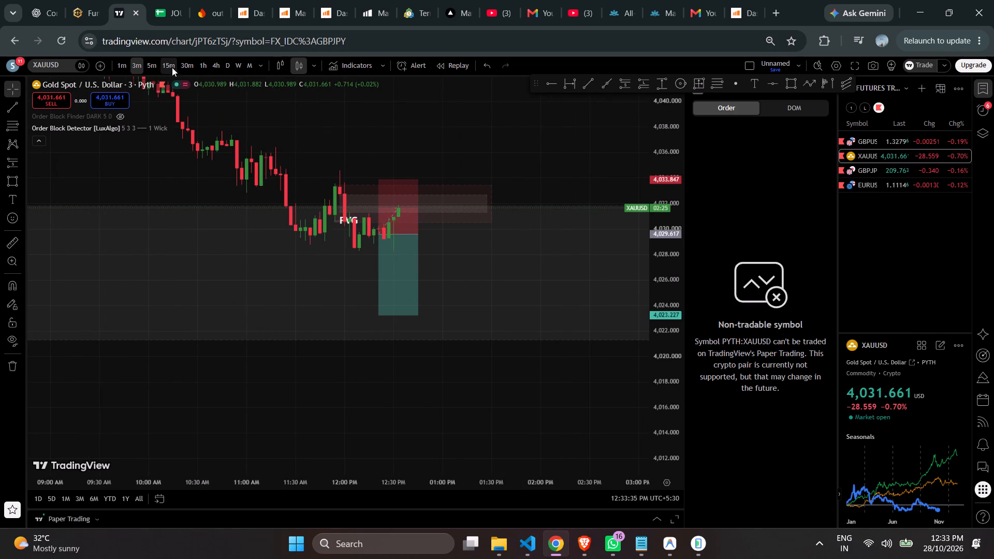
Examine the short position and FVG inside the grey zone on the 15-minute chart, comparing with the 1-hour chart.
left_click(170, 65)
scroll(447, 118, "up", 2)
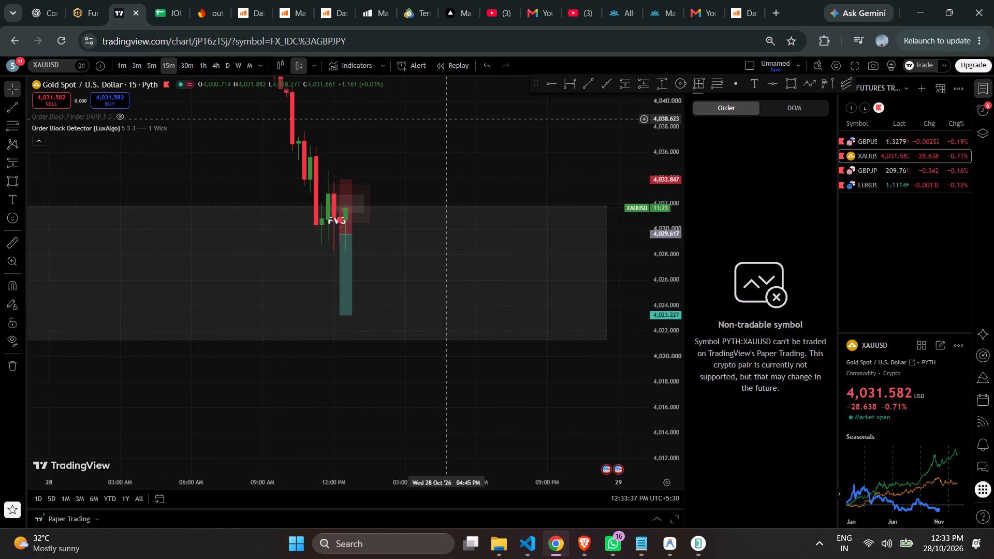
scroll(452, 143, "down", 1)
scroll(454, 149, "up", 1)
scroll(454, 149, "down", 1)
scroll(454, 149, "up", 1)
scroll(454, 149, "down", 5)
scroll(517, 150, "up", 2)
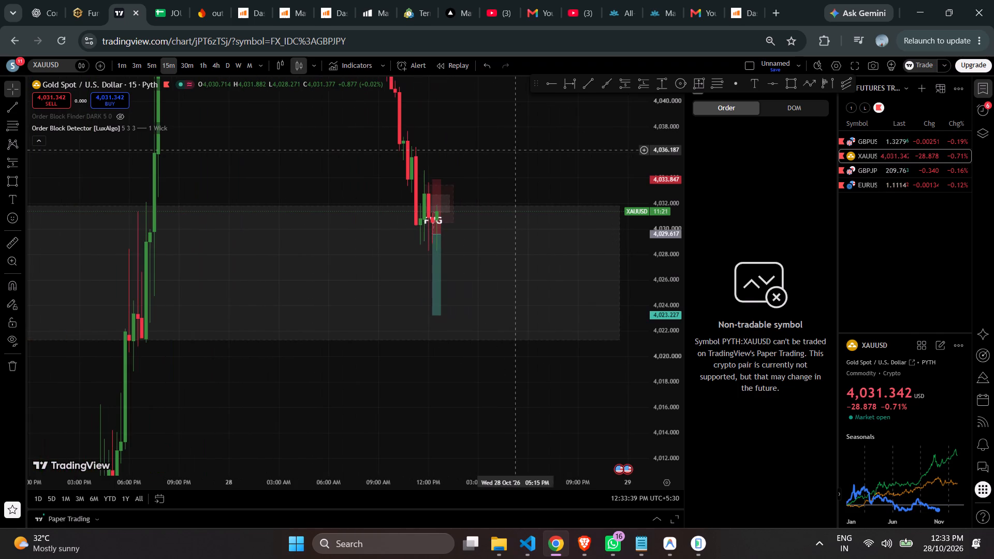
scroll(515, 146, "up", 3)
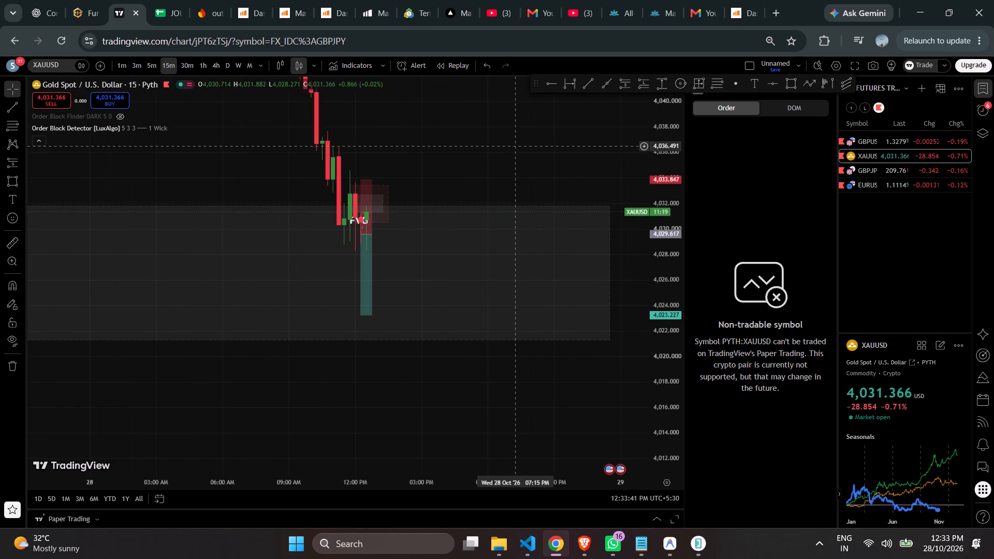
scroll(514, 146, "up", 2)
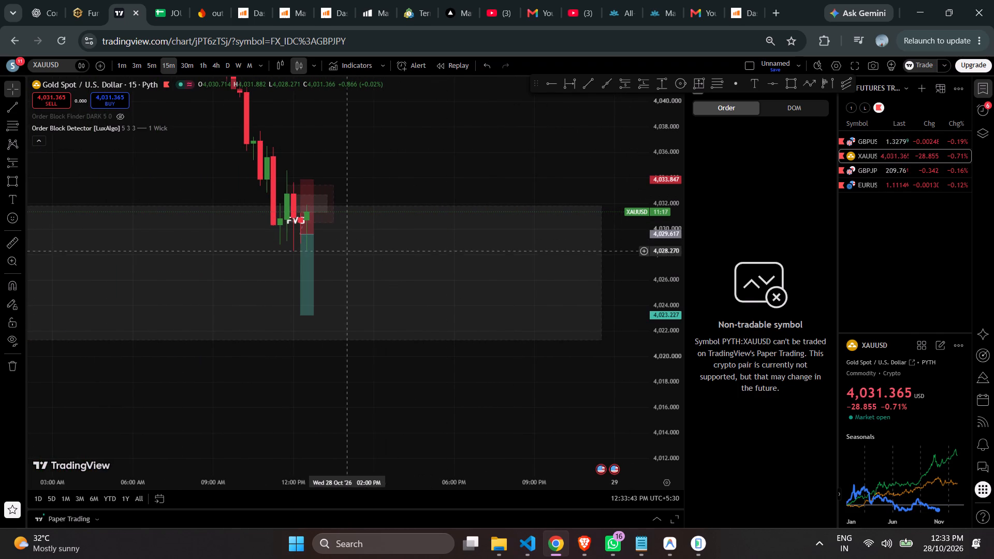
left_click(312, 247)
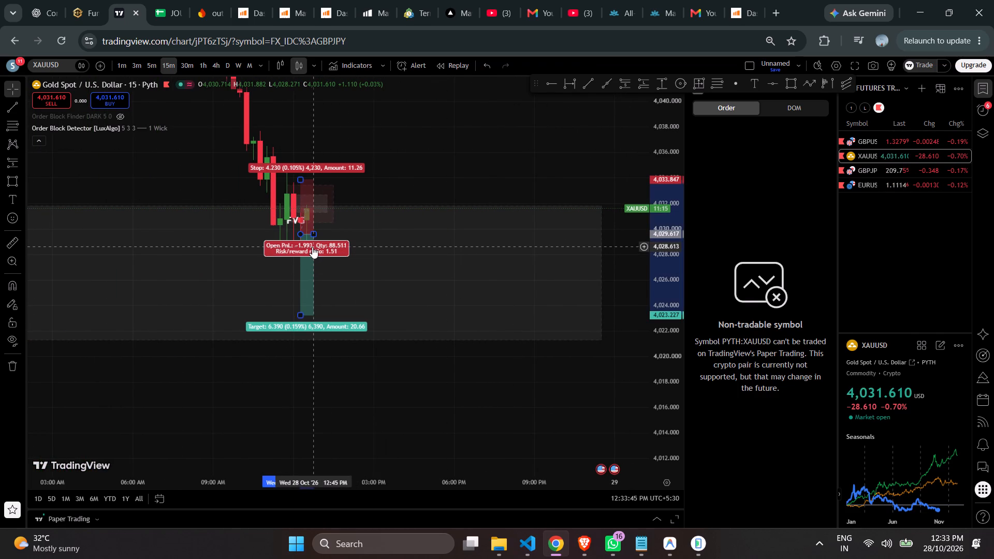
left_click_drag(399, 154, 516, 164)
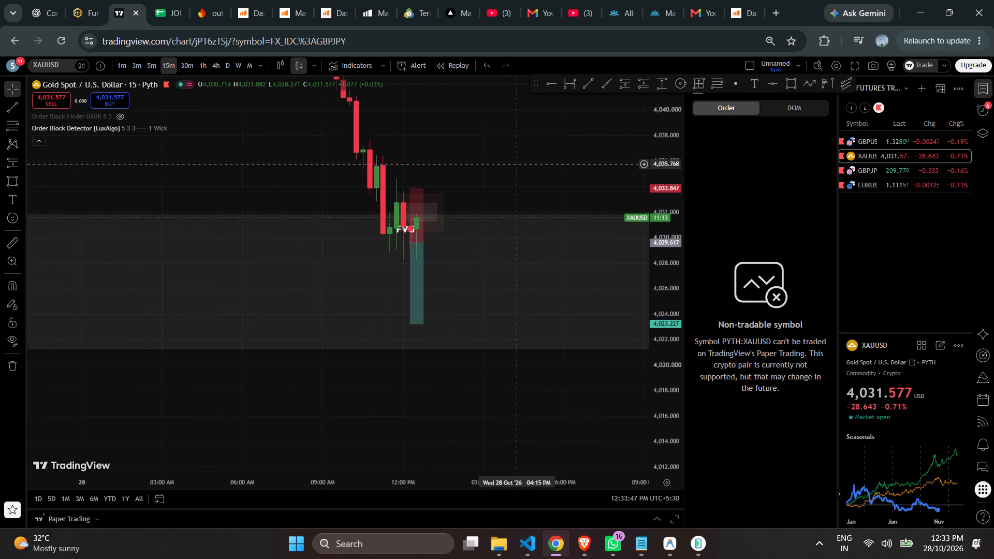
left_click_drag(516, 164, 519, 163)
scroll(525, 164, "down", 1)
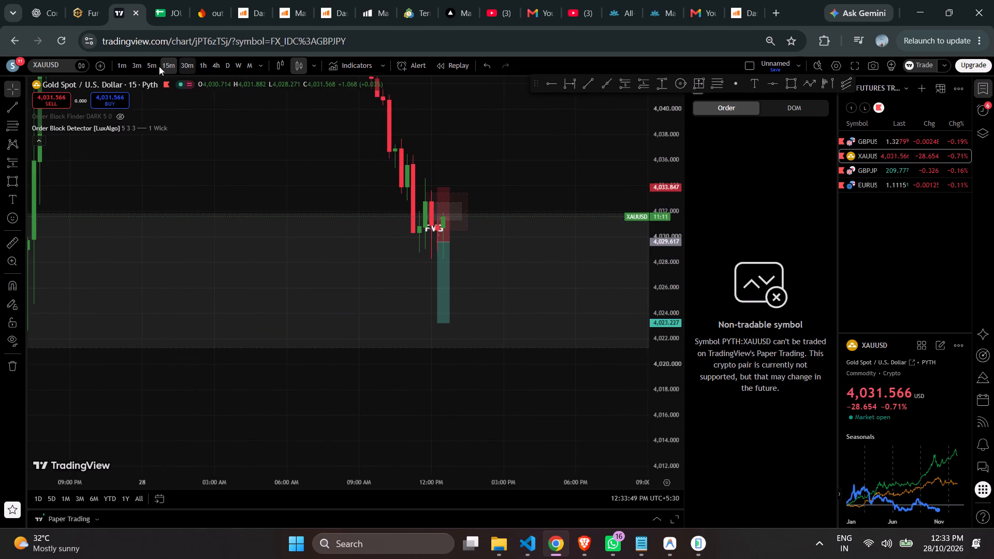
left_click(152, 66)
left_click(207, 63)
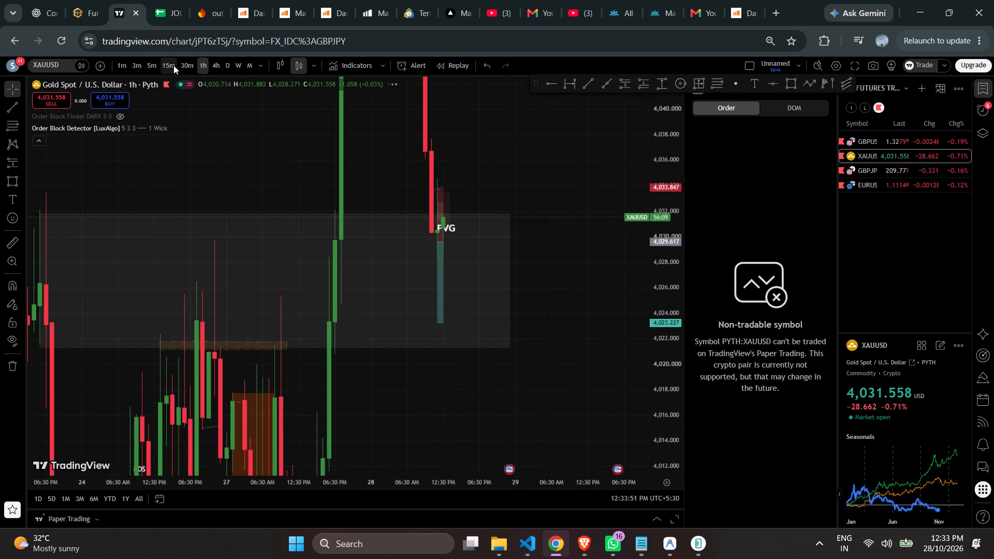
left_click(173, 65)
Delete the outer FVG rectangle and the FVG-labelled inner rectangle around the latest 15-minute candles.
left_click_drag(644, 133, 670, 264)
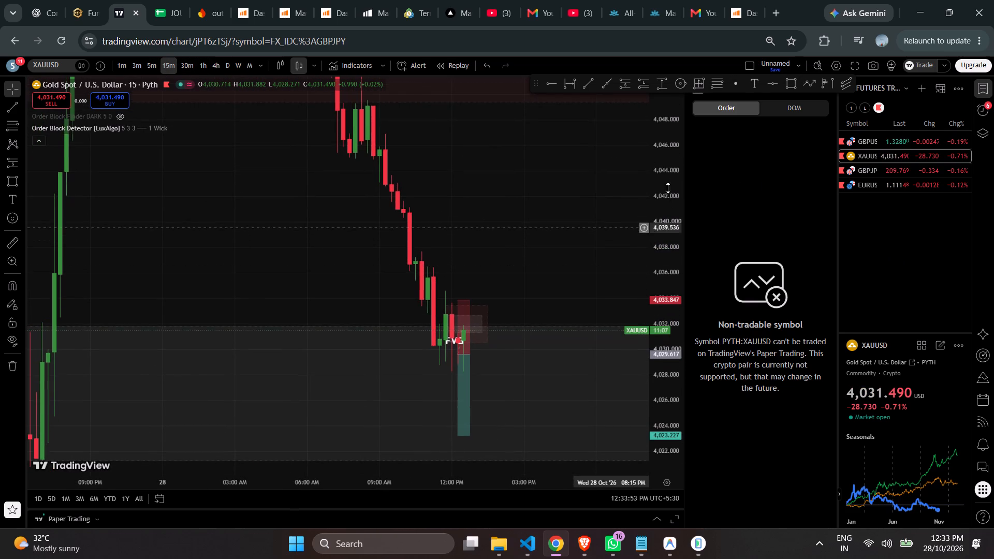
left_click_drag(660, 173, 682, 283)
left_click(487, 304)
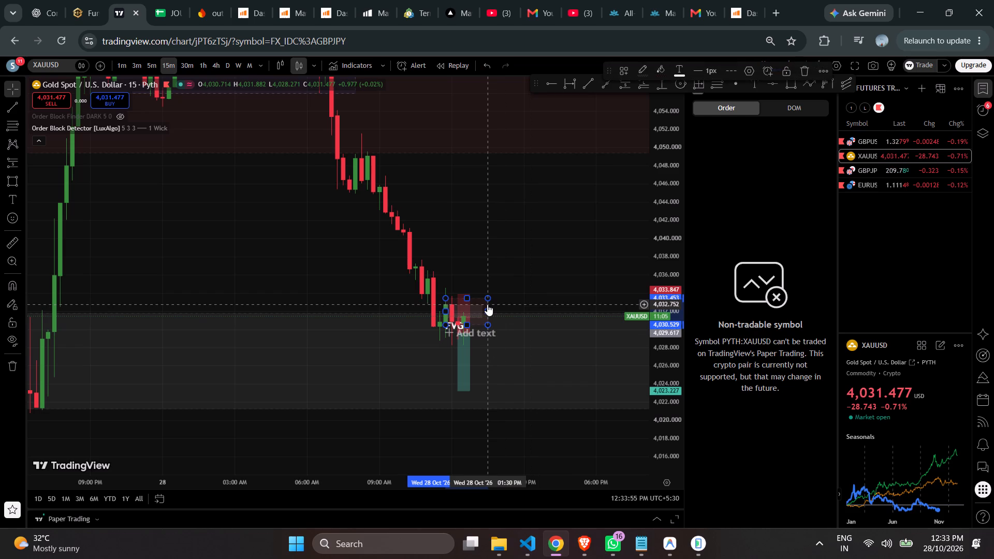
key("Delete")
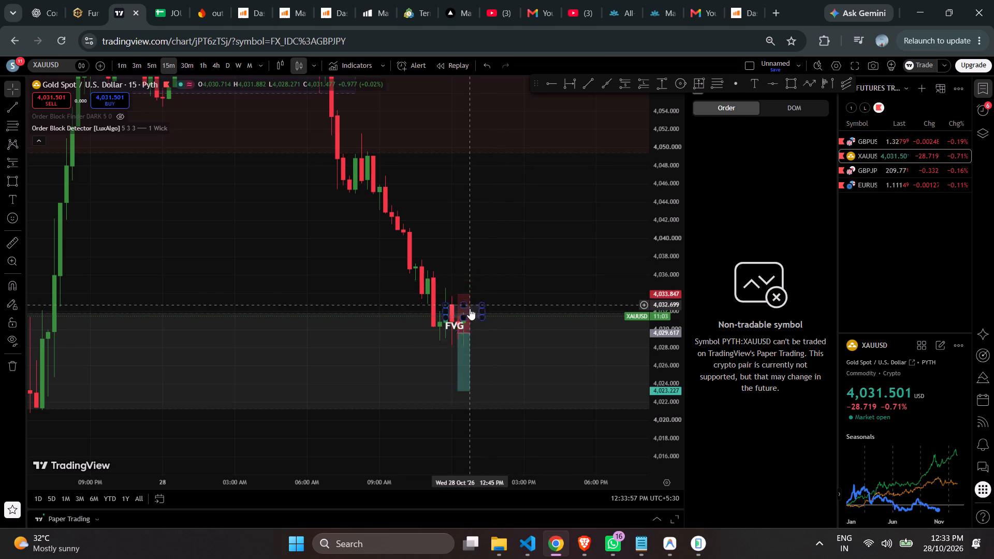
left_click(479, 311)
key("Delete")
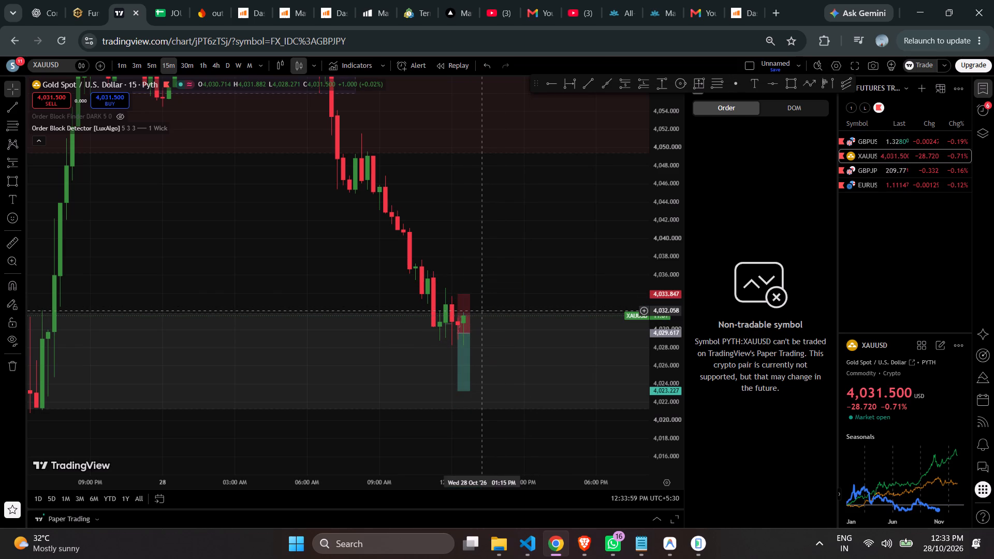
Delete the short position drawing from the 15-minute chart.
left_click(471, 298)
left_click(469, 298)
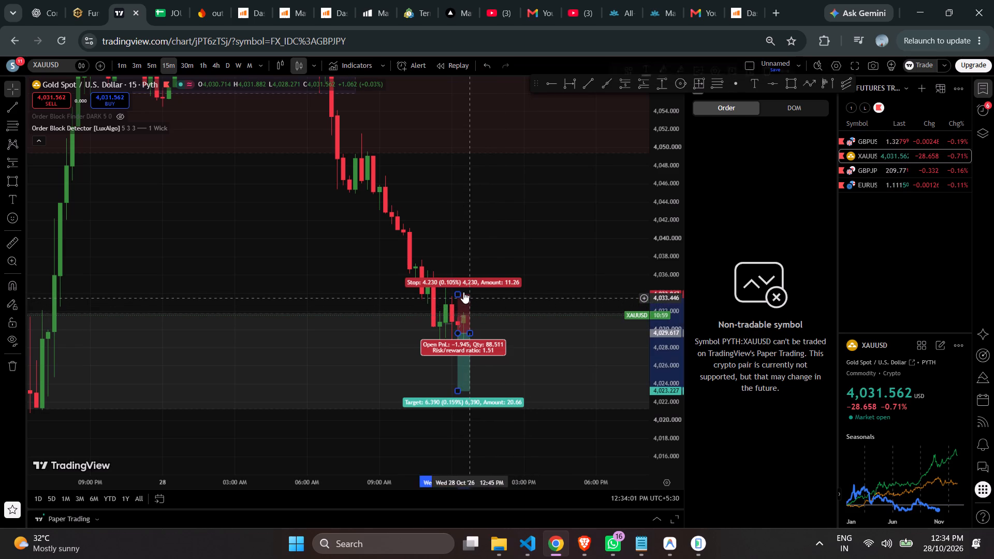
key("Delete")
Examine the 15-minute price swings from 23 to 28 October against the grey zones, the orange block and the upper supply zone.
left_click_drag(670, 166, 668, 185)
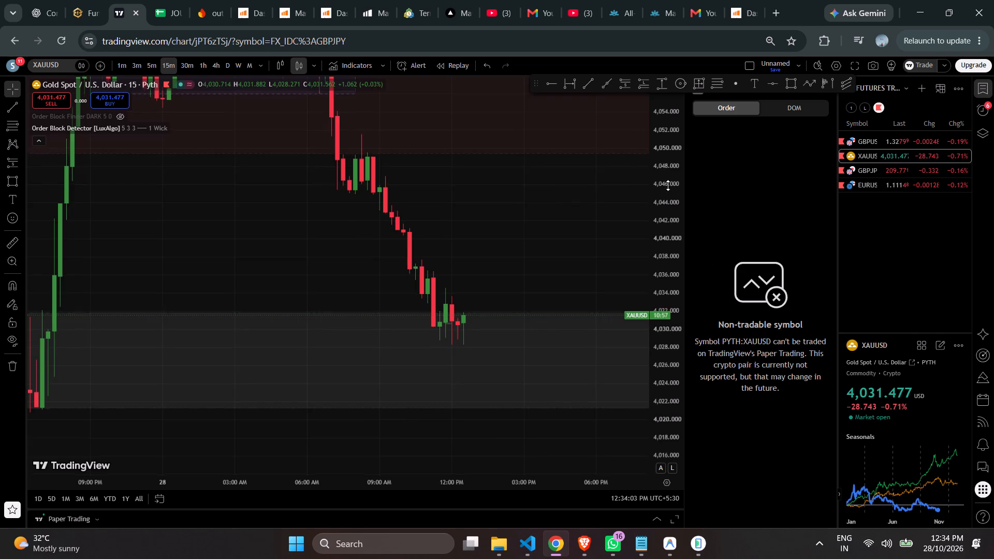
left_click_drag(668, 185, 658, 339)
scroll(288, 358, "up", 1)
scroll(288, 358, "down", 1)
scroll(288, 359, "up", 1)
scroll(289, 359, "down", 1)
scroll(302, 360, "up", 1)
scroll(393, 354, "down", 11)
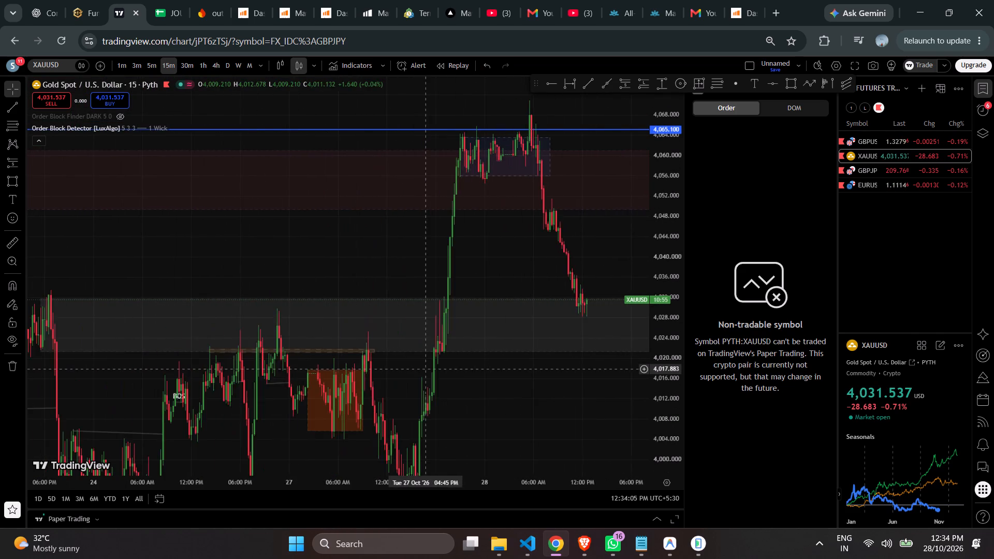
scroll(426, 369, "down", 4)
scroll(428, 370, "up", 1)
scroll(428, 370, "down", 1)
scroll(291, 332, "up", 2)
scroll(217, 243, "up", 1)
left_click_drag(170, 226, 408, 229)
scroll(296, 236, "up", 1)
scroll(296, 236, "down", 1)
scroll(296, 236, "up", 7)
left_click_drag(64, 401, 90, 400)
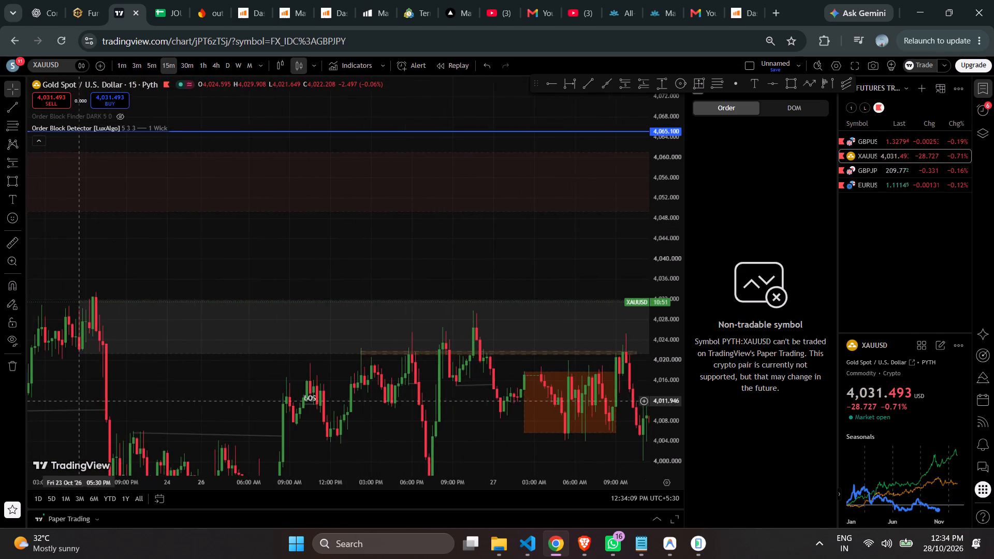
left_click_drag(90, 400, 93, 399)
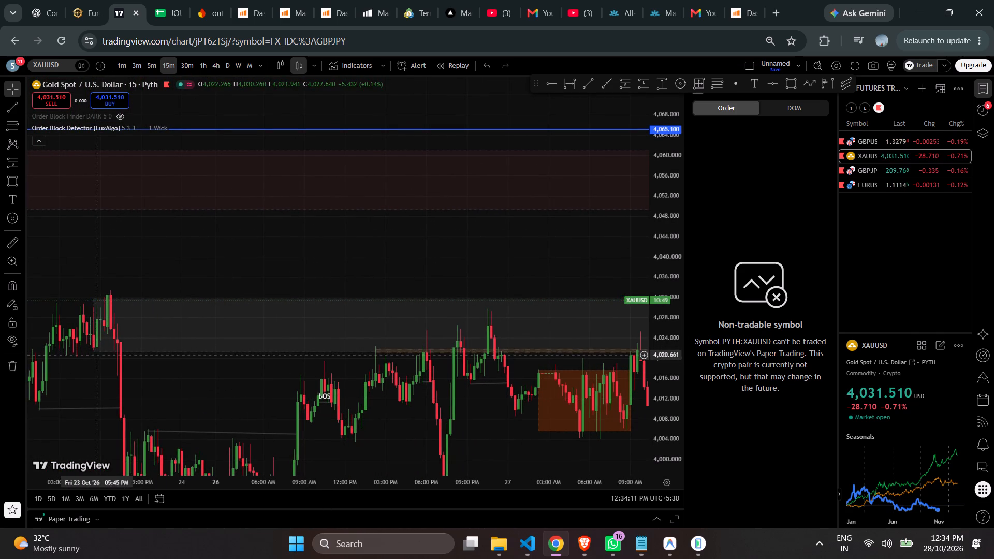
left_click_drag(529, 357, 414, 356)
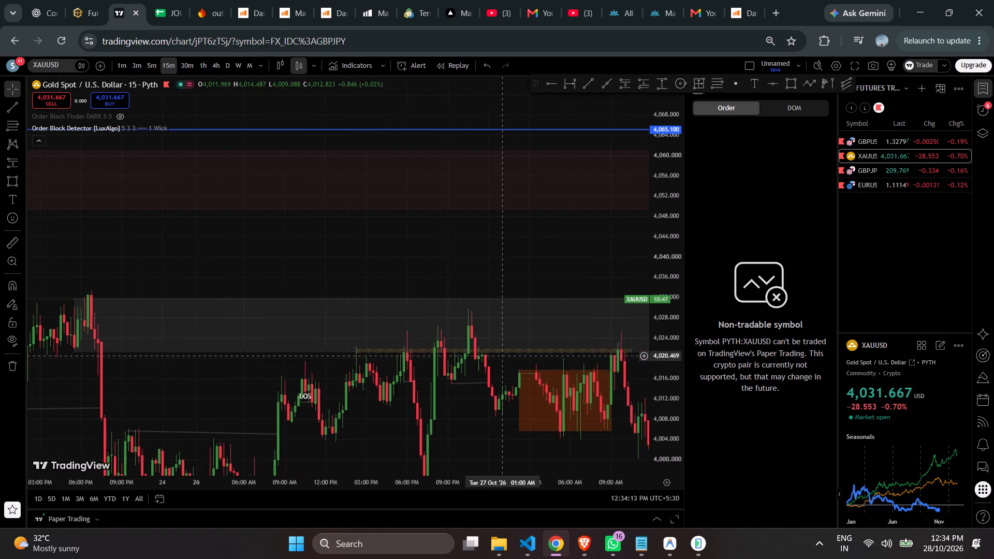
left_click_drag(414, 356, 218, 351)
left_click_drag(550, 387, 202, 356)
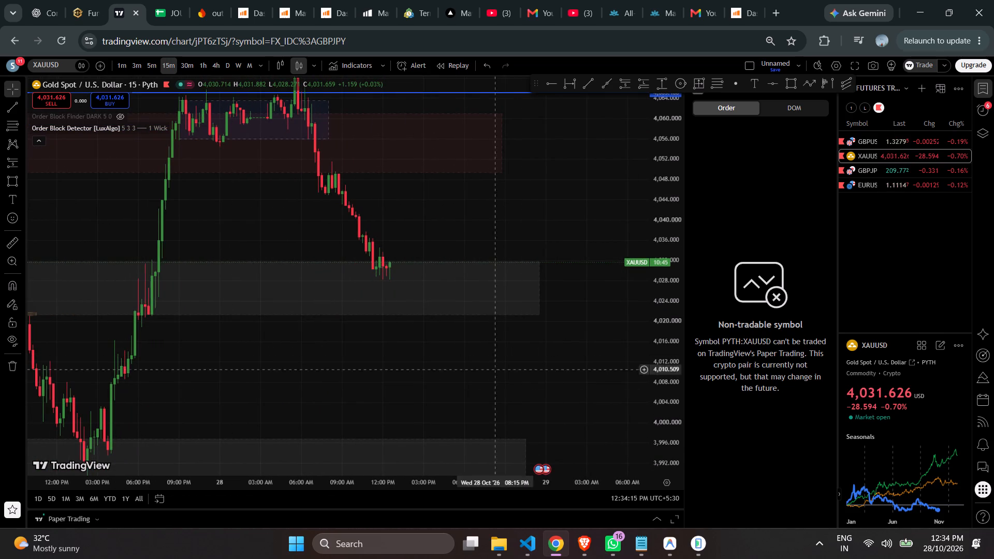
Examine the latest XAUUSD candles at the top of the grey zone on the 15-minute and 5-minute charts.
scroll(463, 262, "up", 1)
scroll(463, 262, "down", 1)
scroll(463, 262, "up", 1)
scroll(463, 263, "down", 1)
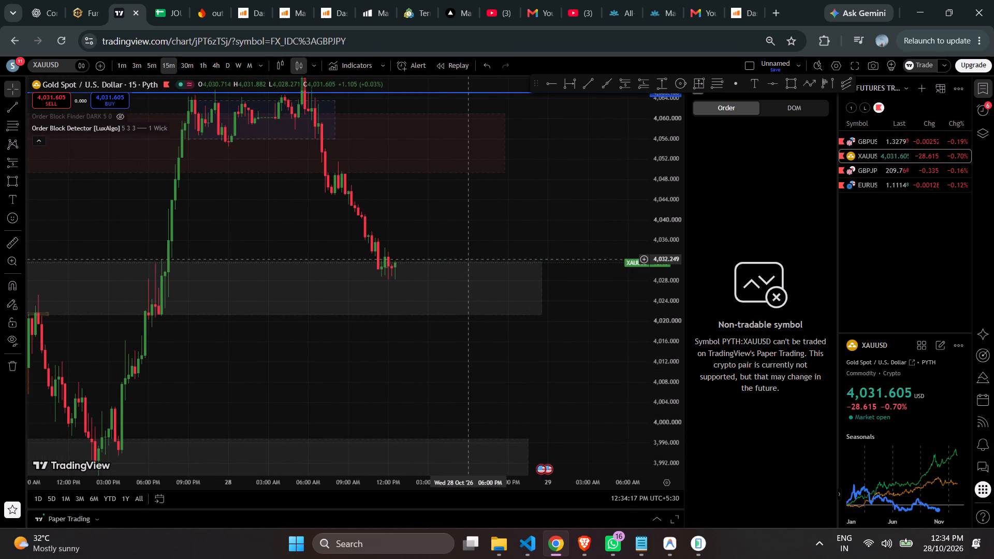
scroll(475, 251, "down", 2)
scroll(475, 250, "up", 3)
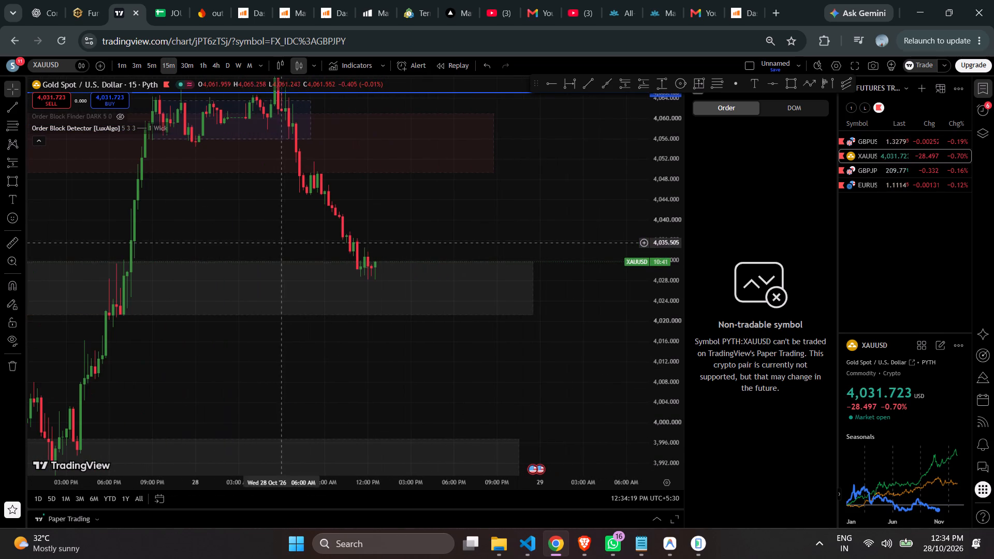
left_click_drag(671, 311, 624, 0)
left_click_drag(491, 168, 636, 183)
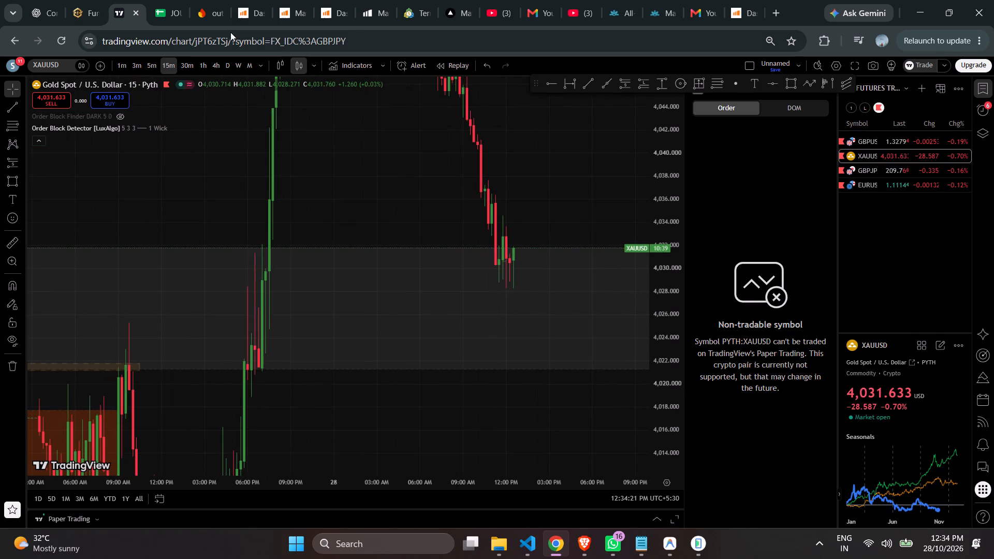
left_click(157, 62)
scroll(387, 193, "up", 3)
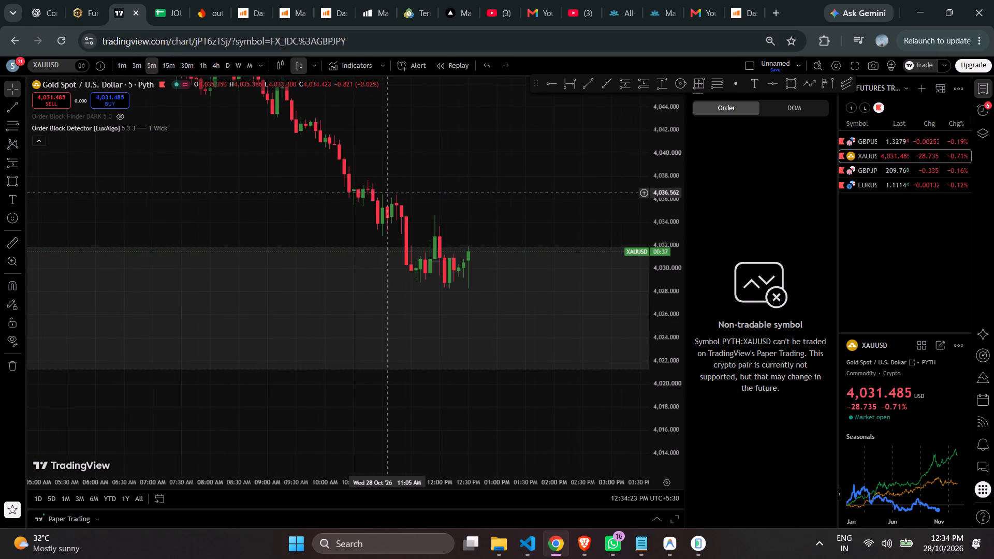
scroll(386, 192, "up", 3)
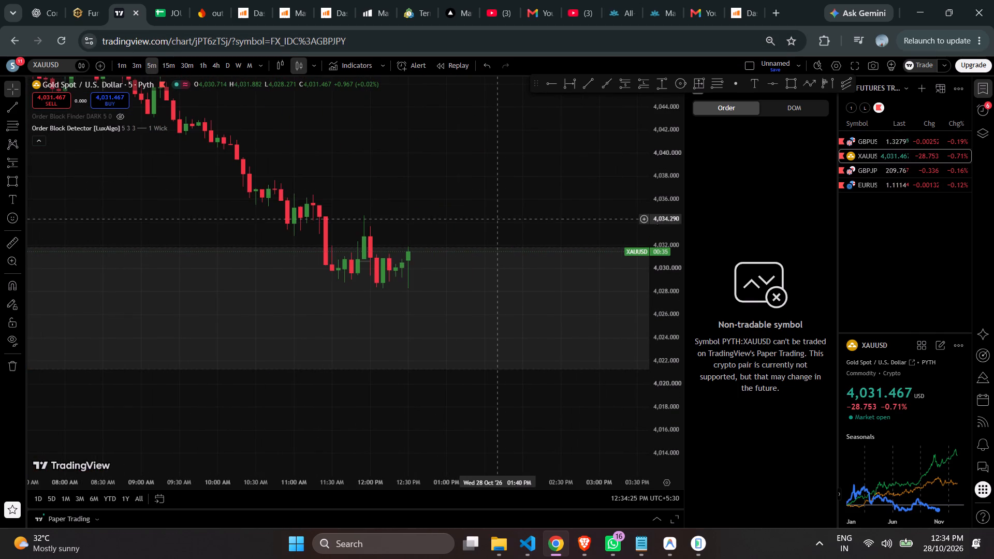
Undo the recent changes back through the deletions of the short position and the FVG-labelled rectangle.
left_click(503, 196)
key("ctrl+z")
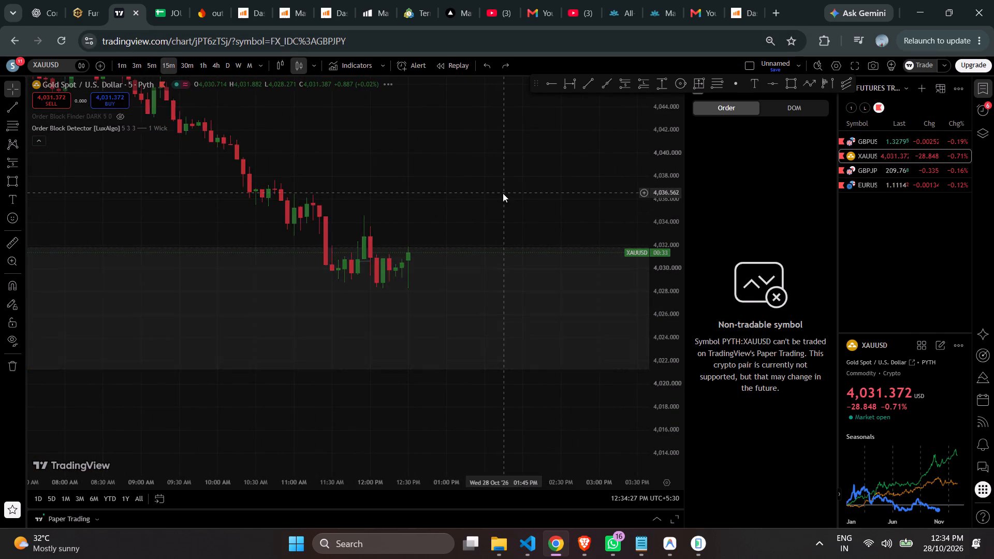
key("ctrl+z")
key("ctrl+z")
key("ctrl+z")
key("ctrl+z")
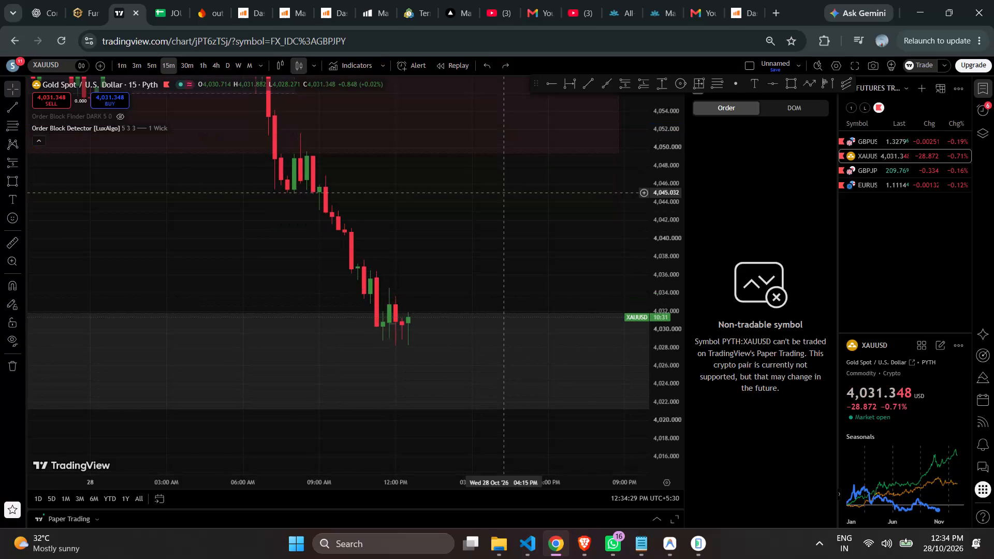
scroll(503, 193, "down", 2)
scroll(503, 193, "up", 1)
scroll(503, 193, "down", 2)
key("ctrl+z")
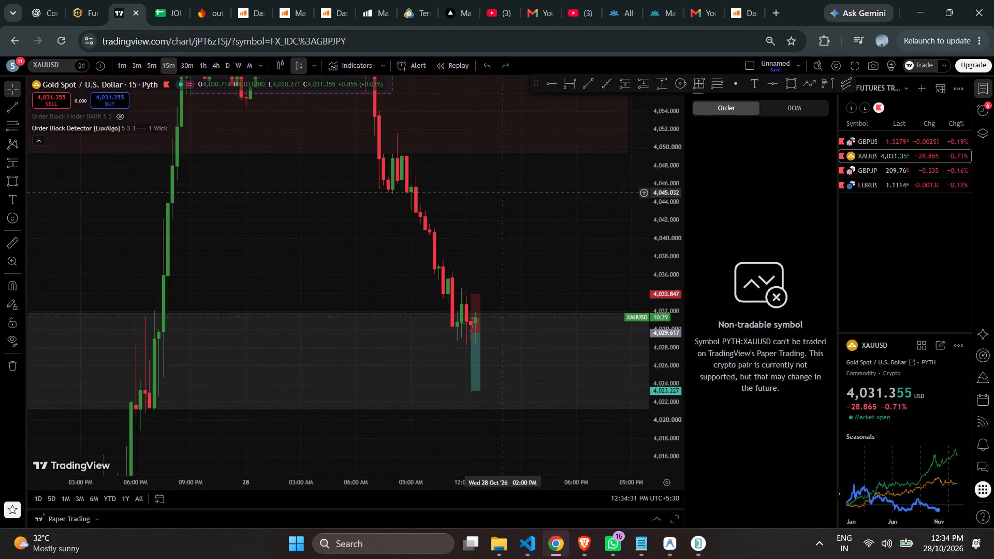
key("ctrl+z")
Switch to the 5-minute chart and examine the short position and FVG against the latest candles and the grey zone.
scroll(503, 194, "up", 1)
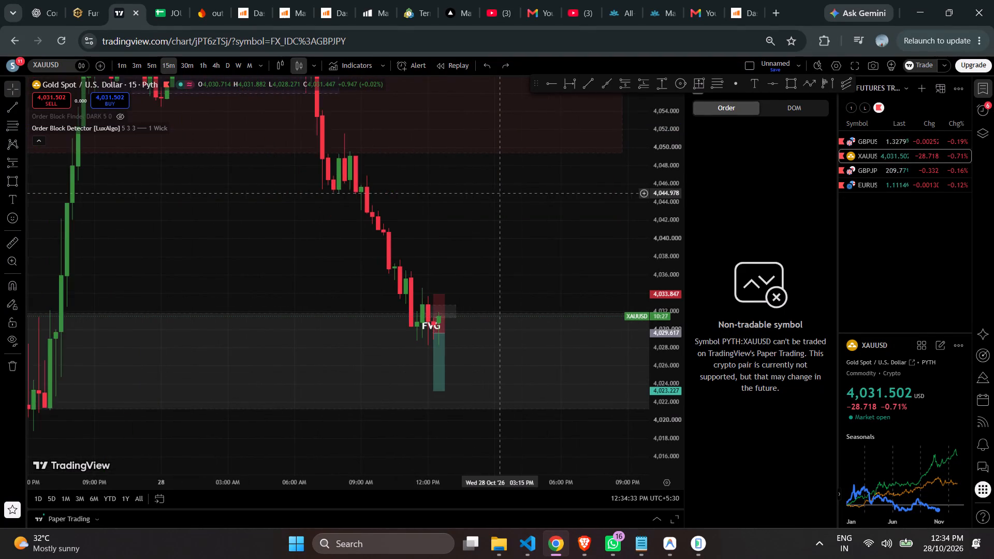
scroll(503, 194, "up", 2)
left_click(154, 67)
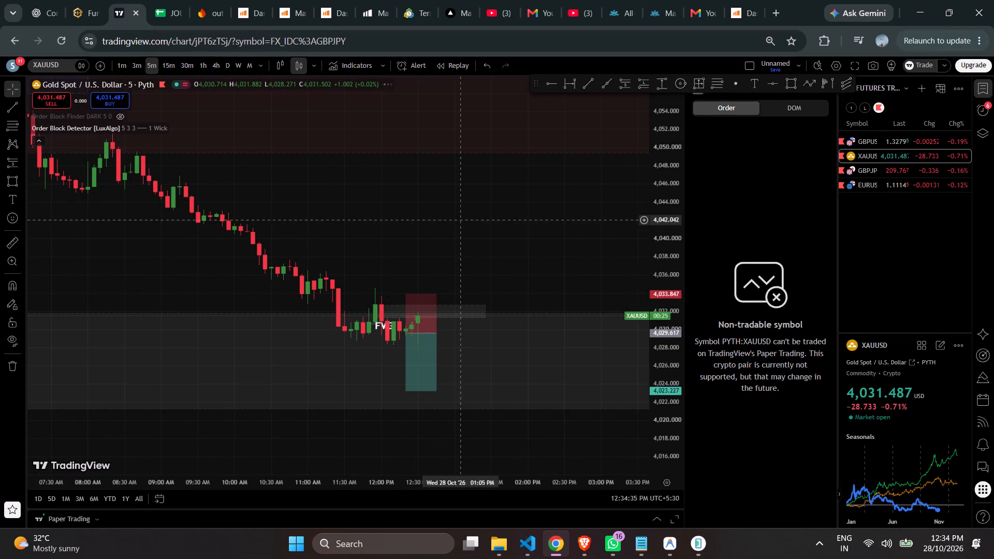
left_click(644, 346)
left_click_drag(670, 361, 597, 115)
scroll(557, 210, "down", 4)
left_click_drag(586, 278, 586, 256)
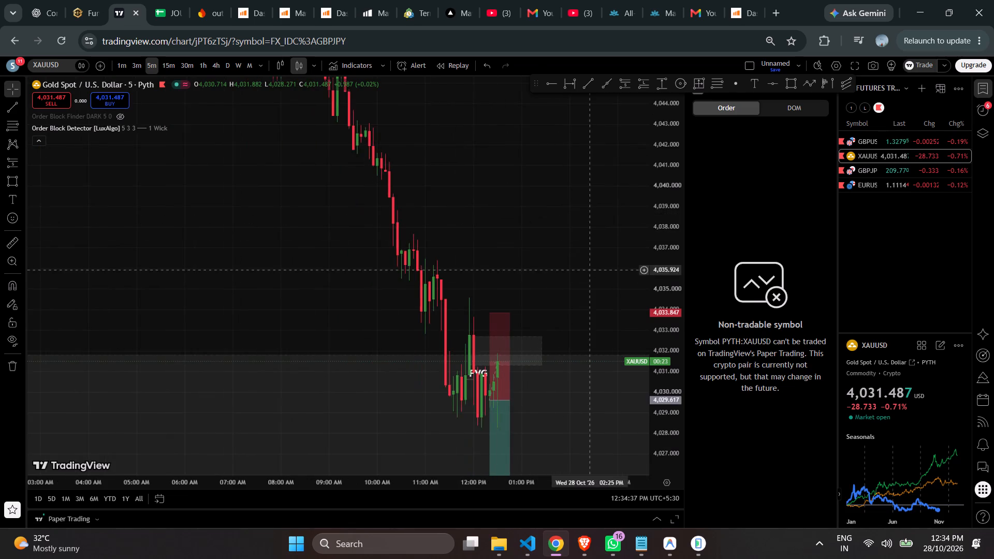
left_click_drag(586, 256, 544, 64)
scroll(560, 169, "up", 2)
scroll(560, 169, "down", 1)
scroll(560, 169, "up", 5)
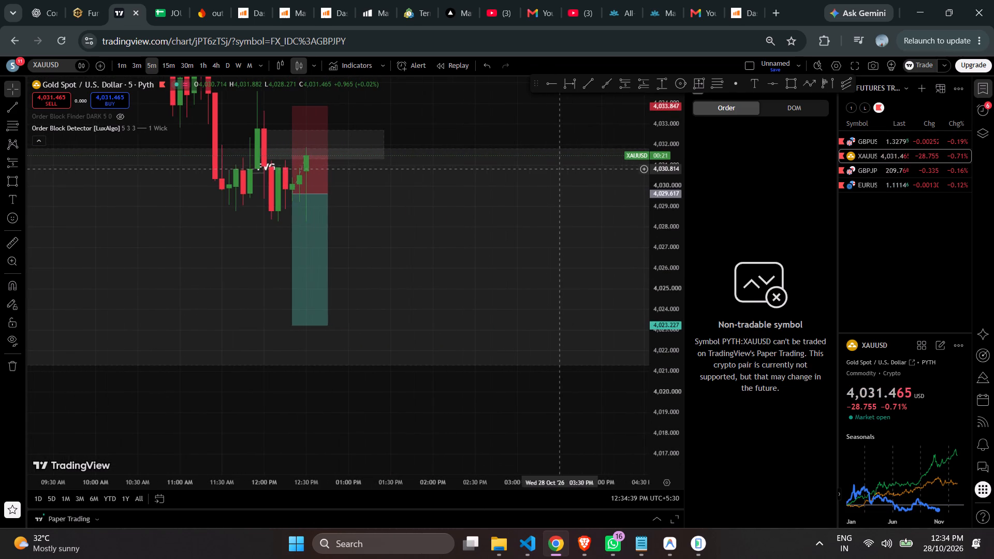
left_click_drag(671, 140, 665, 217)
left_click_drag(459, 154, 562, 231)
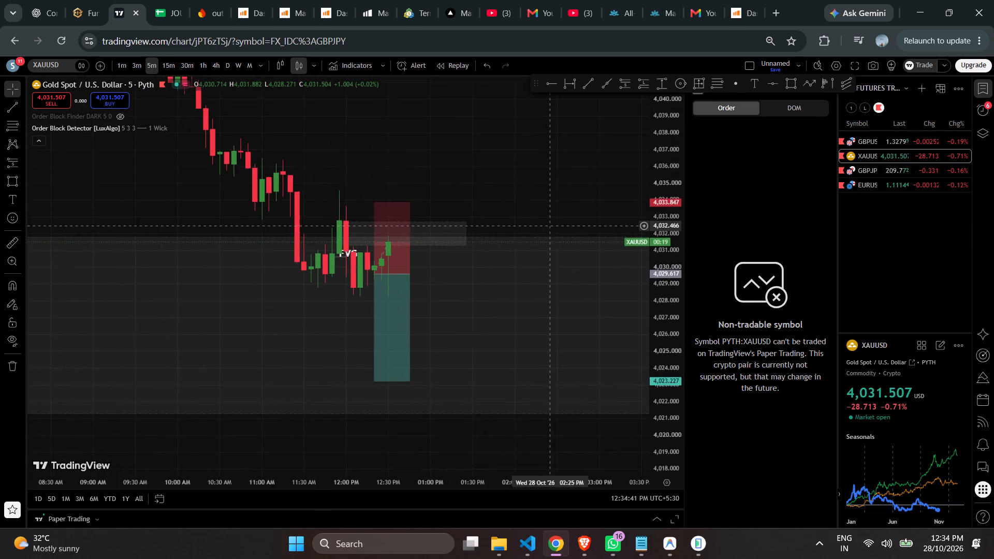
left_click_drag(562, 231, 562, 231)
Search Google for "risk calculator forex" in a new browser tab and open the Myfxbook Position Size Calculator.
left_click(771, 10)
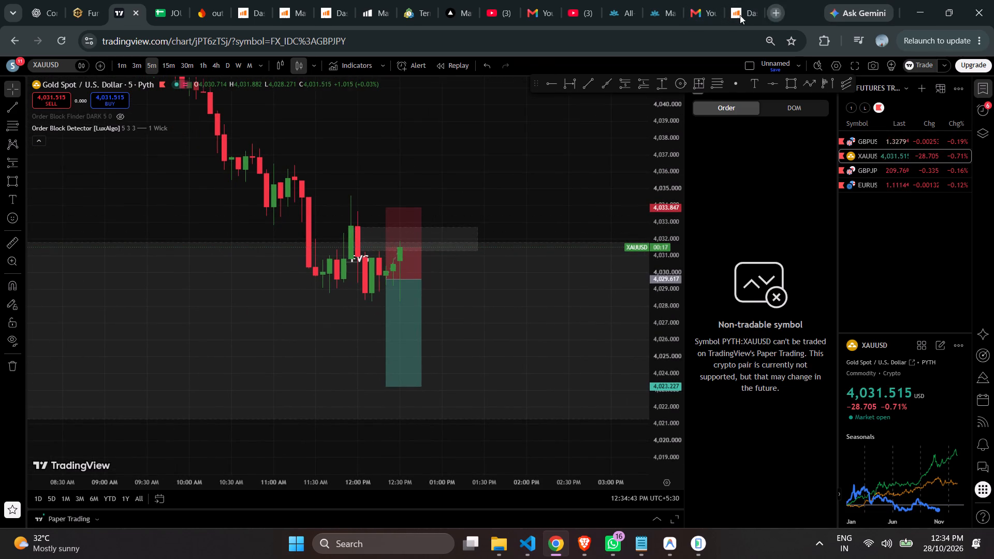
left_click(328, 257)
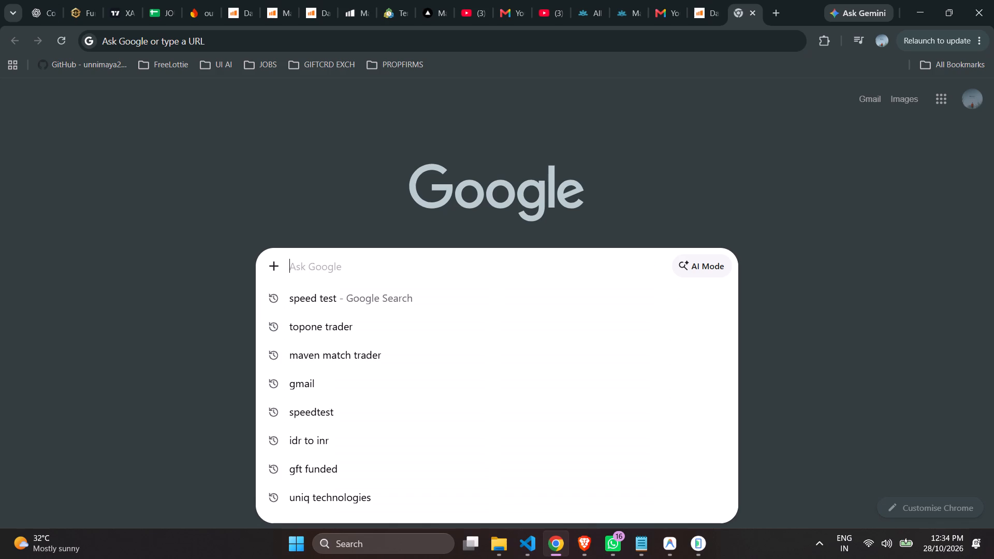
type("risk ca")
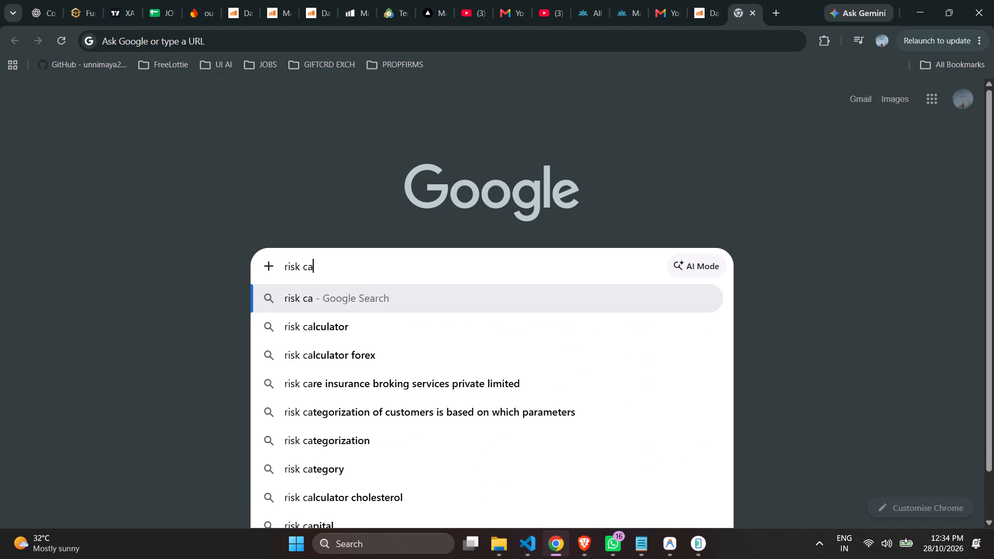
left_click(329, 363)
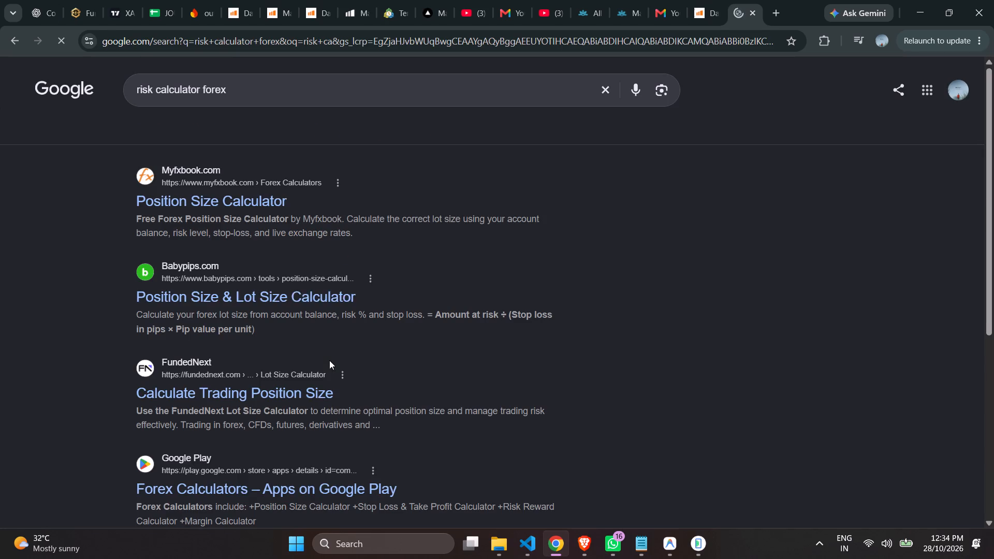
left_click(177, 201)
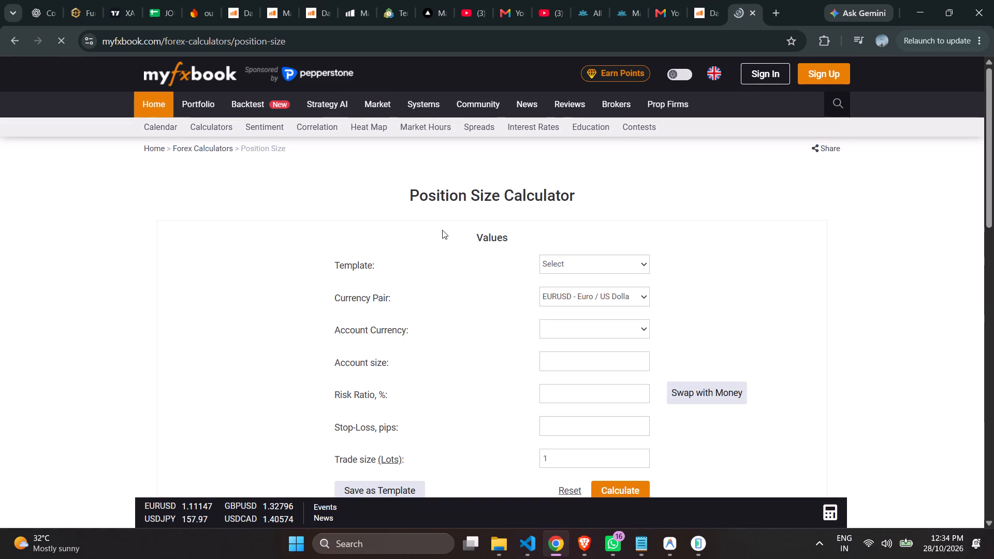
Look up gold among the calculator's currency pairs and choose XAUAUD.
left_click(596, 262)
left_click(633, 300)
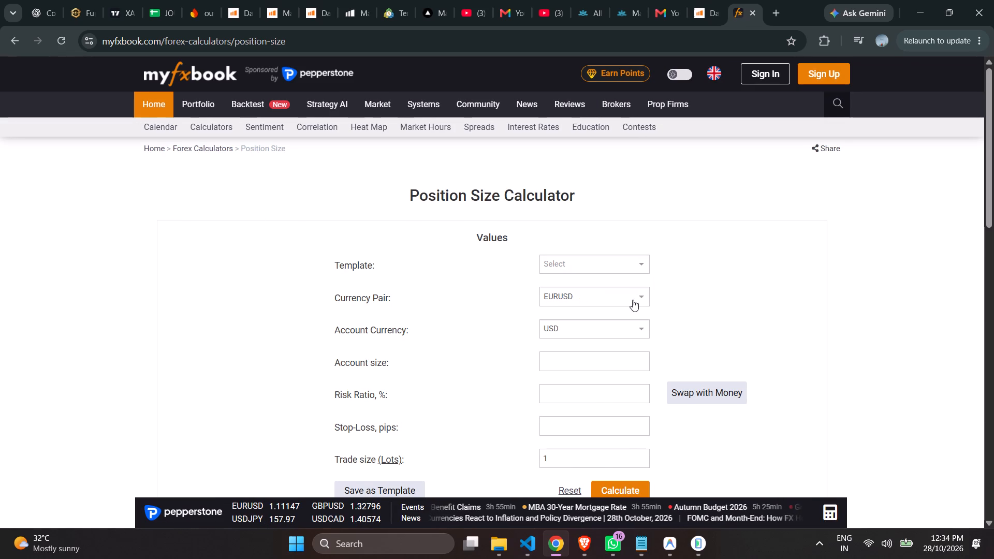
left_click(579, 315)
type("gold")
left_click(589, 336)
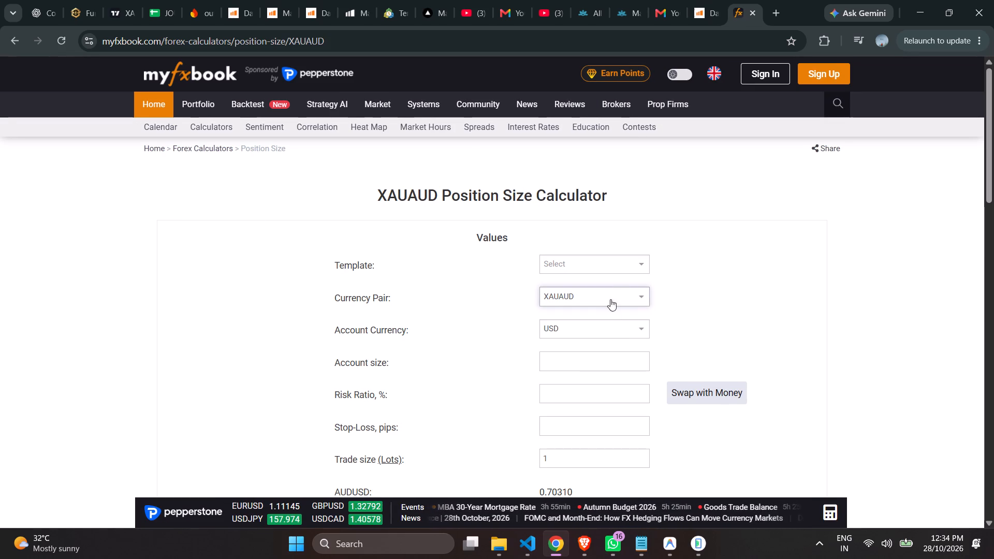
left_click(610, 272)
left_click(678, 323)
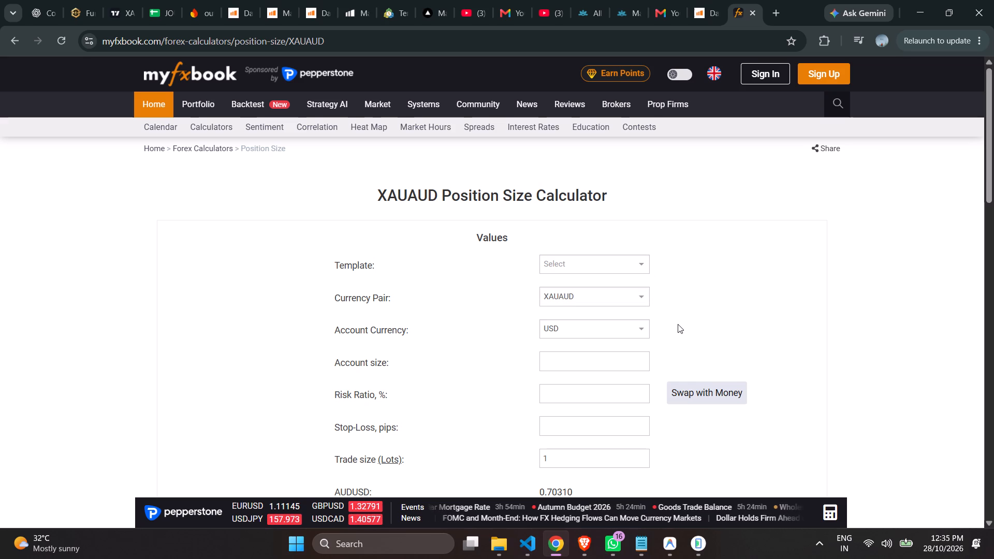
Enter an account size of 2,000 and a risk ratio of 2%.
left_click(583, 350)
left_click(583, 361)
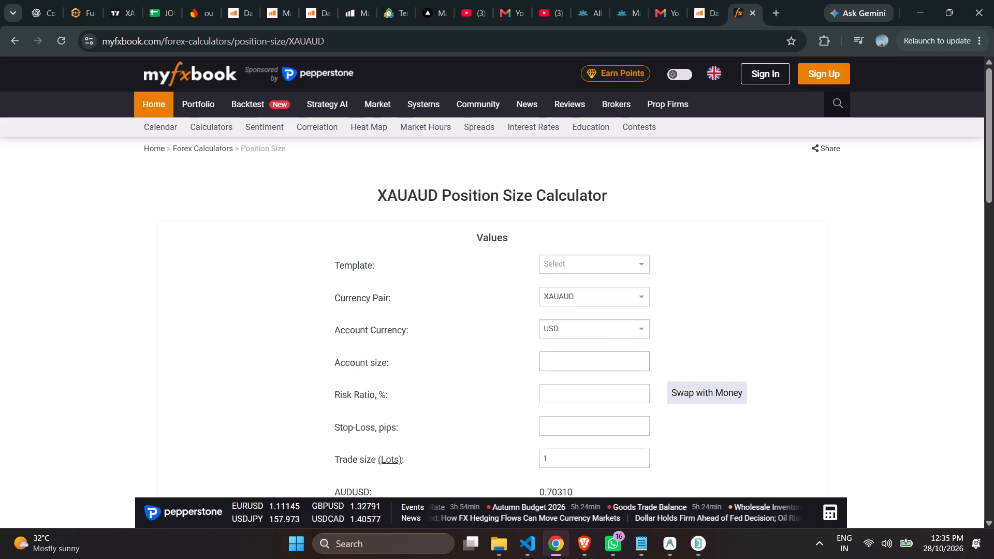
type("2000")
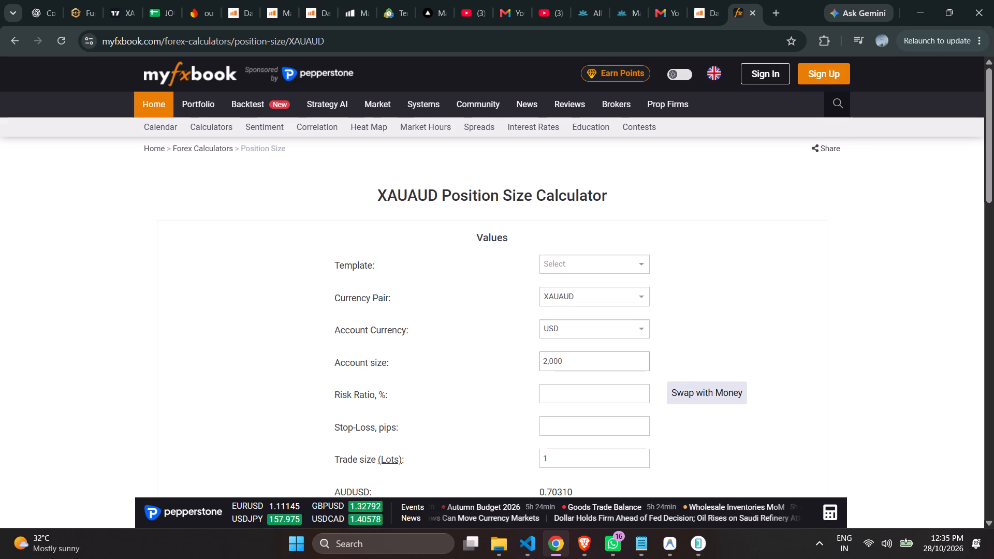
left_click(611, 396)
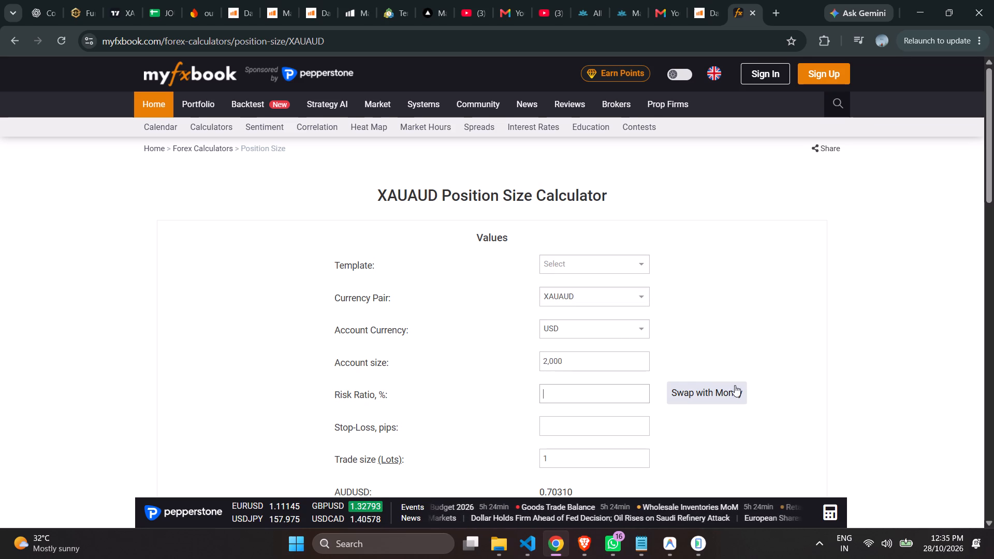
left_click(724, 396)
left_click(713, 400)
left_click(593, 392)
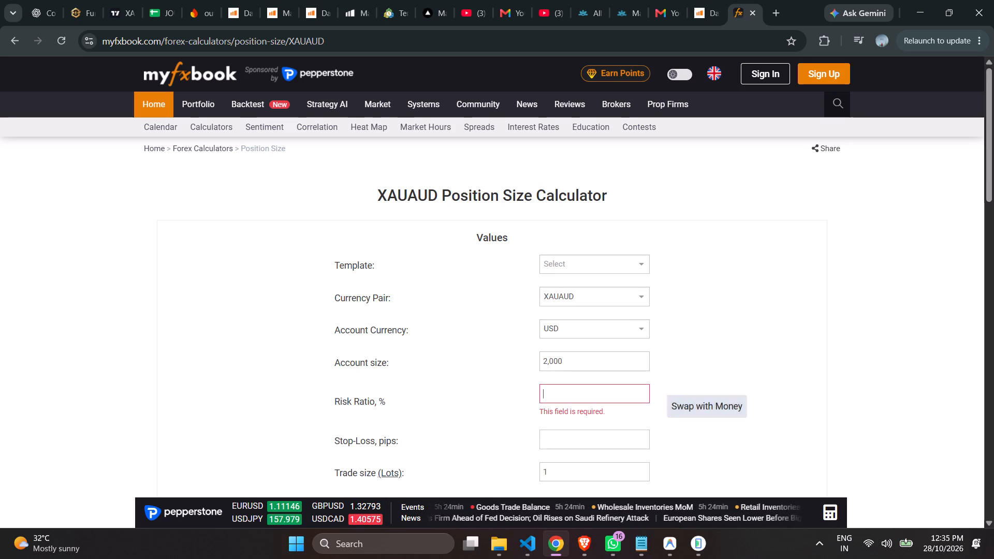
key("2")
Set the trade size to 0.2 lots and run the calculation.
scroll(604, 394, "down", 3)
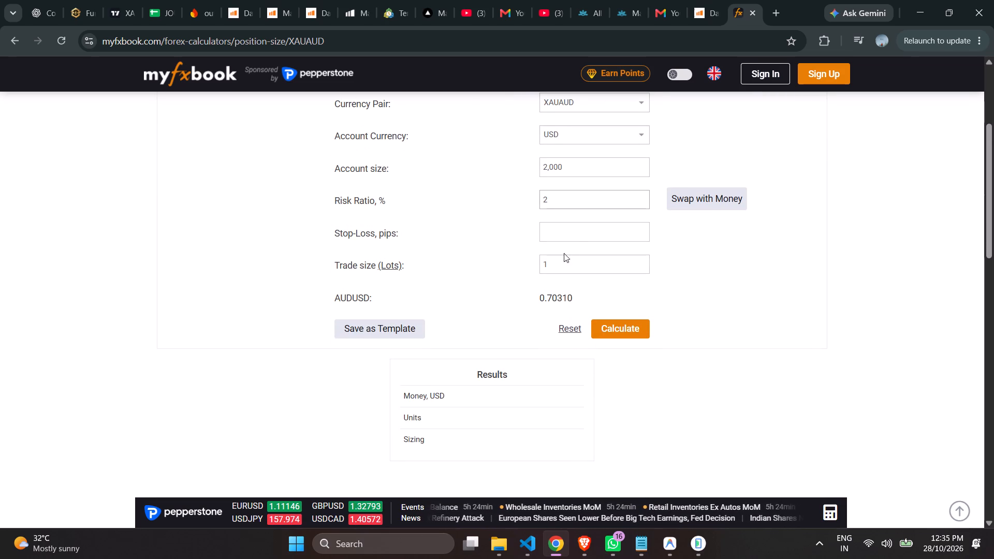
left_click(559, 271)
key("BackSpace")
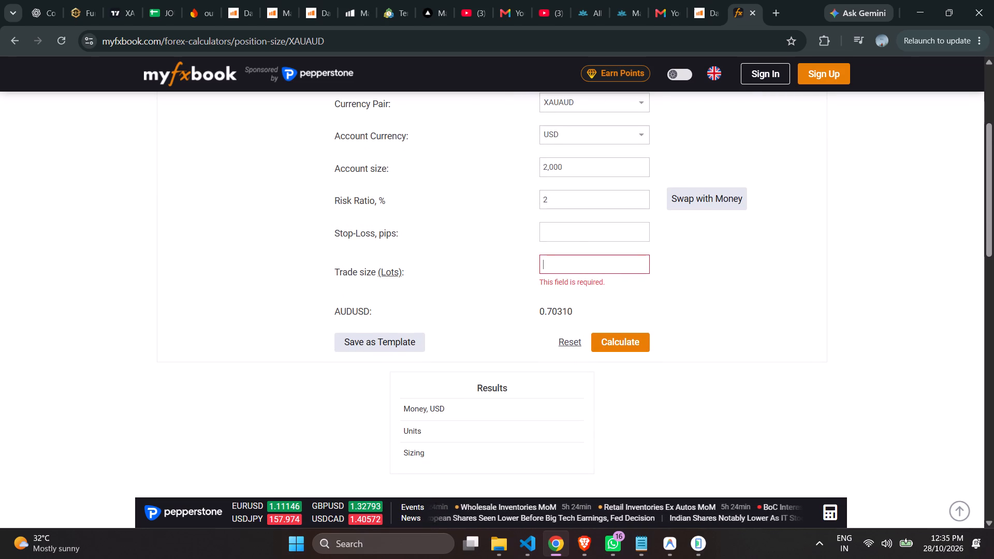
type("0.2")
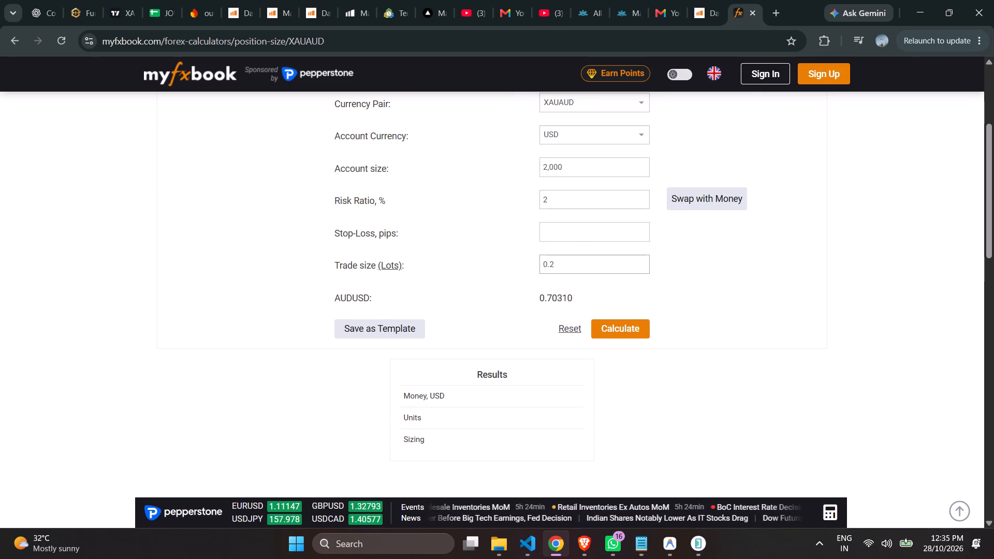
left_click(622, 332)
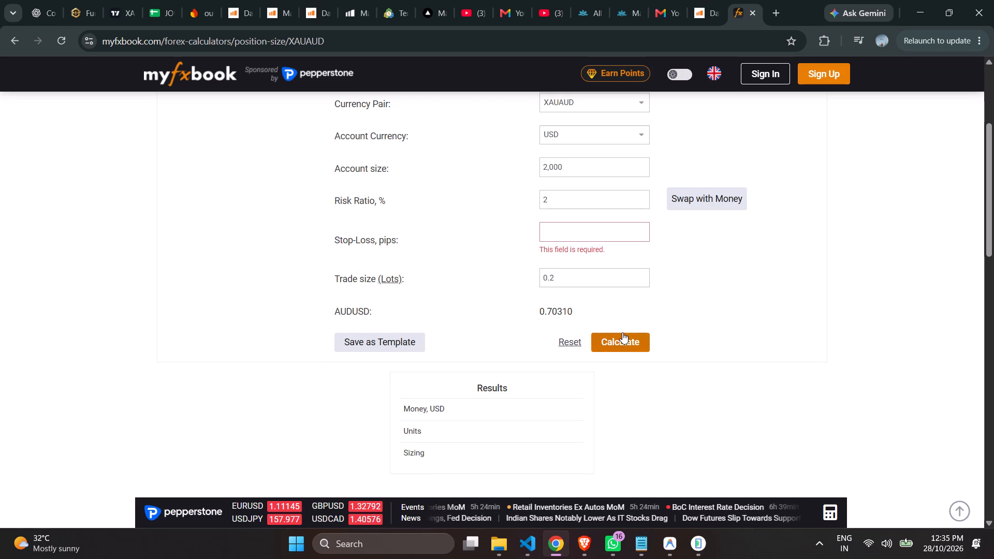
Check the short's stop level on the XAUUSD chart, enter 4033.827 as the calculator's stop-loss pips, and calculate the position size.
left_click(578, 232)
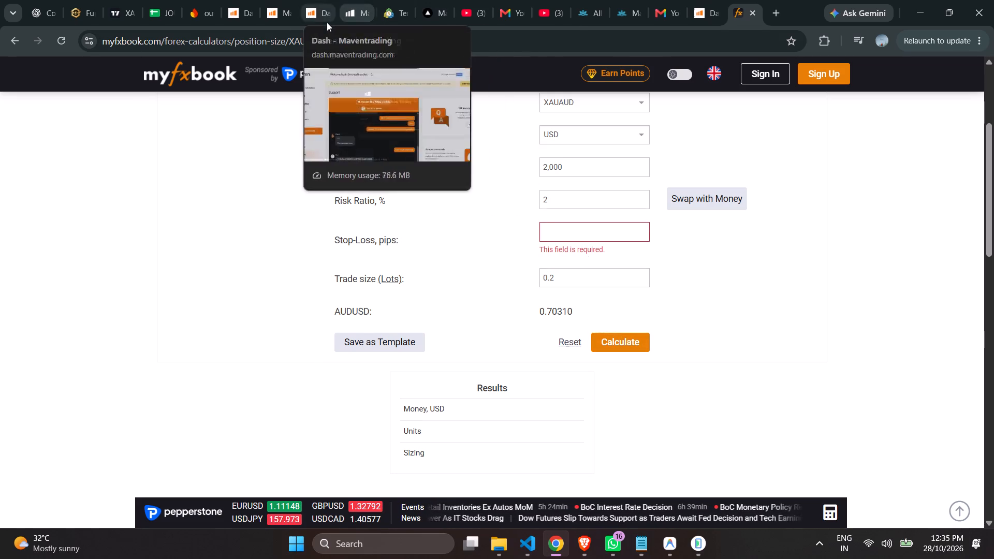
left_click(114, 18)
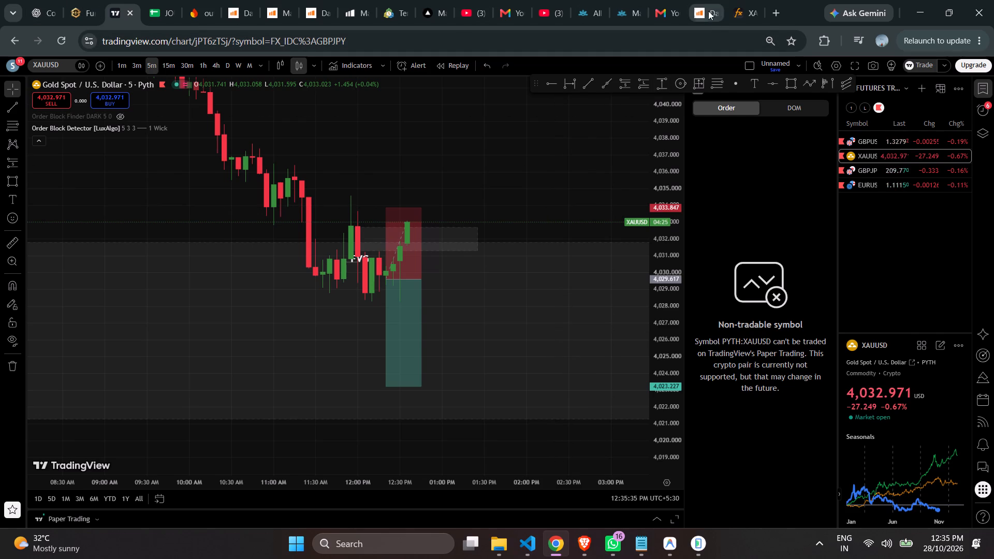
left_click(727, 7)
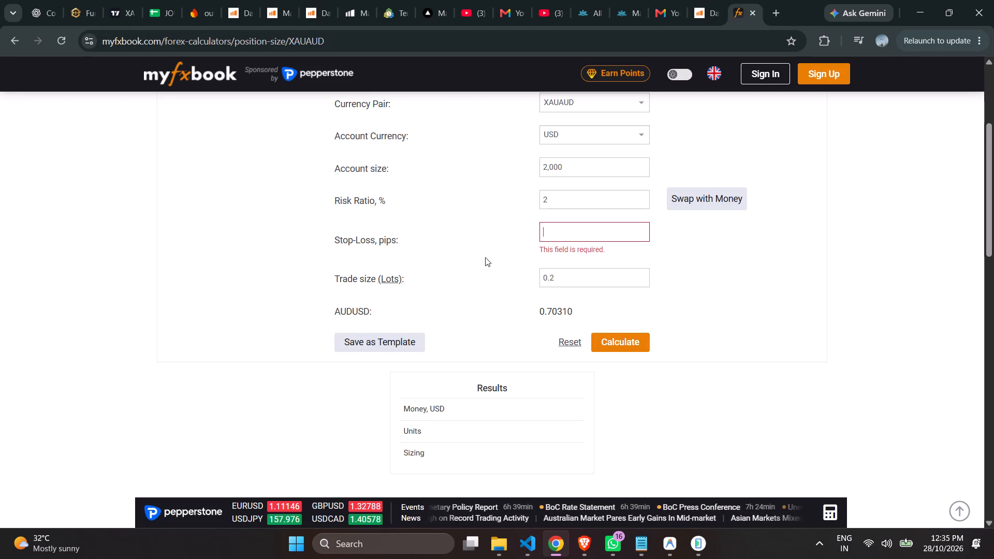
type("4033")
type(".827")
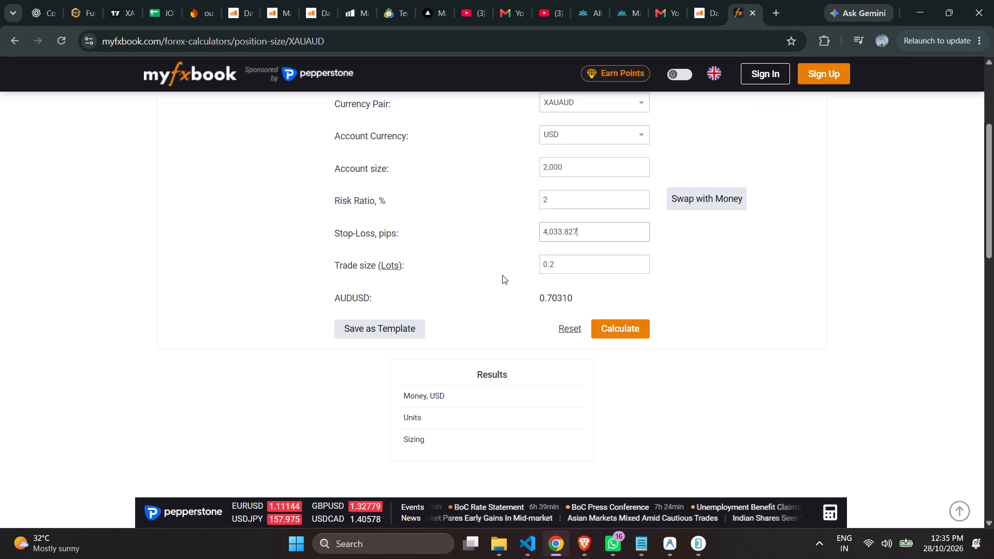
left_click(626, 326)
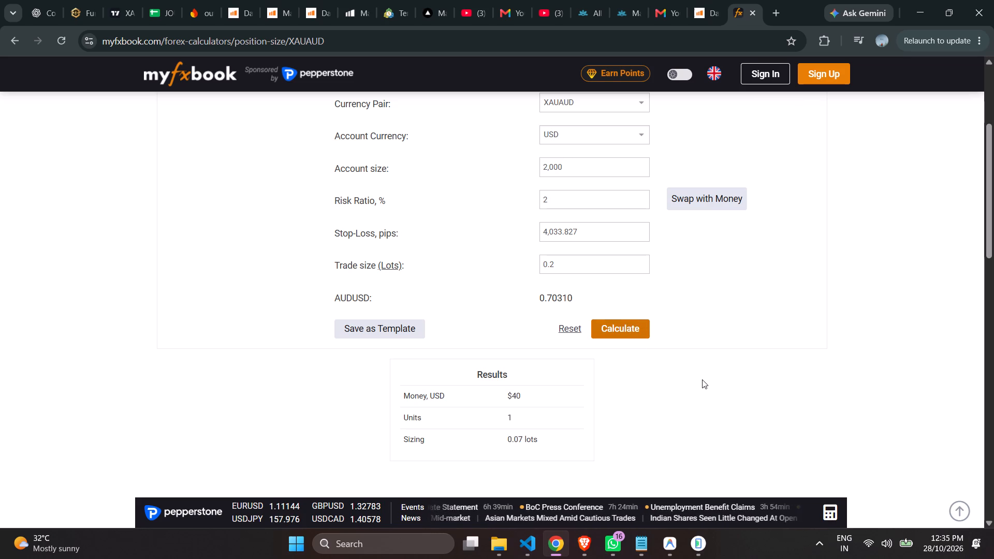
scroll(703, 379, "down", 2)
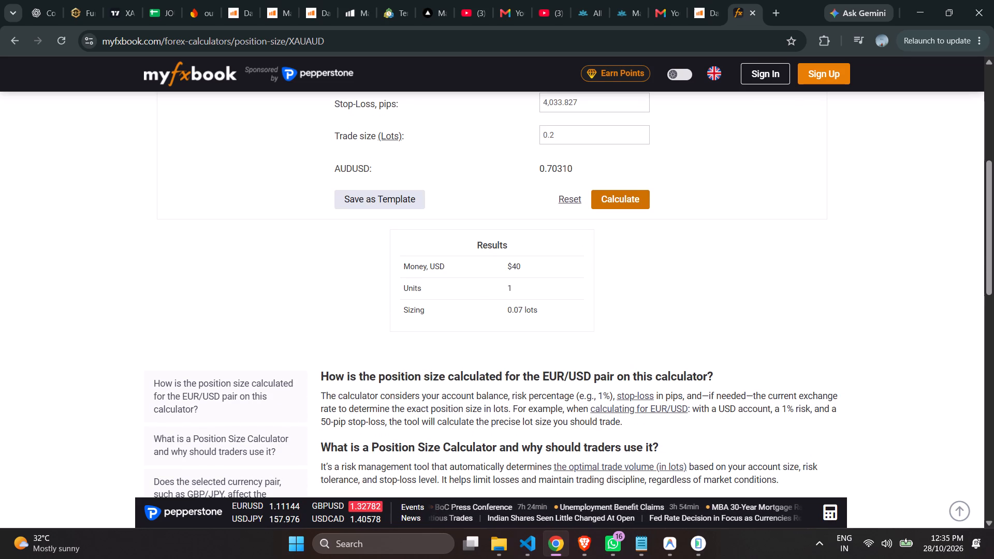
Swap the risk ratio for a money amount, set it to 5 USD, and recalculate the XAUAUD position size.
scroll(649, 329, "up", 1)
scroll(649, 329, "down", 1)
scroll(523, 288, "up", 1)
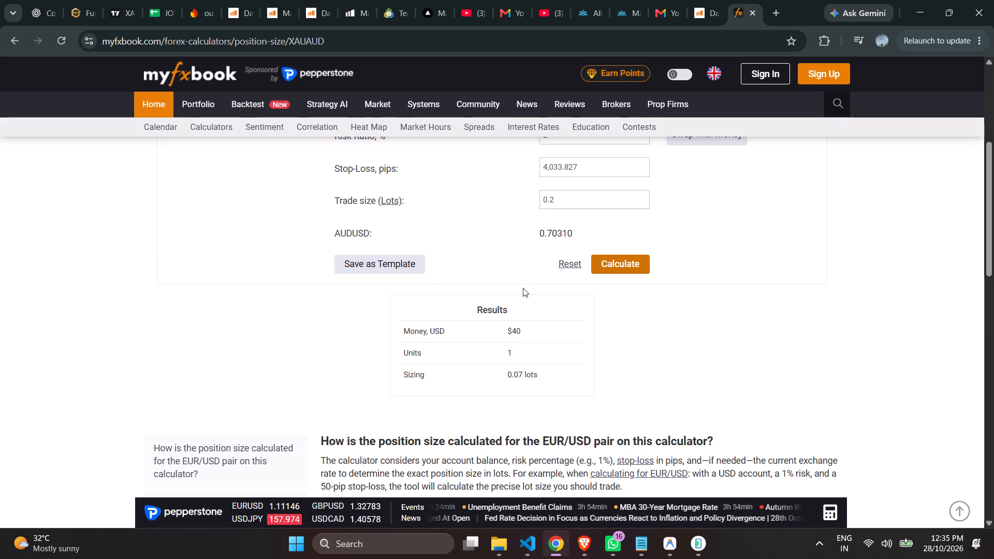
scroll(523, 285, "up", 2)
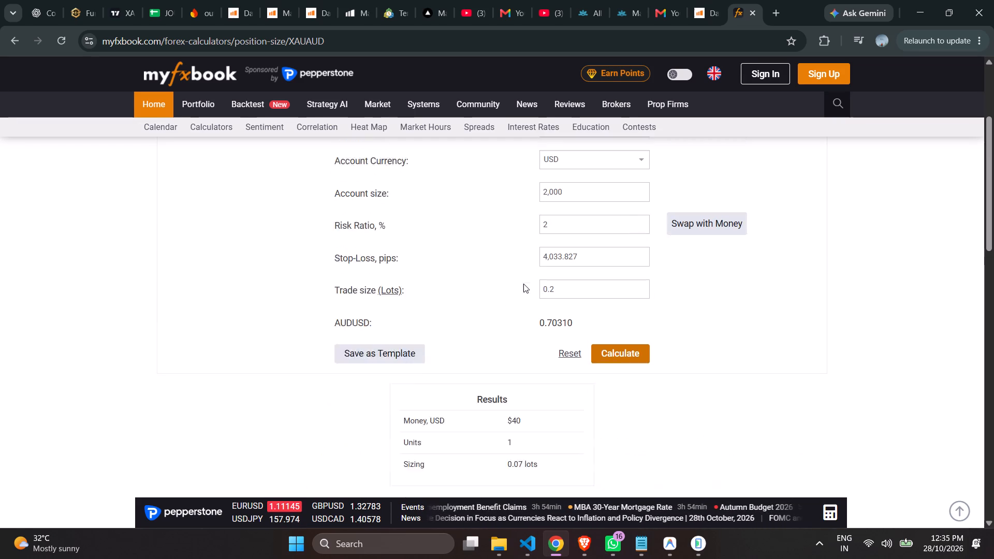
left_click(699, 266)
left_click_drag(594, 270, 563, 270)
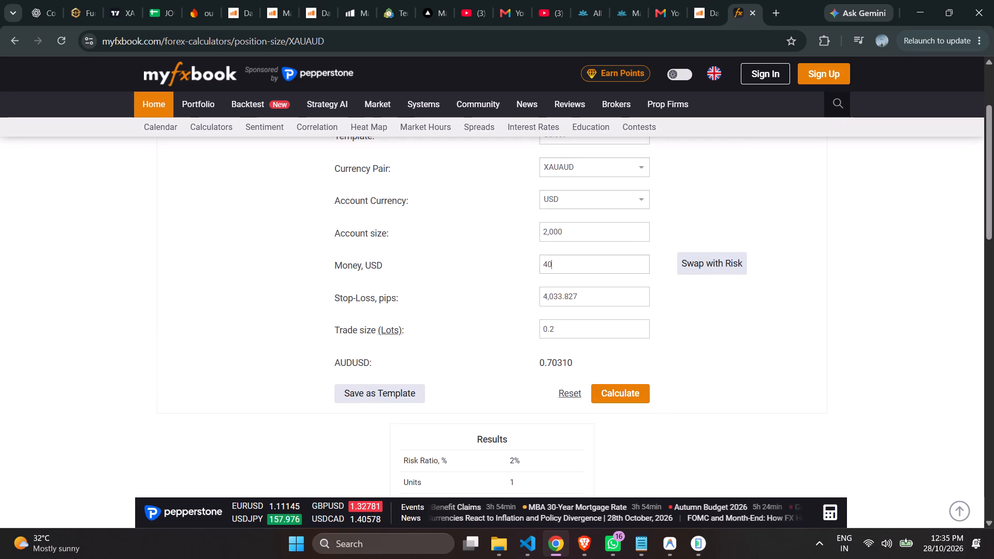
left_click_drag(563, 270, 513, 270)
key("BackSpace")
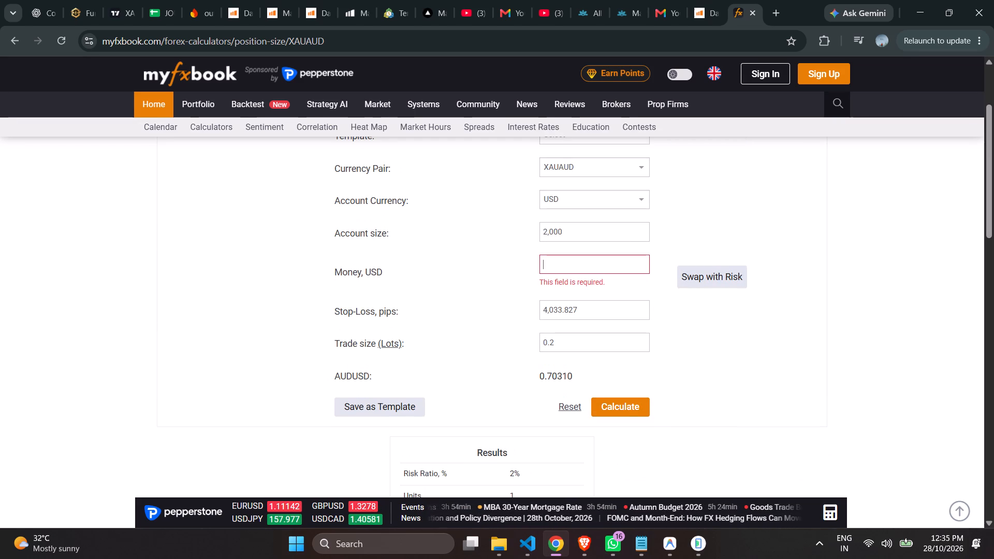
key("2")
key("5")
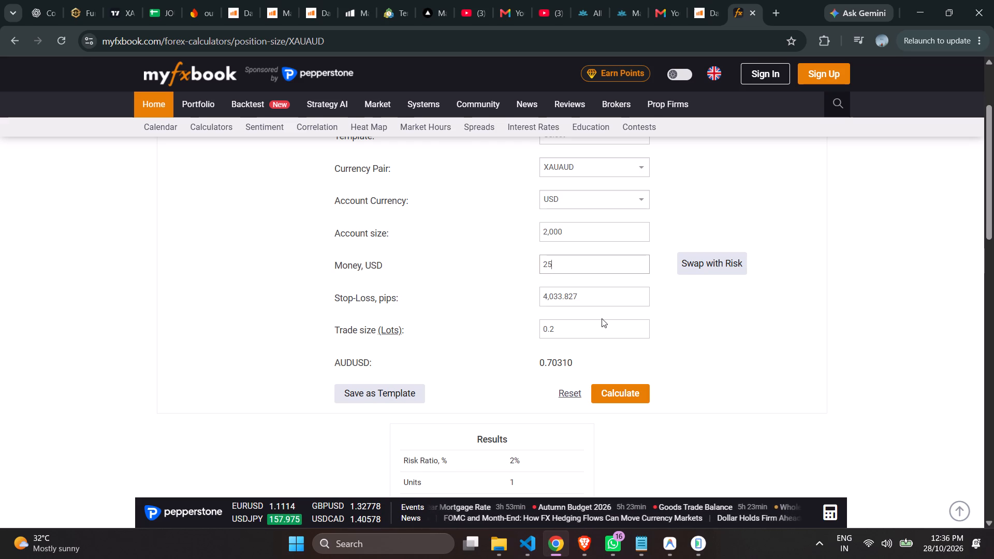
key("BackSpace")
key("BackSpace")
key("5")
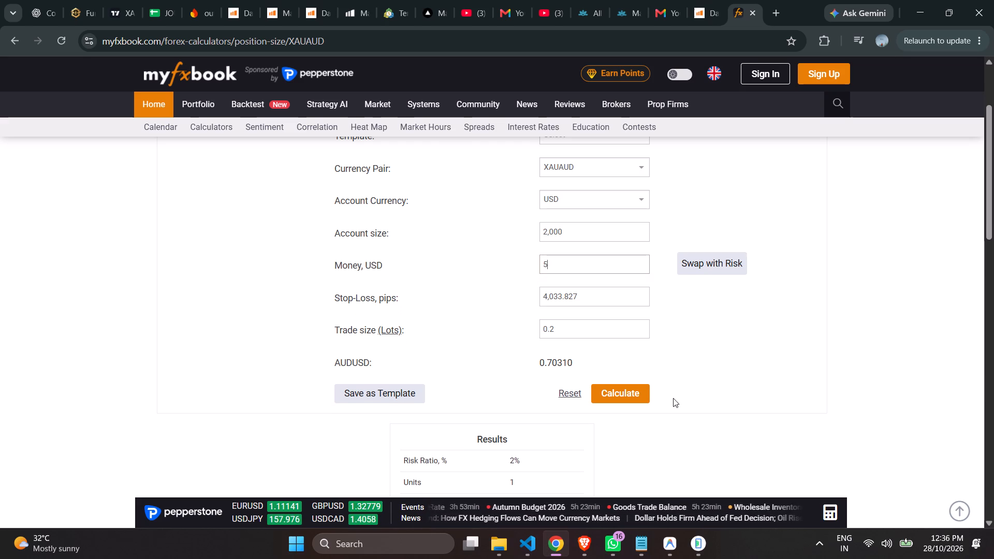
left_click(631, 393)
scroll(656, 363, "down", 1)
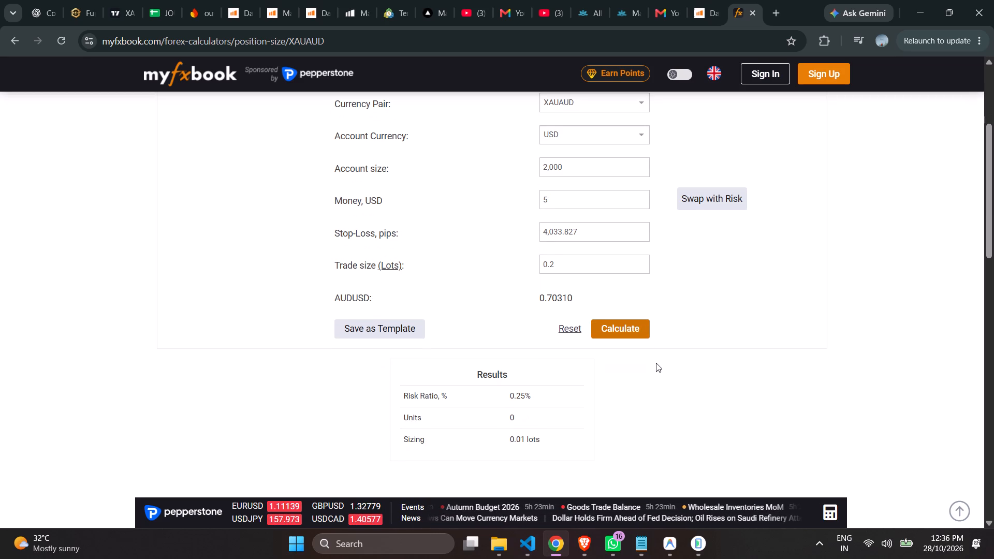
scroll(656, 363, "down", 1)
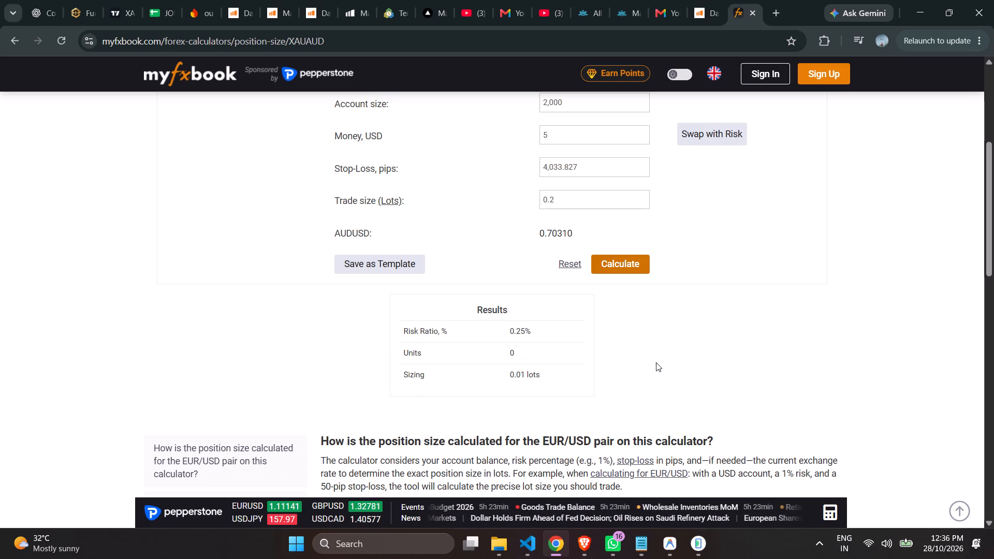
Return to the risk calculator search results and open the Babypips Position Size Calculator.
scroll(653, 351, "up", 5)
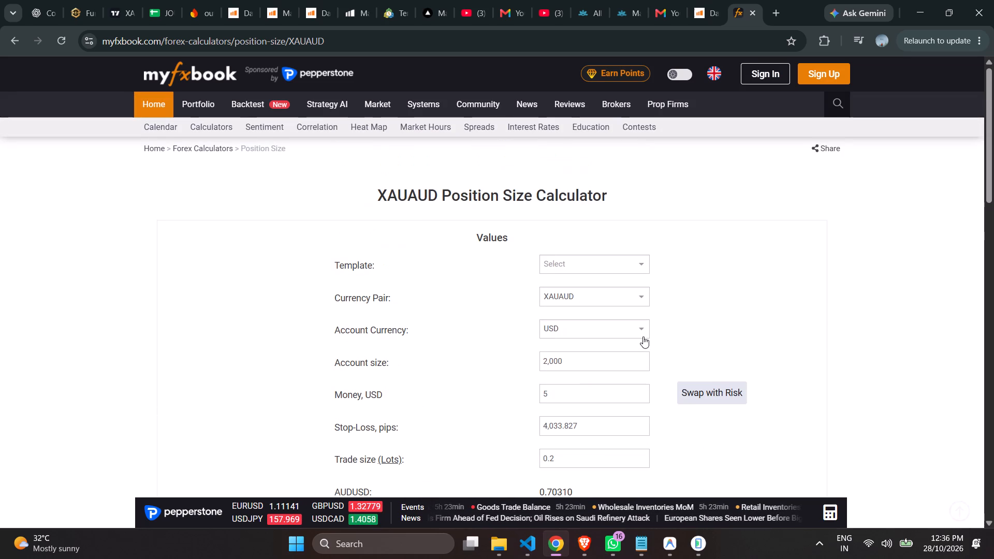
left_click(11, 41)
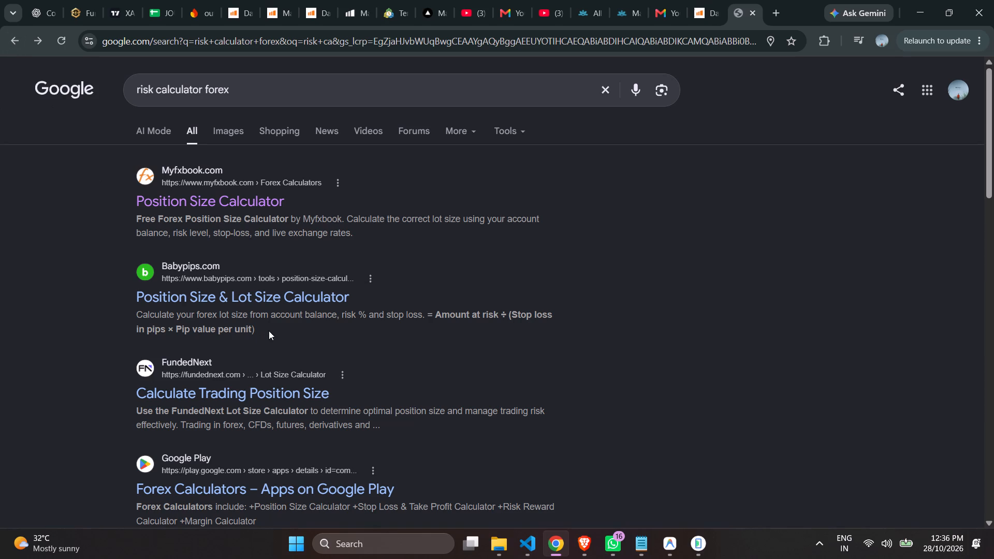
left_click(274, 299)
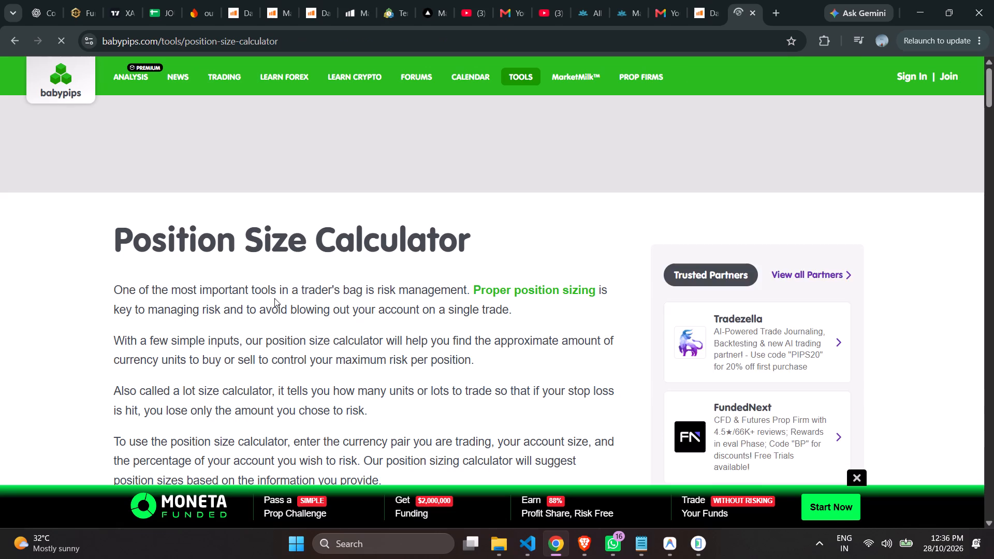
scroll(532, 292, "up", 1)
scroll(533, 293, "down", 7)
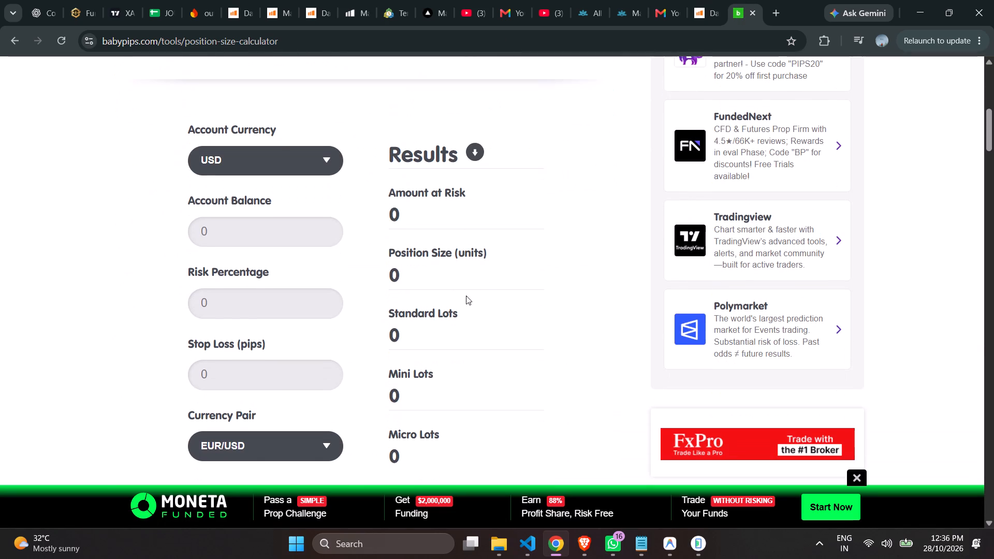
Enter an account balance of 2,000, a risk percentage of 2% and a stop loss of -5 pips.
left_click(314, 244)
type("2000")
left_click(225, 311)
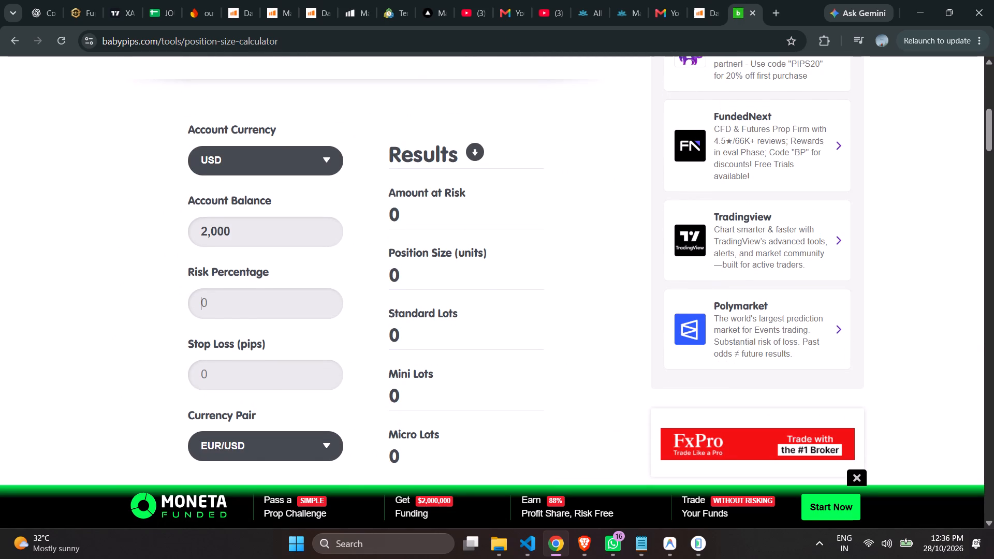
key("2")
left_click(255, 372)
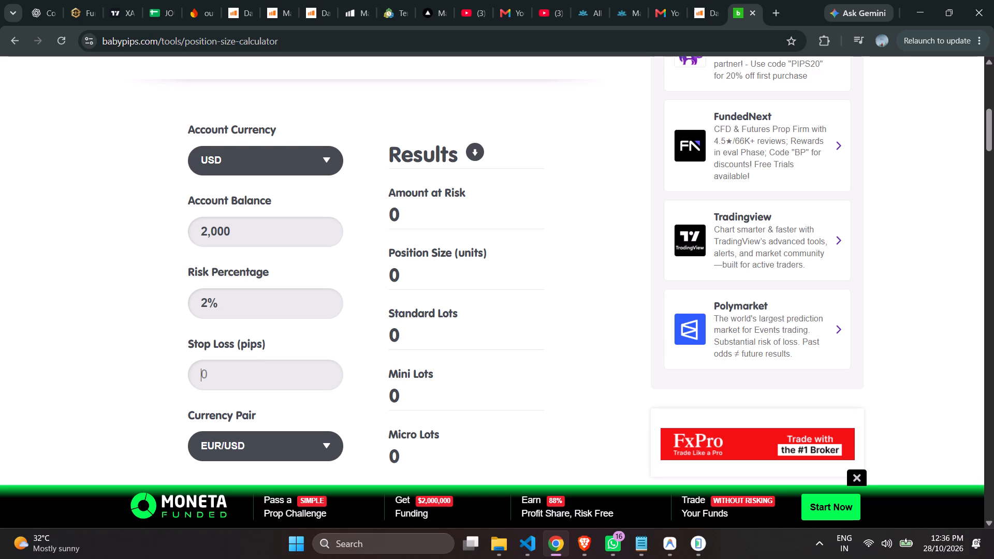
scroll(271, 367, "down", 5)
scroll(285, 371, "up", 1)
scroll(285, 371, "down", 1)
Search the Babypips calculator's currency pairs for gold, trying both the metal's name and its XA symbol prefix.
left_click(259, 439)
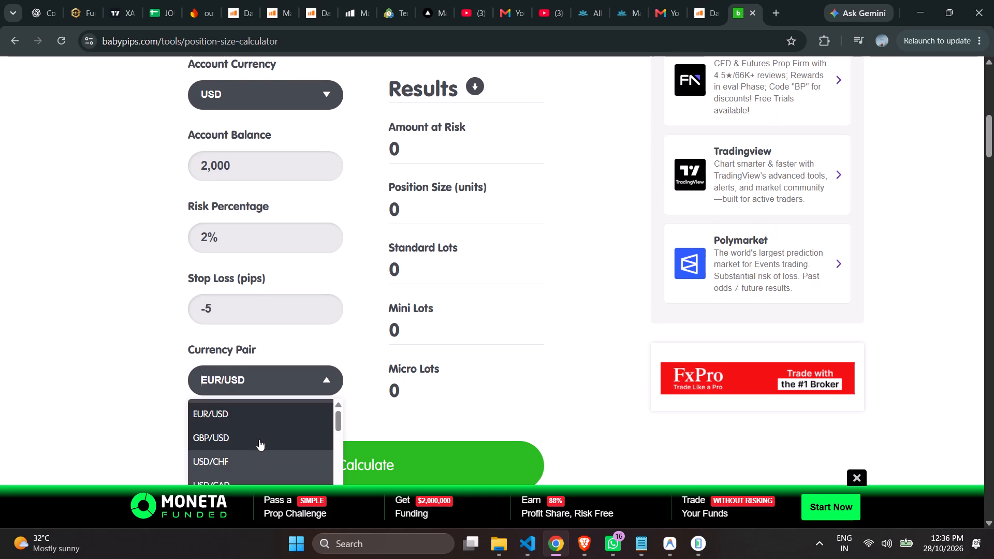
key("o")
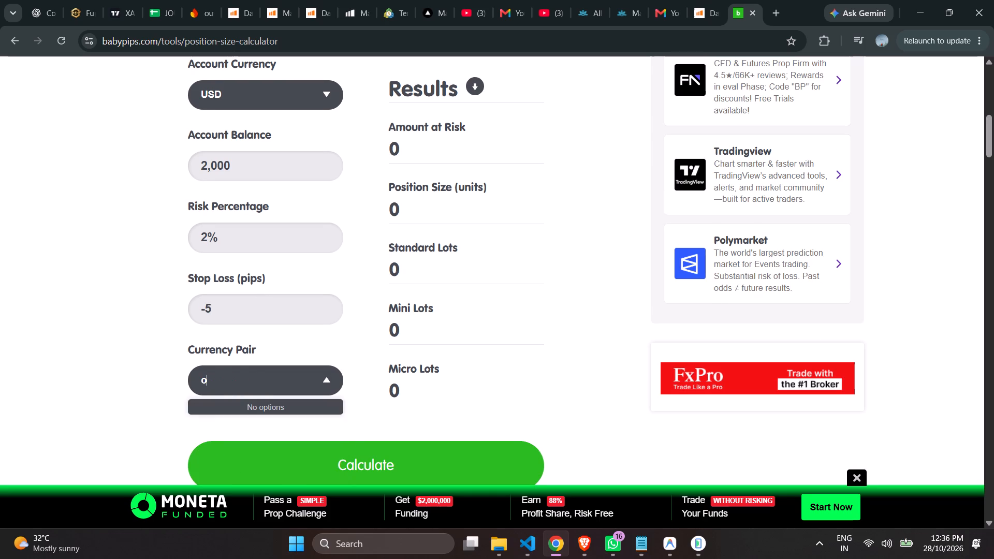
key("BackSpace")
type("gol")
key("BackSpace")
key("BackSpace")
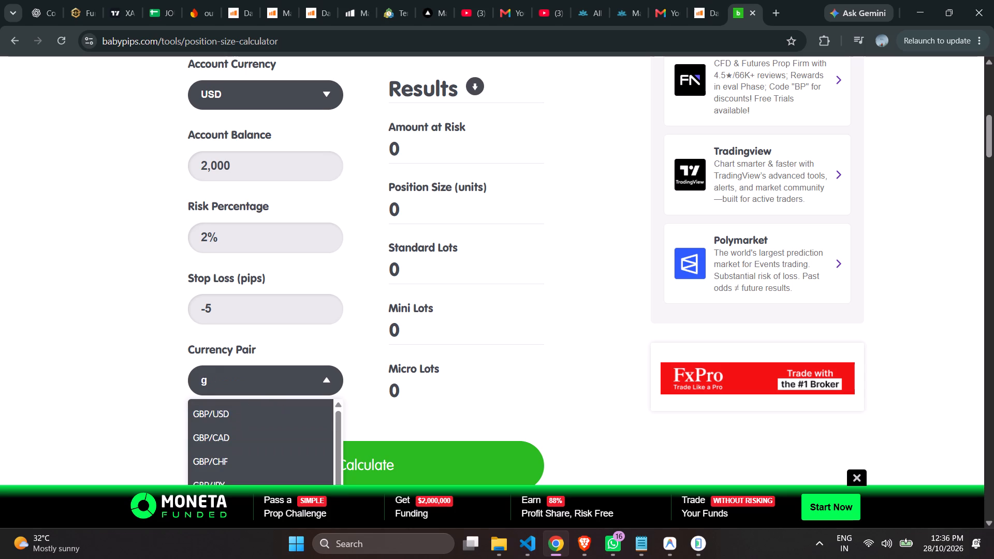
key("BackSpace")
key("c")
key("BackSpace")
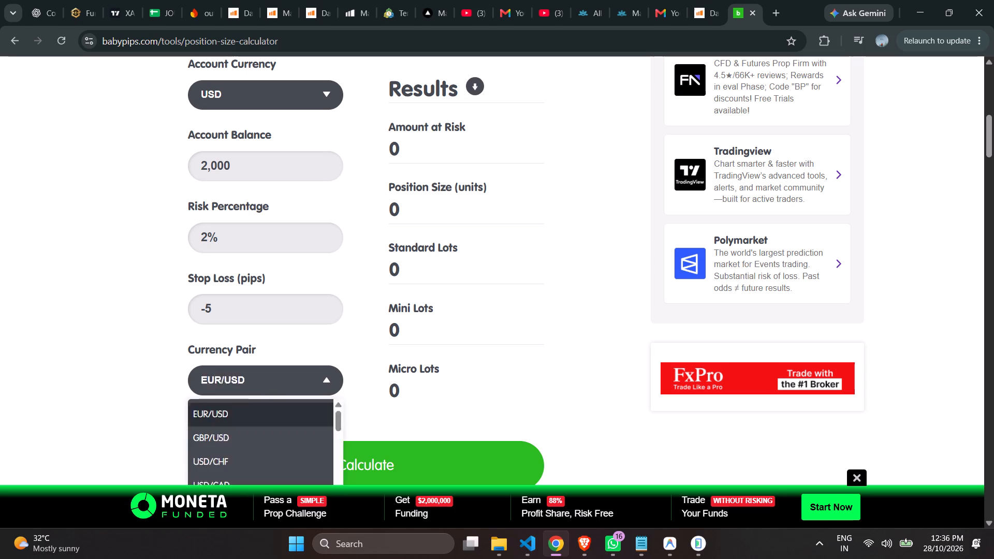
type("xa")
key("BackSpace")
key("BackSpace")
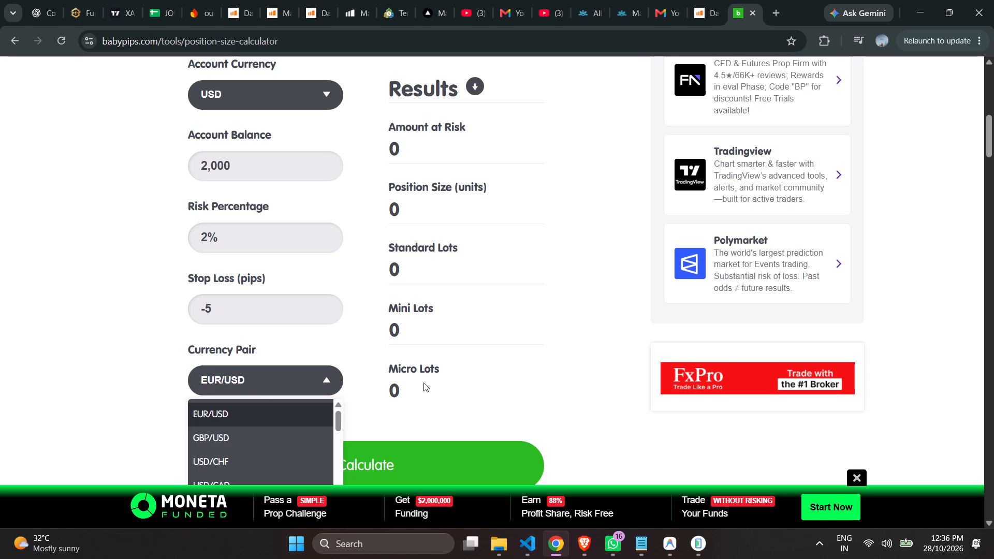
Choose EUR/USD as the currency pair and calculate the position size.
left_click(286, 418)
left_click(367, 448)
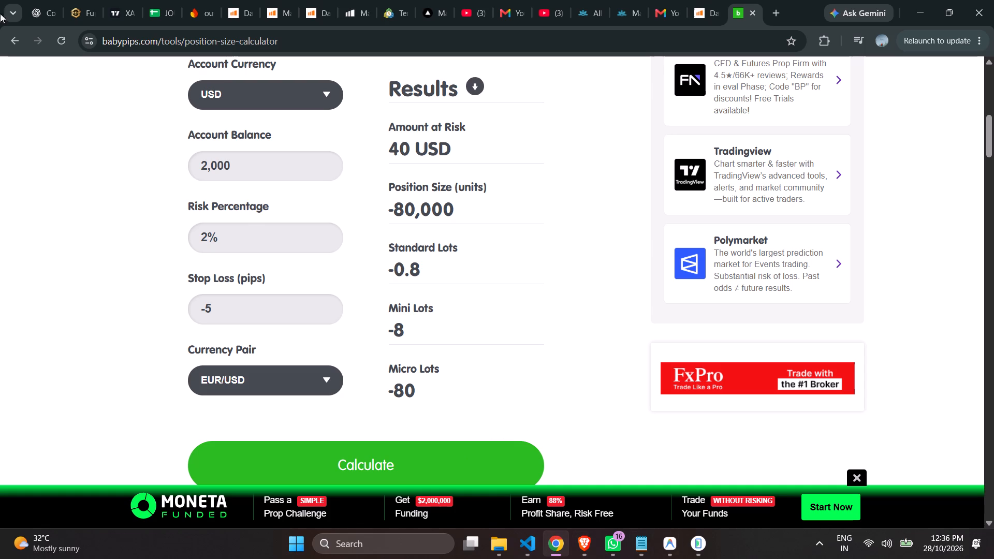
Return to the risk calculator search results and open FundedNext's lot size calculator.
left_click(8, 33)
scroll(267, 284, "down", 1)
scroll(268, 285, "up", 1)
scroll(269, 286, "down", 1)
scroll(269, 286, "up", 1)
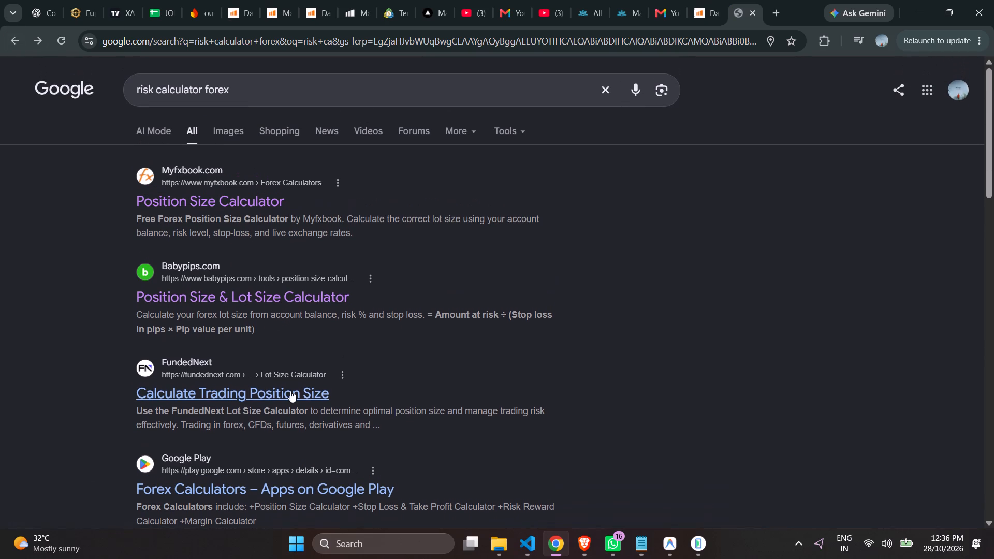
left_click(290, 391)
scroll(459, 404, "down", 2)
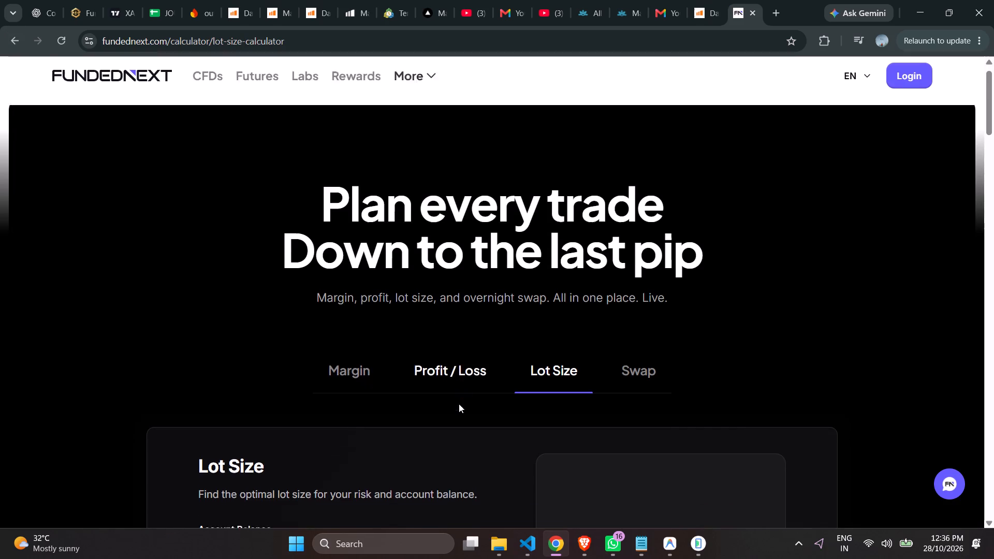
scroll(459, 404, "down", 1)
Enter an account balance of 2000 and a risk percentage of 1 in the Lot Size form.
left_click(375, 385)
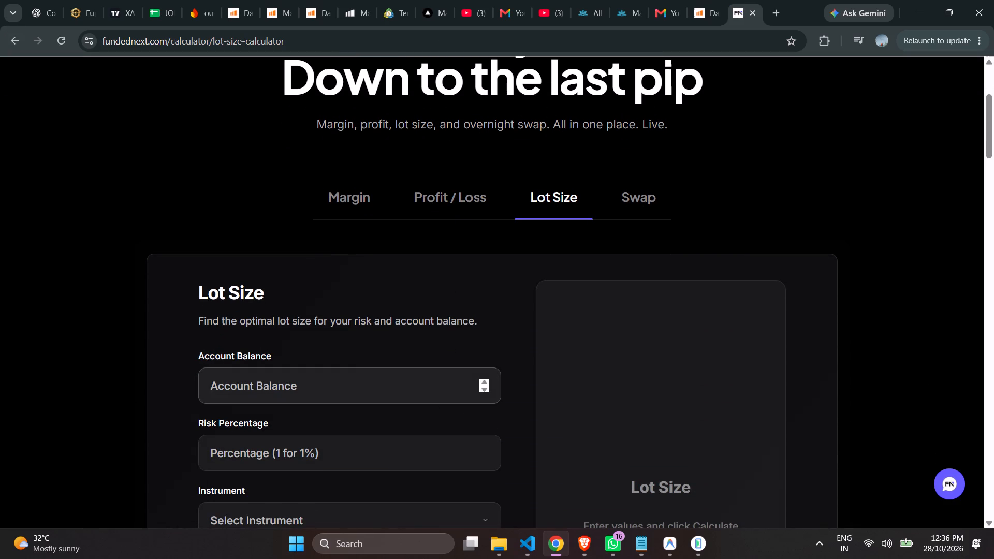
type("2000")
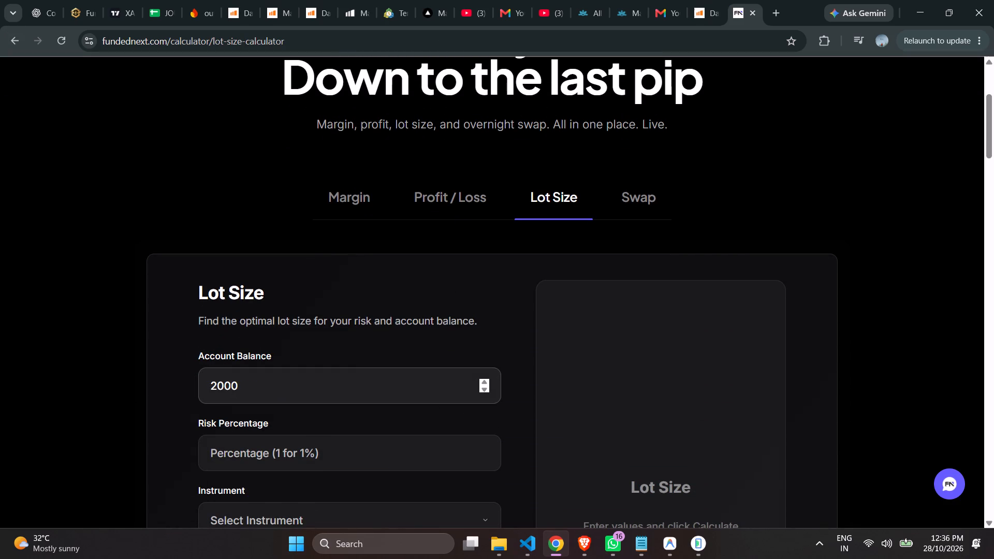
left_click(335, 455)
key("1")
Look up gold in the instrument list and choose XAUUSD.
scroll(347, 416, "down", 4)
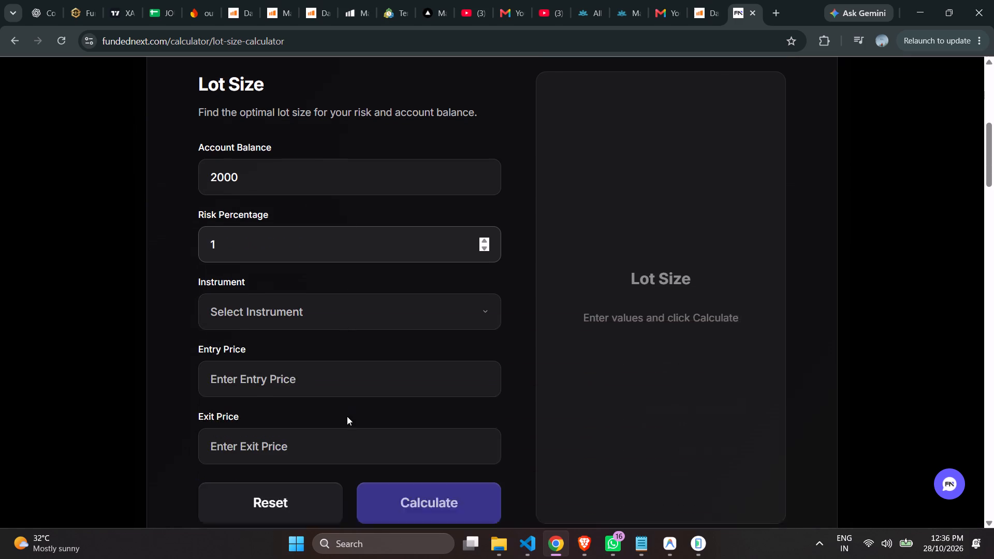
left_click(282, 255)
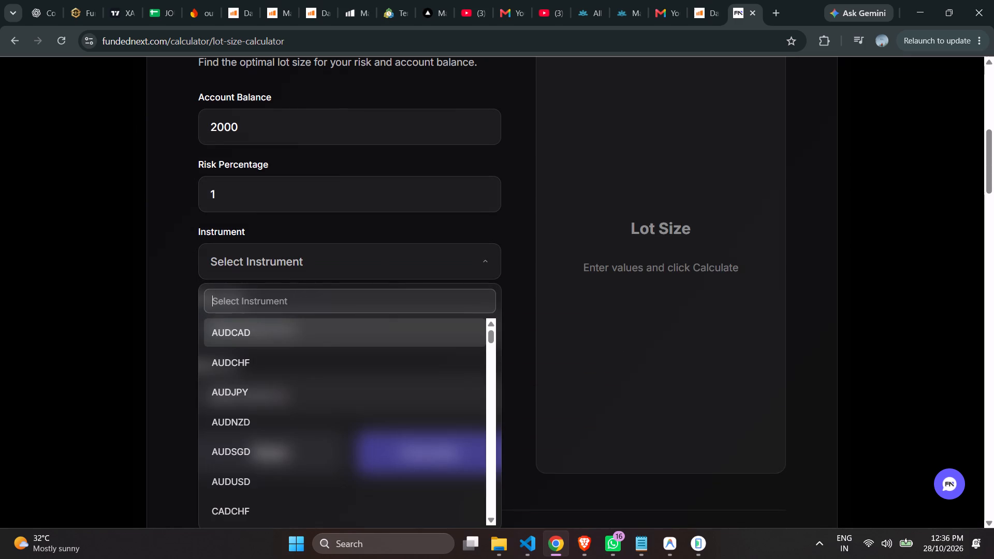
type("gol")
key("BackSpace")
key("BackSpace")
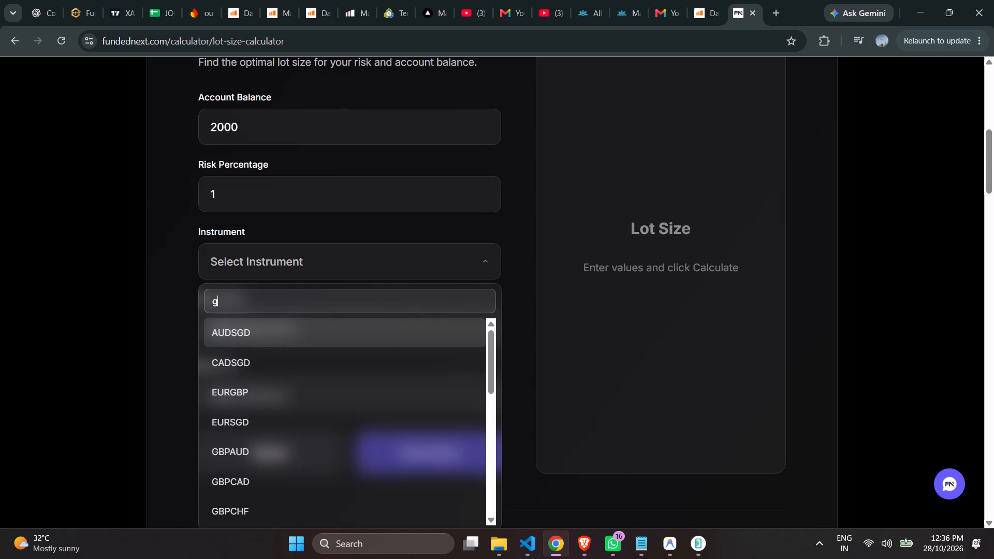
key("BackSpace")
key("x")
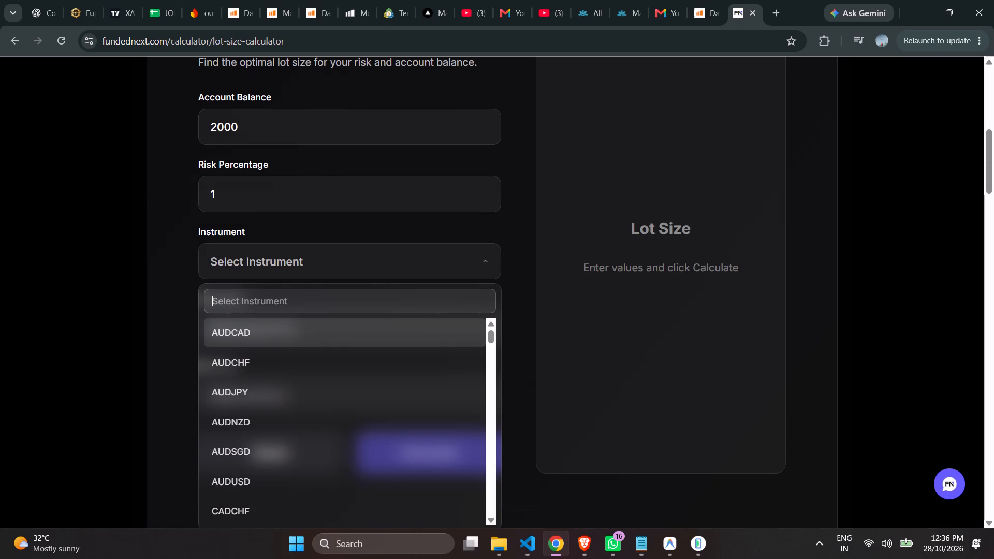
type("XA")
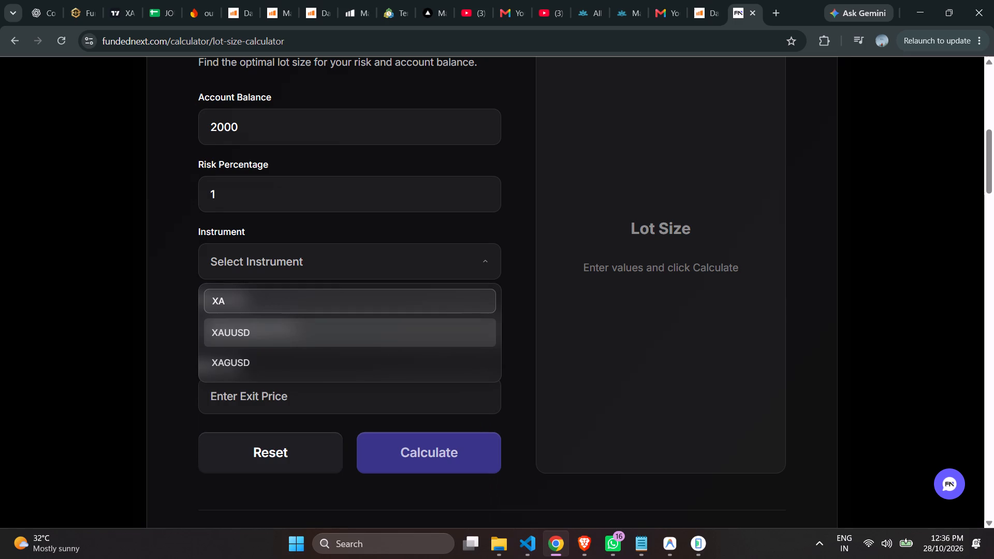
left_click(303, 333)
Choose XAUUSD as the instrument in the Lot Size form.
left_click(284, 337)
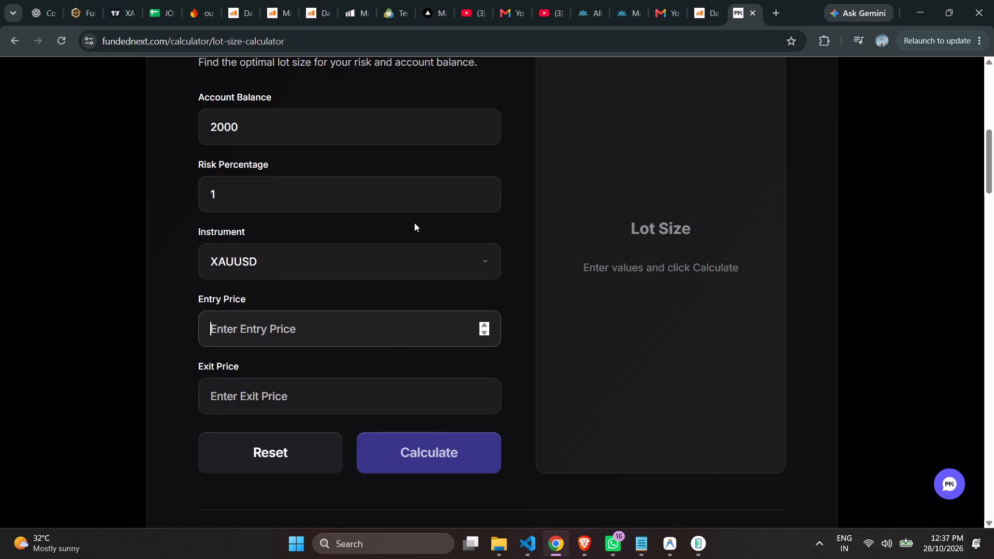
Examine the short position and FVG zone on the XAUUSD chart in the 5-minute and 3-minute timeframes.
left_click(119, 4)
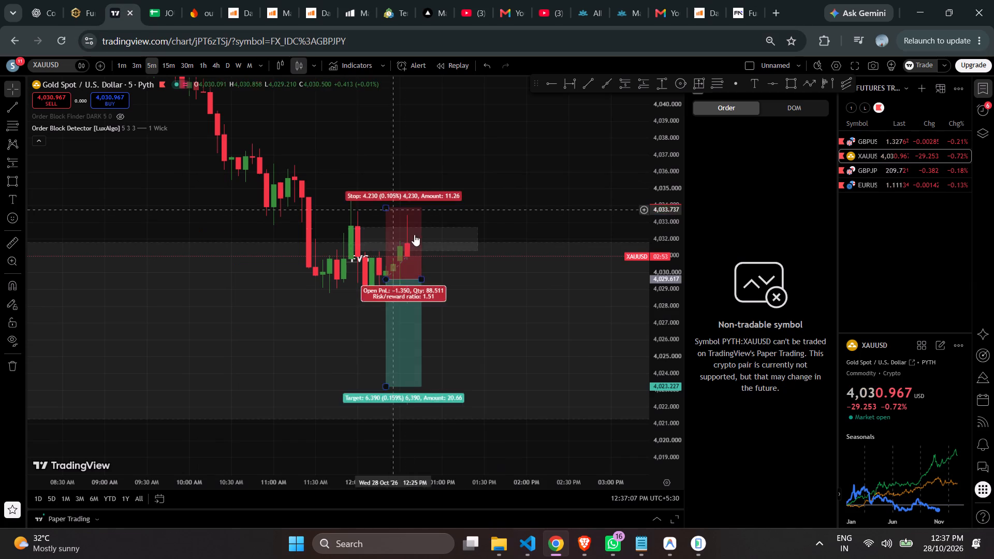
left_click_drag(671, 371, 671, 347)
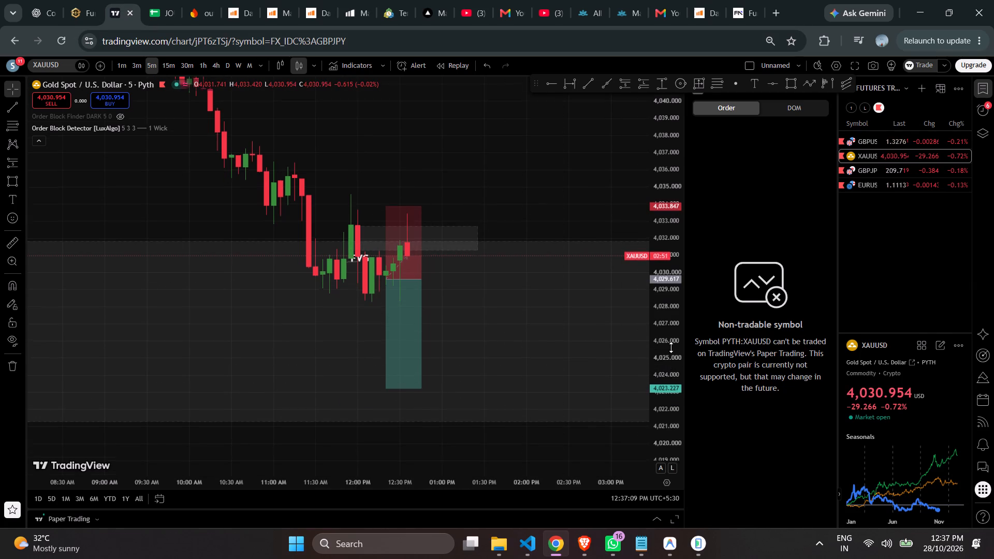
left_click_drag(671, 347, 661, 307)
scroll(516, 267, "up", 4)
left_click_drag(483, 189, 602, 209)
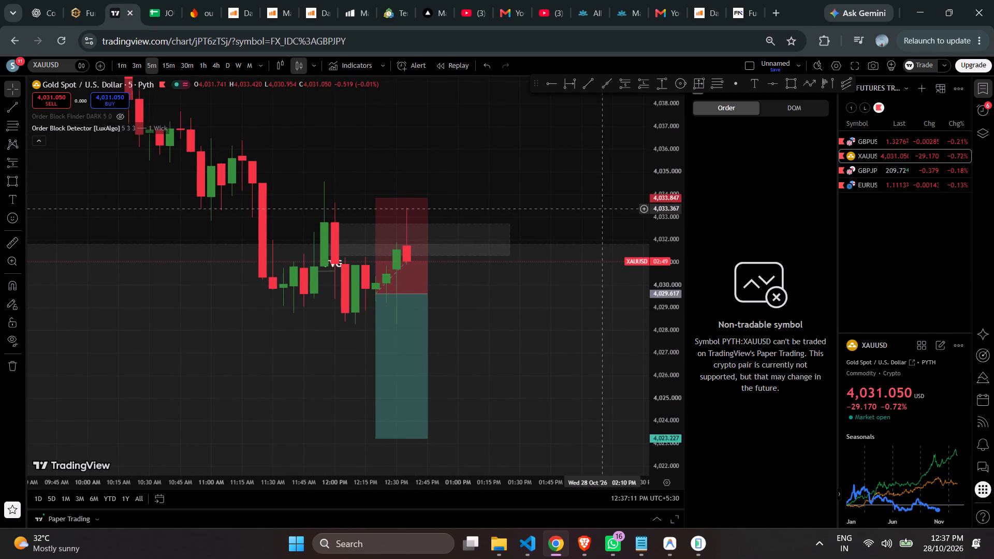
scroll(605, 244, "up", 2)
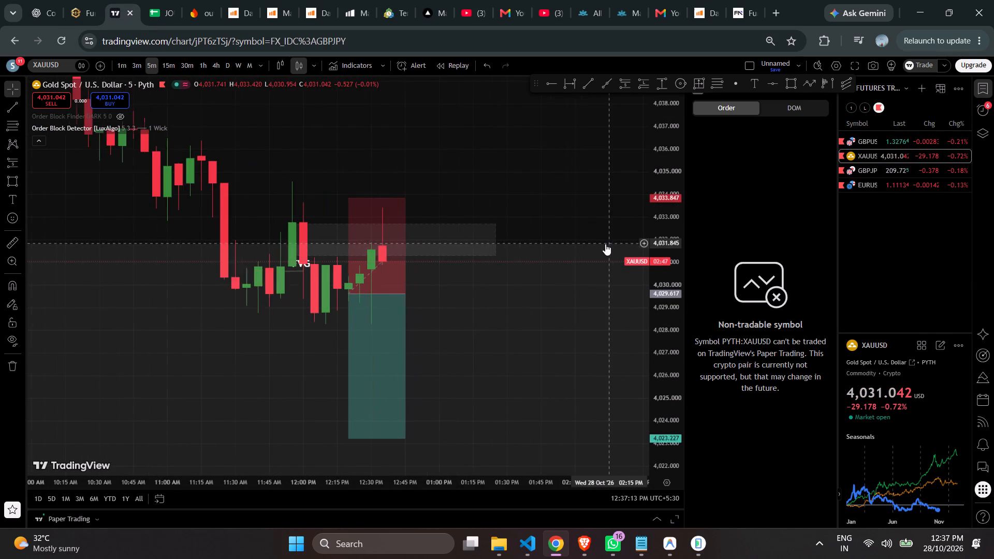
left_click(479, 252)
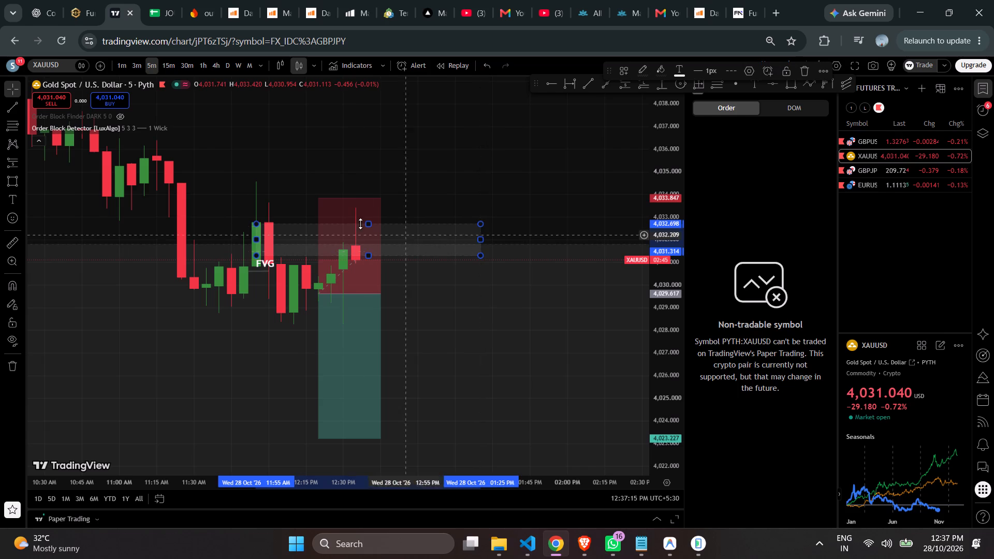
scroll(350, 215, "up", 2)
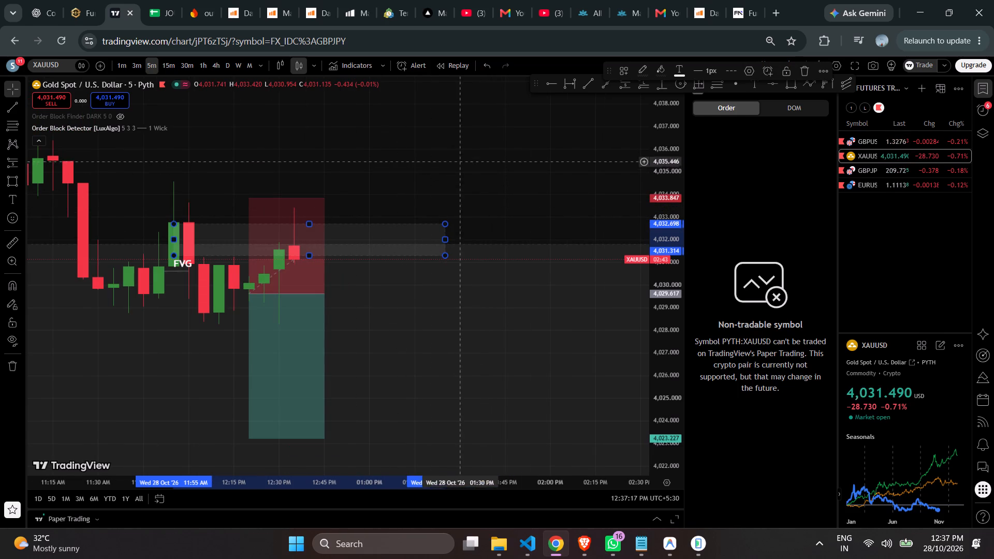
left_click(137, 60)
scroll(382, 120, "down", 2)
scroll(383, 122, "up", 1)
scroll(383, 123, "down", 2)
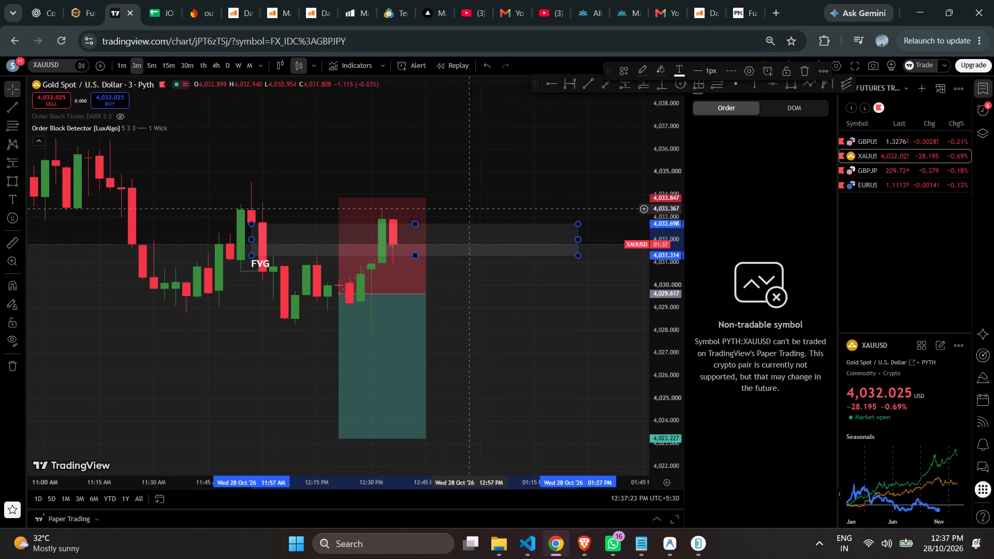
left_click_drag(501, 189, 445, 186)
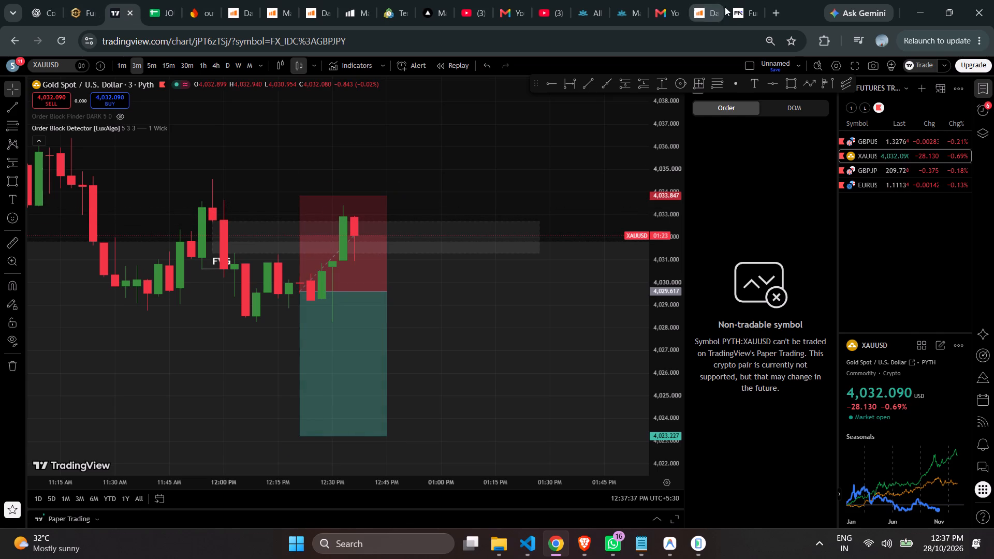
Return to the FundedNext lot size calculator and enter 4029.24 as the entry price.
left_click(742, 7)
left_click(344, 321)
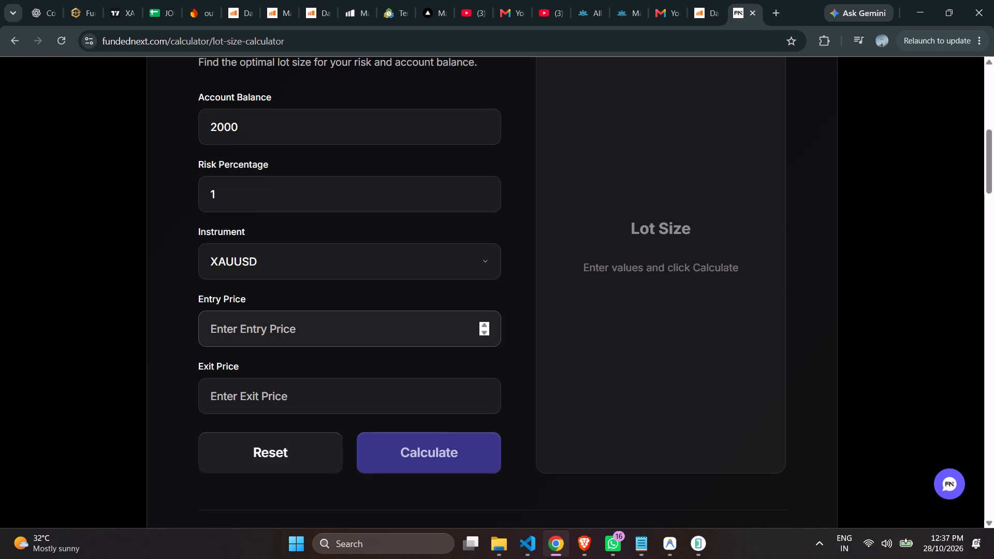
type("402")
type("9.24")
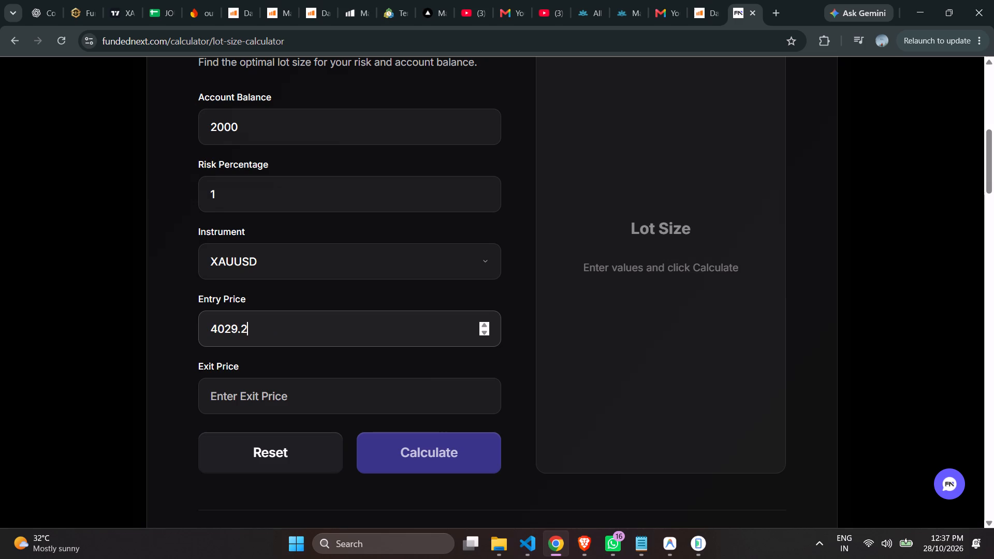
Check the short's target level on the chart, enter 4023.284 as the exit price and calculate the lot size.
left_click(291, 400)
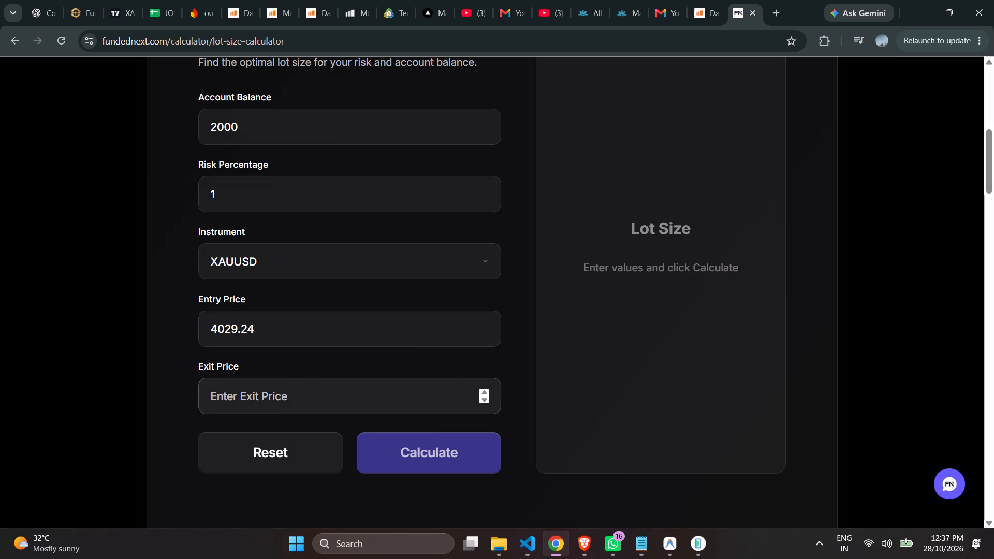
type("40")
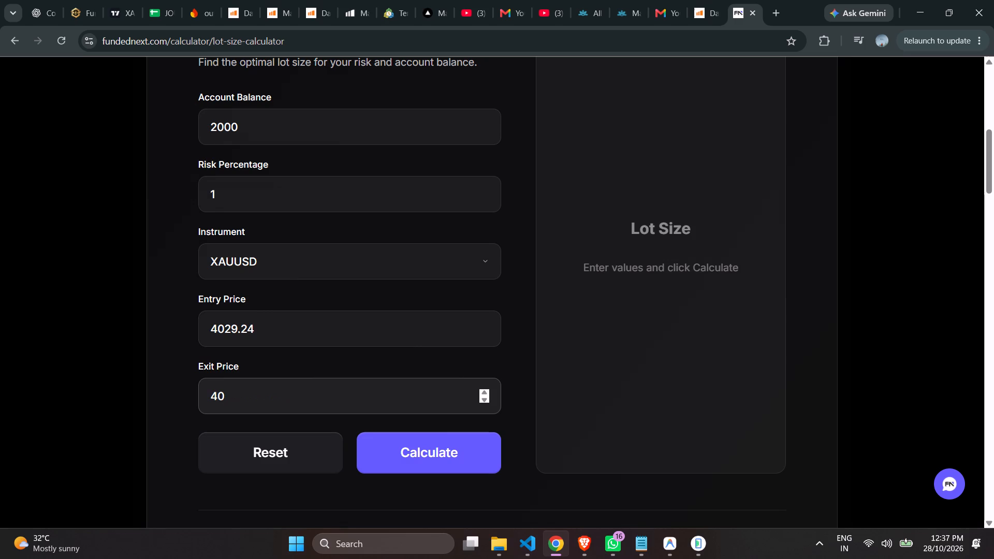
key("BackSpace")
key("BackSpace")
left_click(108, 0)
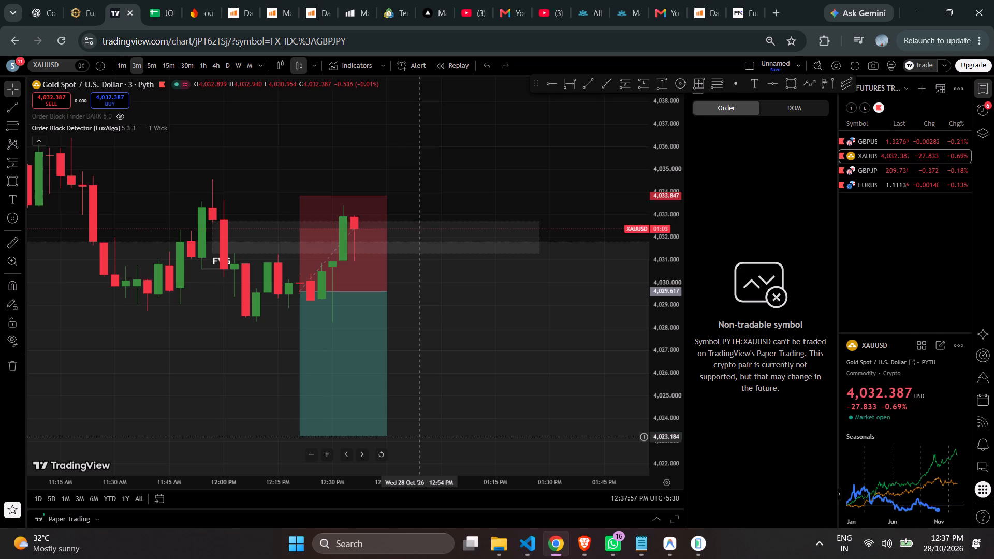
left_click(752, 2)
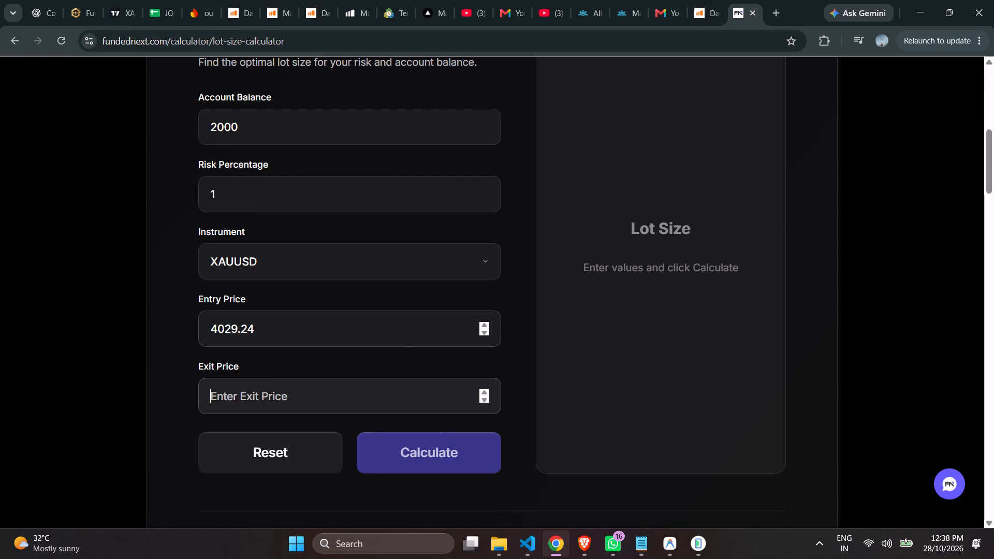
key("4")
type("02")
key("3")
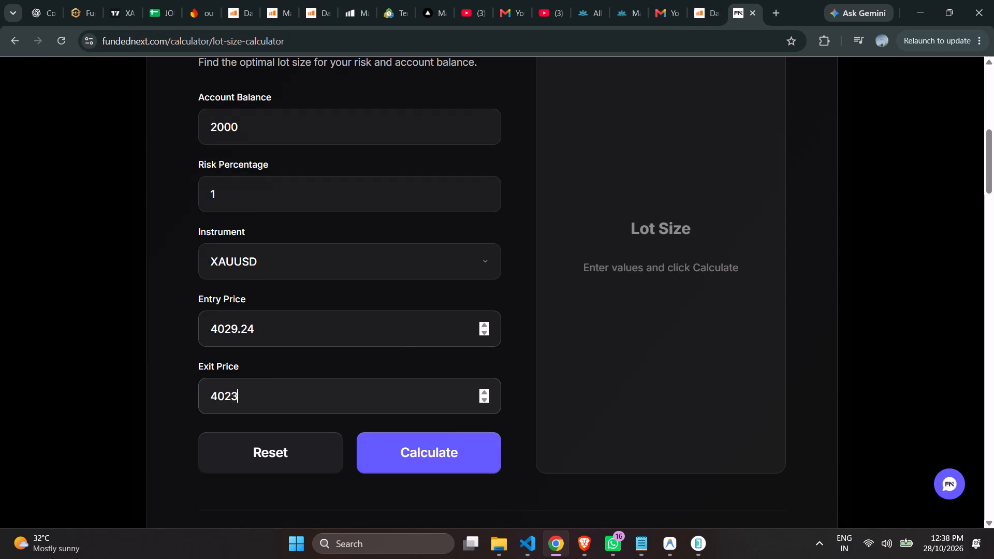
key("period")
type("284")
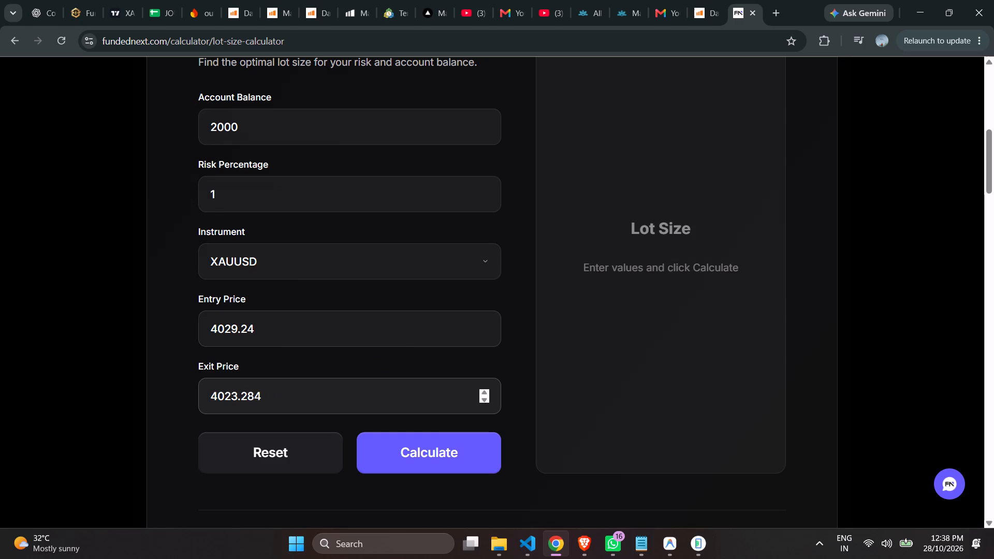
left_click(407, 444)
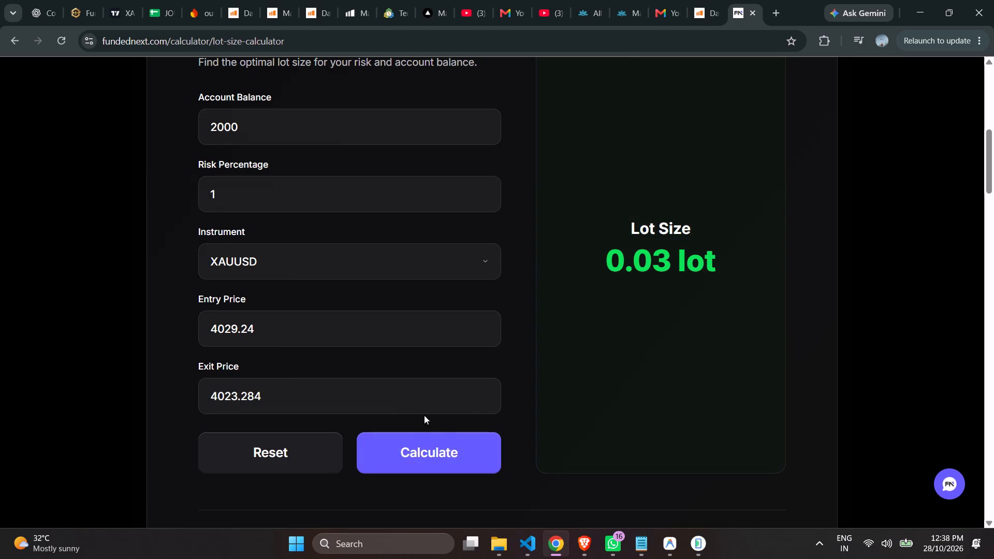
Look over the calculated lot size and the page content around the calculator.
scroll(610, 395, "up", 2)
scroll(610, 395, "down", 1)
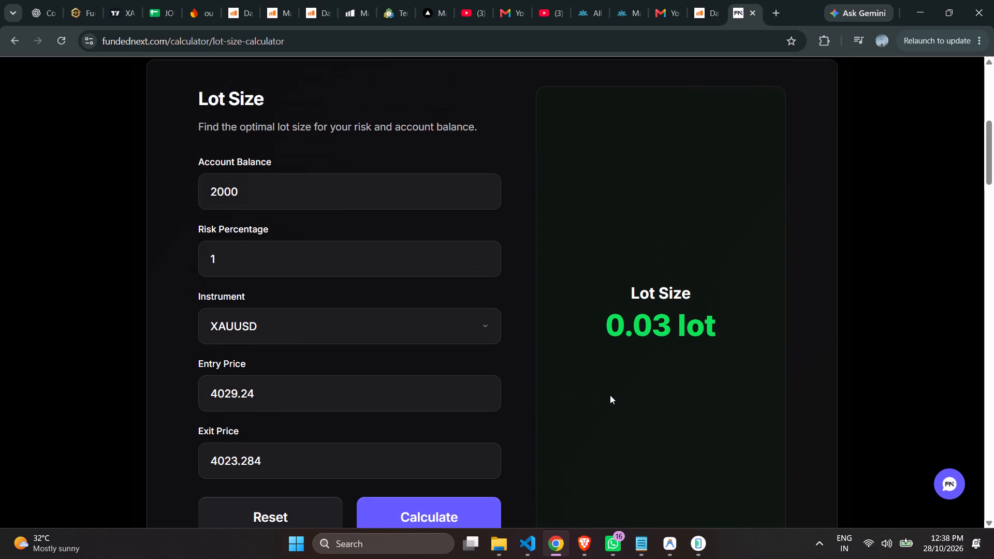
scroll(510, 362, "up", 1)
scroll(509, 362, "down", 1)
scroll(509, 362, "up", 1)
scroll(508, 362, "down", 7)
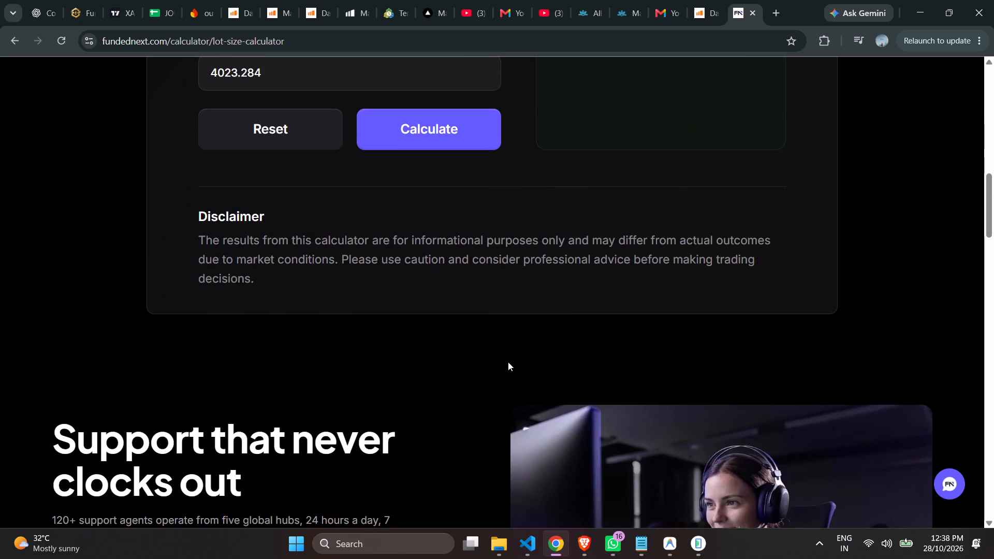
scroll(508, 362, "up", 5)
scroll(508, 362, "down", 1)
scroll(508, 362, "up", 5)
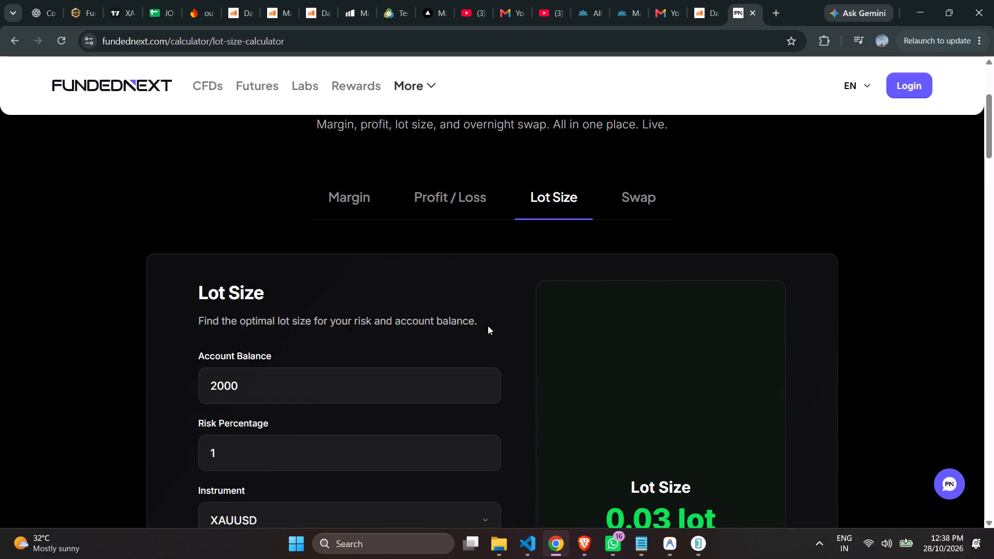
scroll(481, 324, "down", 1)
scroll(481, 325, "up", 1)
Set the risk percentage to 2 and recalculate the lot size.
left_click(298, 445)
key("BackSpace")
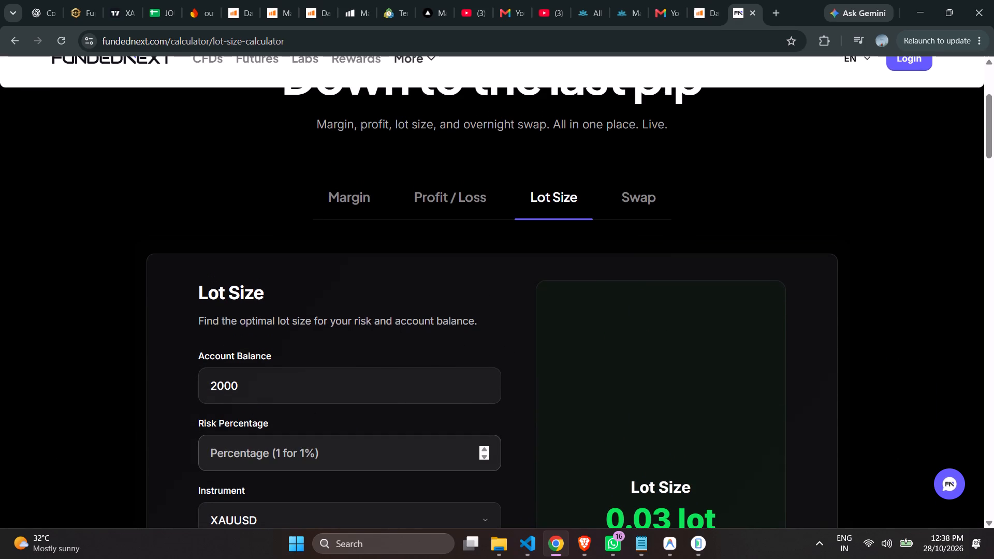
key("2")
scroll(393, 400, "down", 1)
scroll(392, 399, "up", 1)
scroll(386, 405, "down", 3)
scroll(388, 404, "up", 1)
scroll(460, 392, "down", 5)
left_click(426, 267)
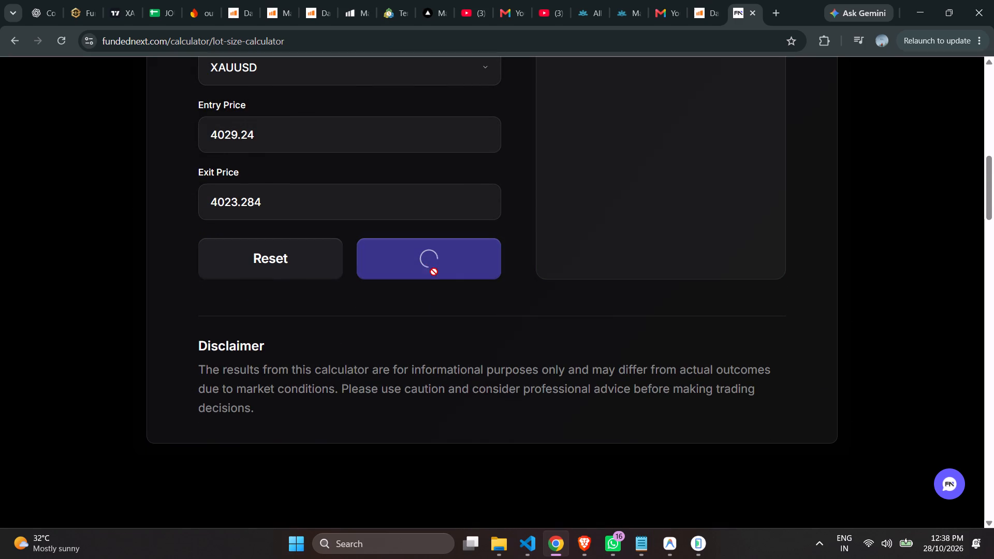
scroll(591, 251, "up", 2)
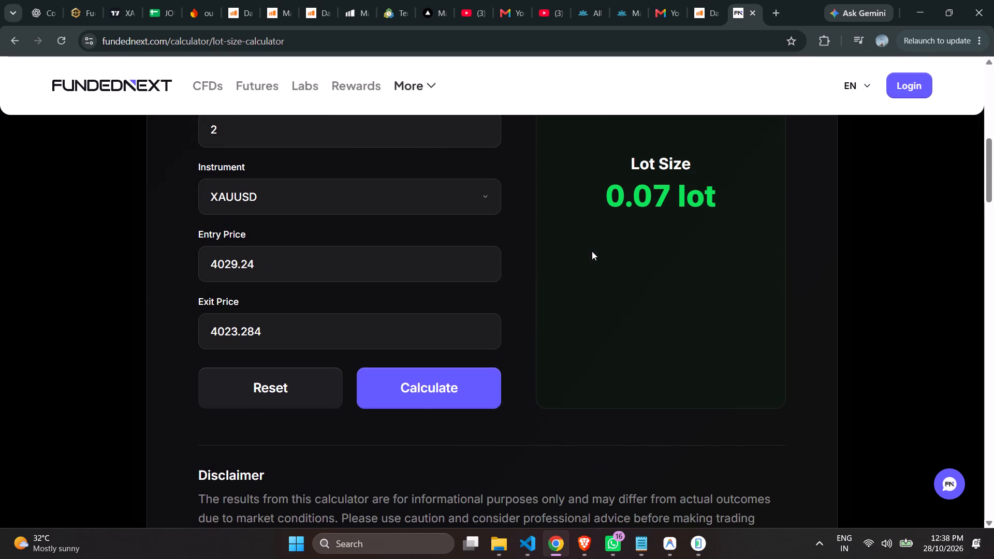
scroll(592, 251, "up", 3)
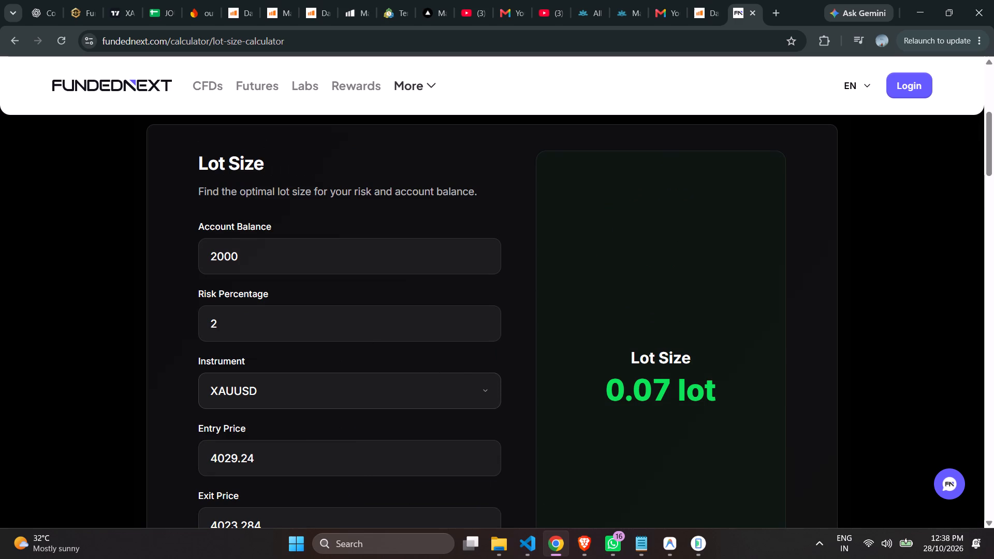
Open the Windows Calculator and multiply 0.07 by 40.
left_click(297, 542)
type("CA")
key("Return")
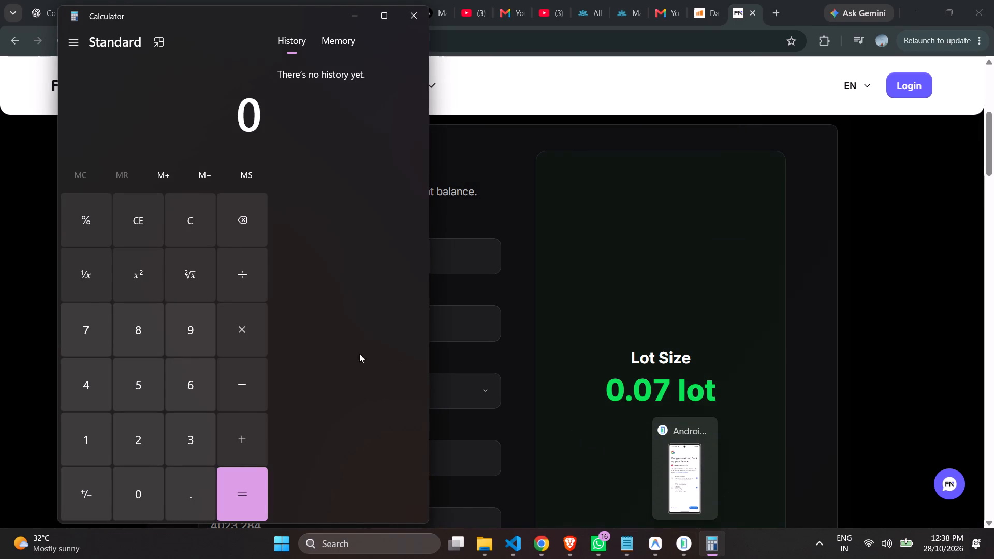
left_click(145, 476)
left_click(200, 494)
left_click(147, 494)
left_click(89, 327)
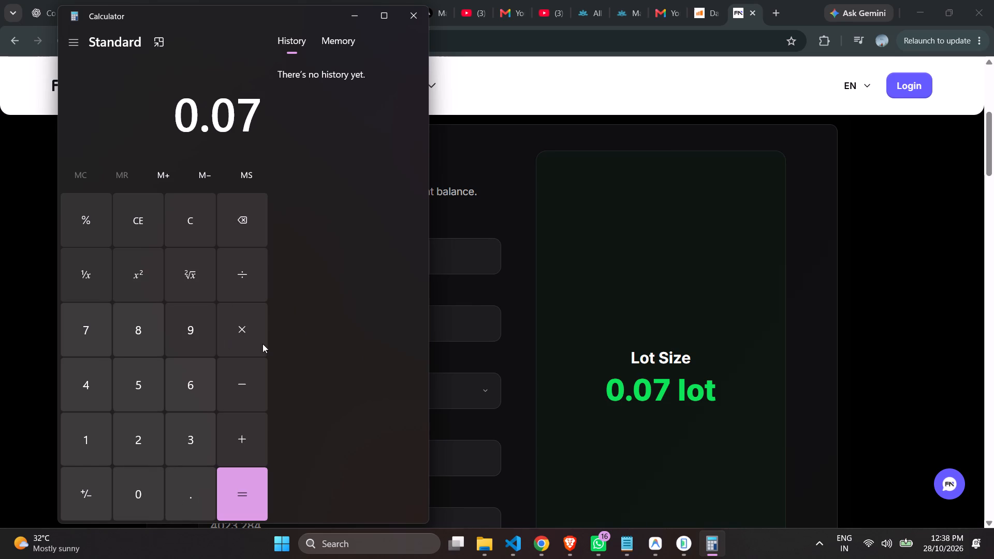
left_click(252, 337)
left_click(100, 388)
left_click(141, 492)
left_click(258, 501)
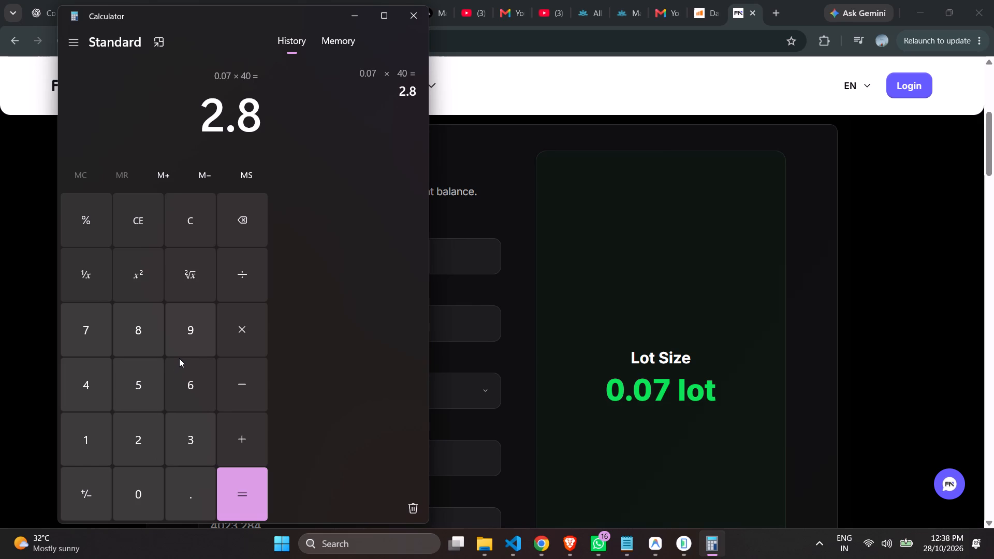
Clear the calculation, multiply 40 by 7 and close the Calculator.
left_click(187, 244)
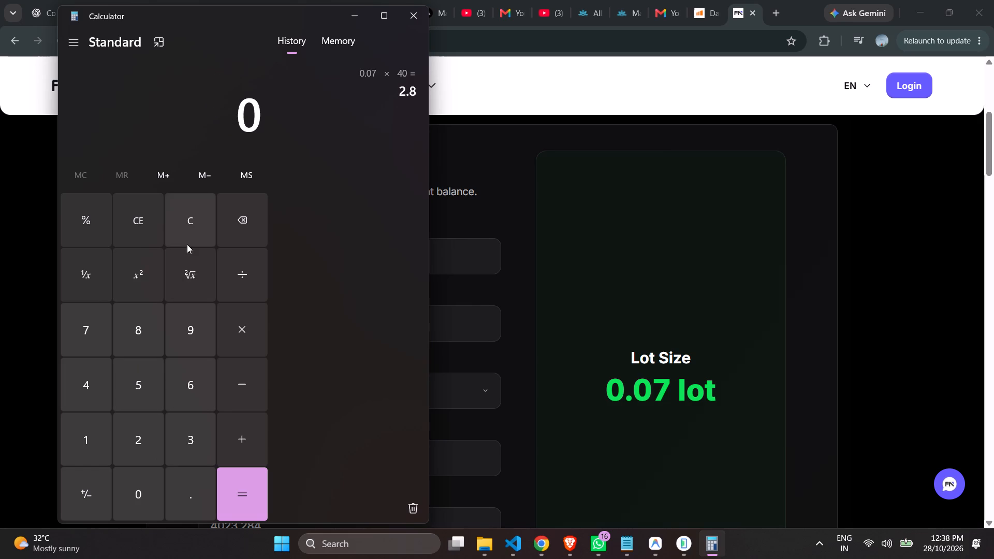
left_click(101, 396)
left_click(138, 477)
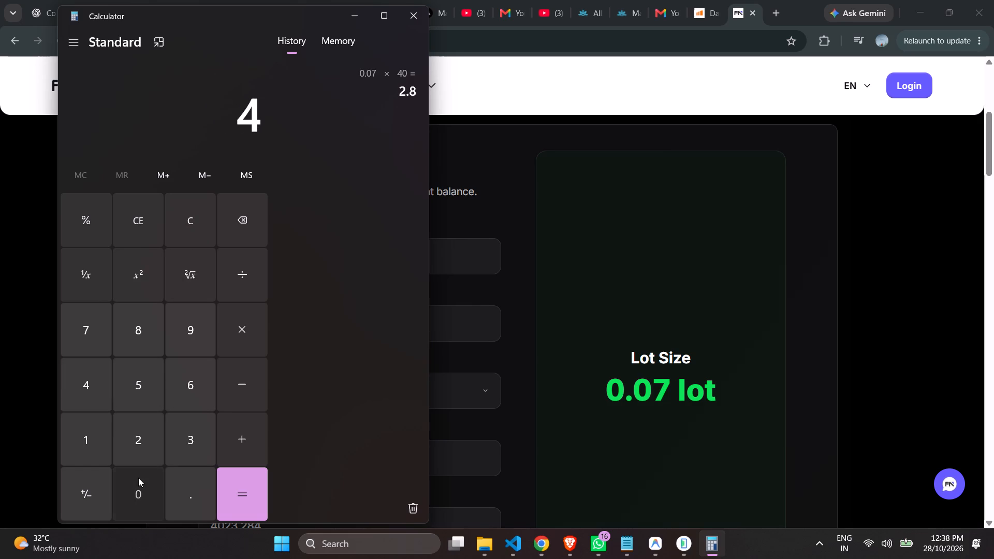
left_click(236, 342)
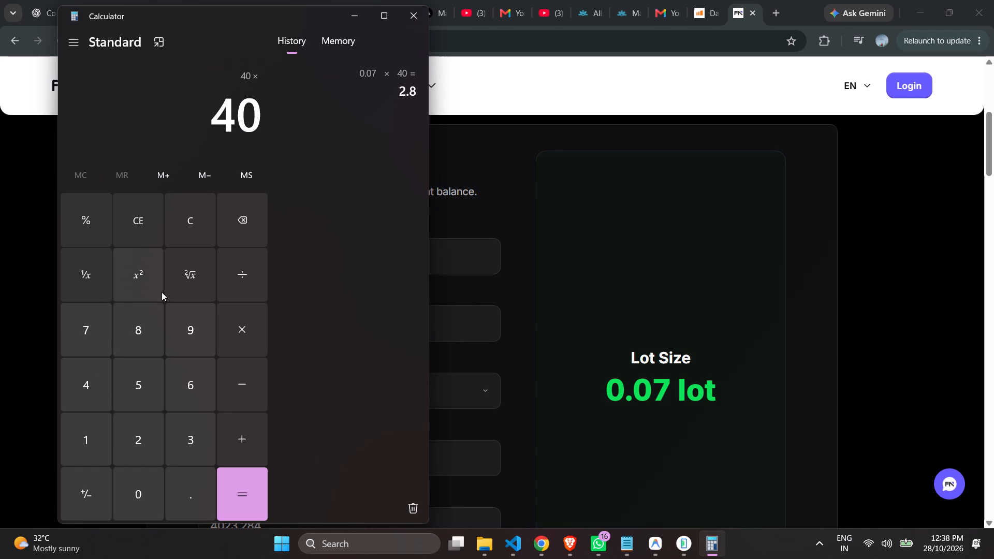
left_click(80, 328)
left_click(252, 495)
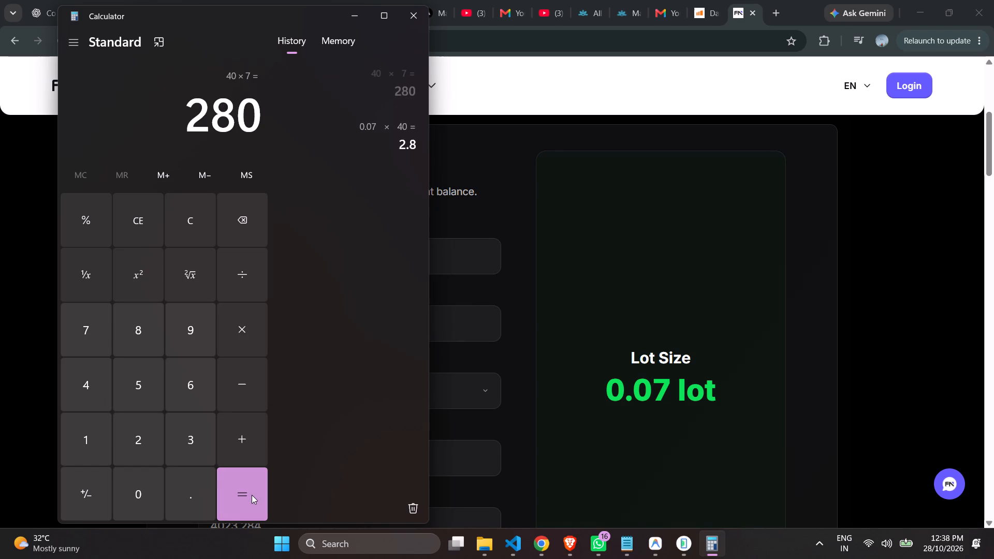
left_click(415, 17)
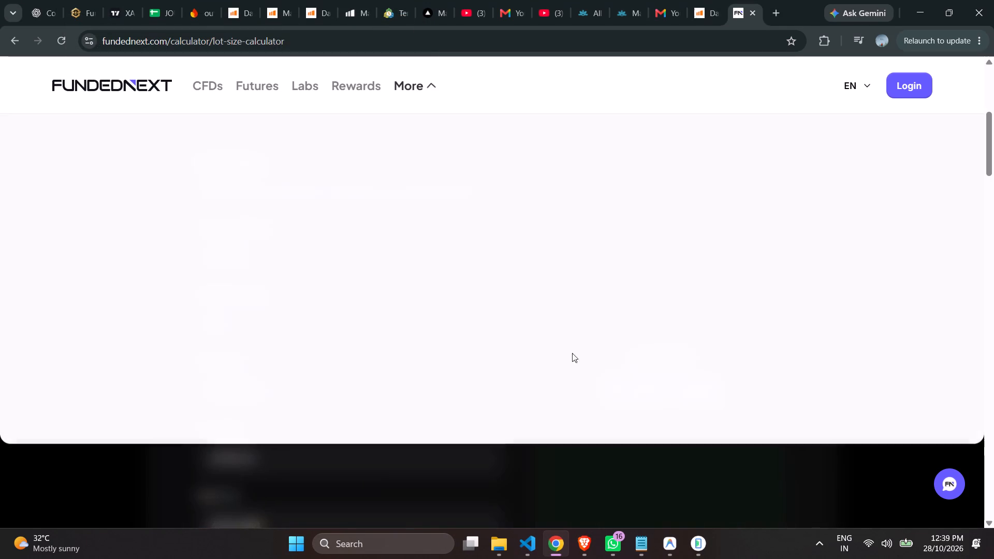
Leave the lot size calculator and switch to the second open YouTube page.
scroll(893, 354, "down", 1)
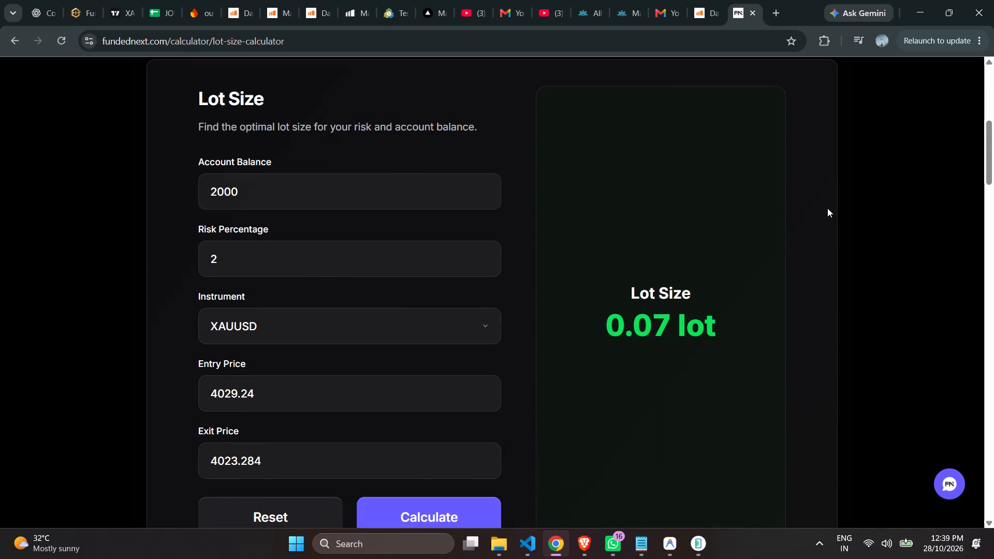
left_click(538, 3)
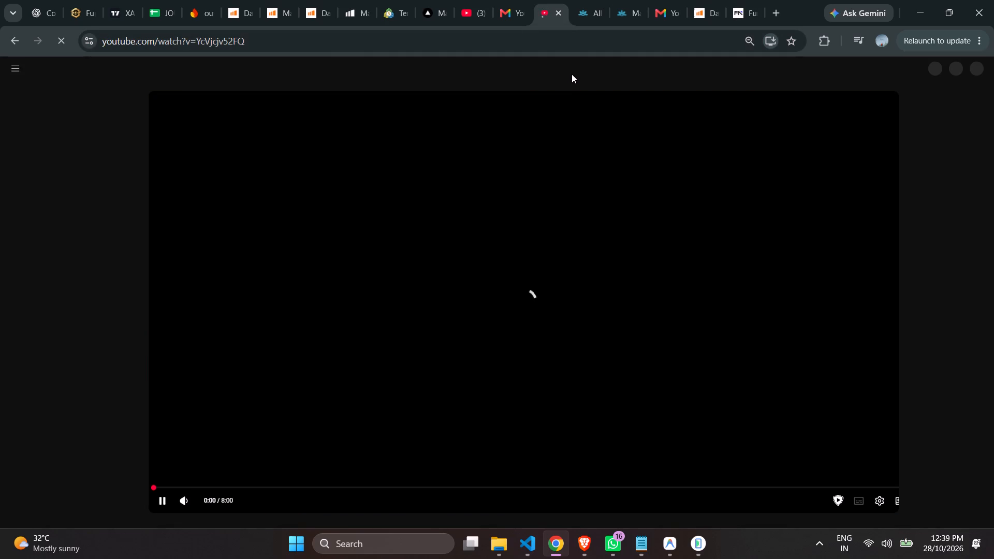
Close the open YouTube video page.
left_click(561, 12)
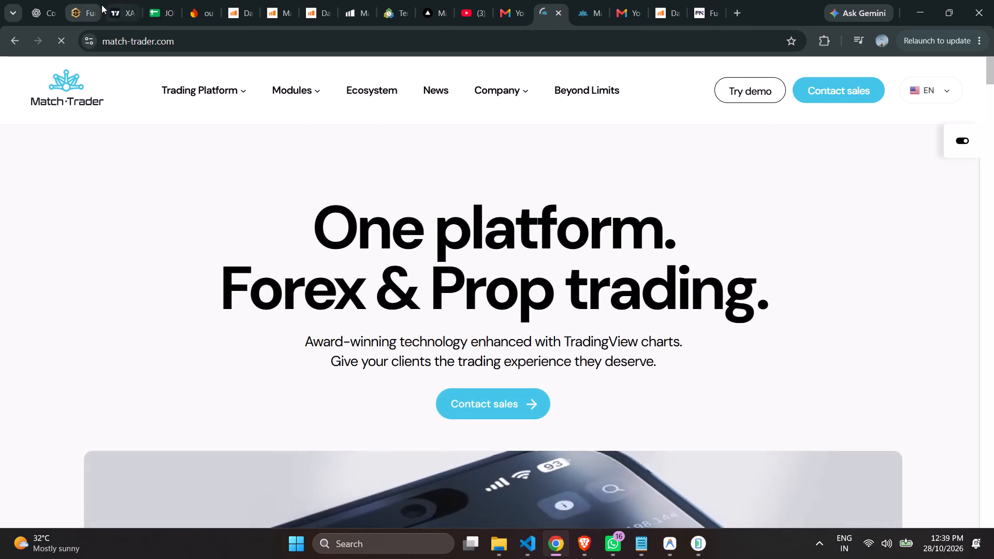
Return to the XAUUSD chart and examine the 3-minute price action around the short position and FVG zone.
left_click(122, 0)
scroll(467, 165, "down", 8)
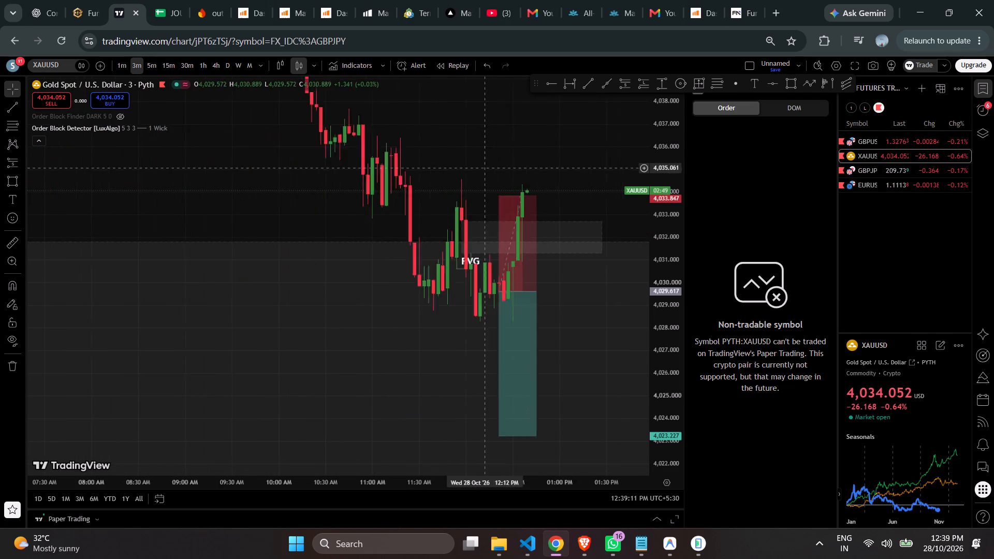
scroll(488, 169, "down", 2)
scroll(540, 220, "up", 6)
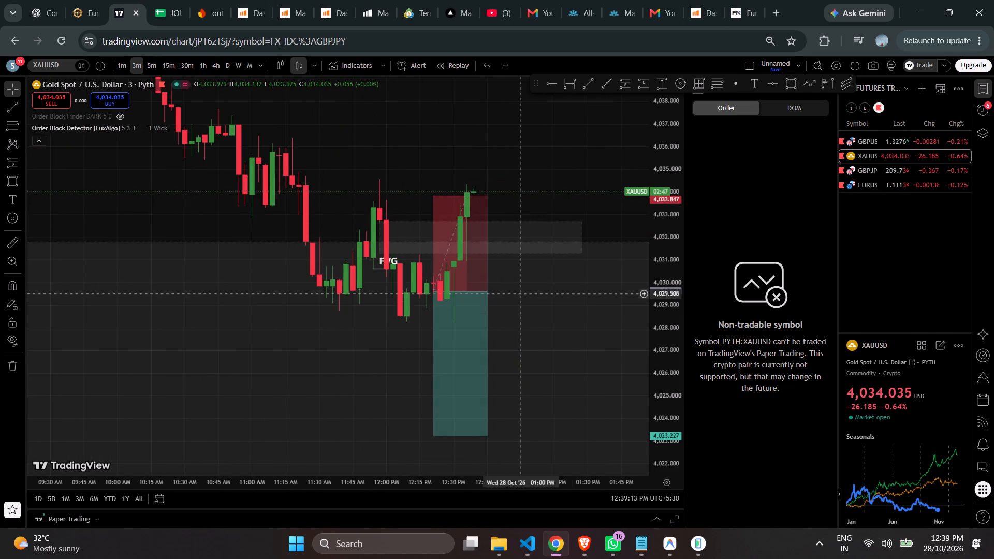
scroll(536, 286, "up", 3)
scroll(545, 284, "down", 3)
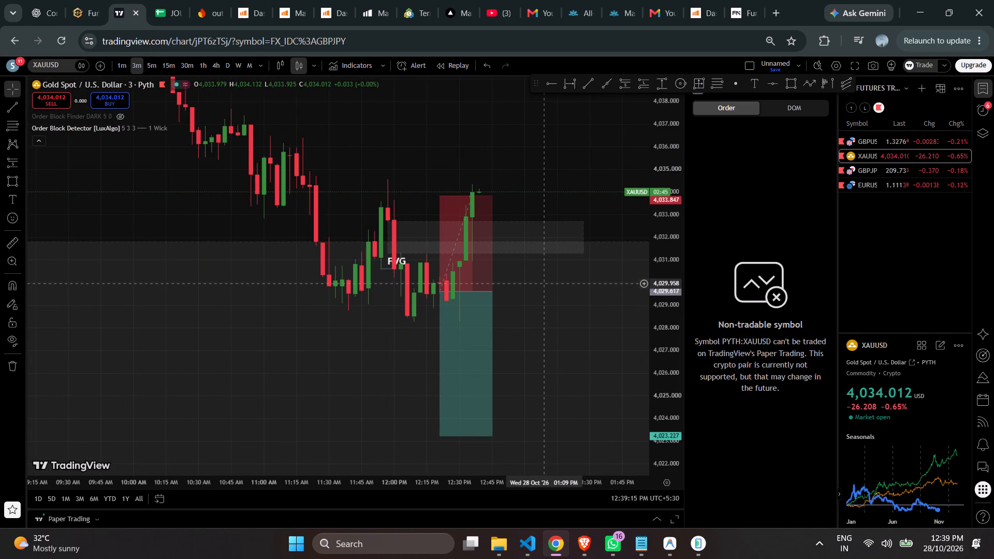
scroll(545, 283, "up", 3)
scroll(545, 280, "down", 4)
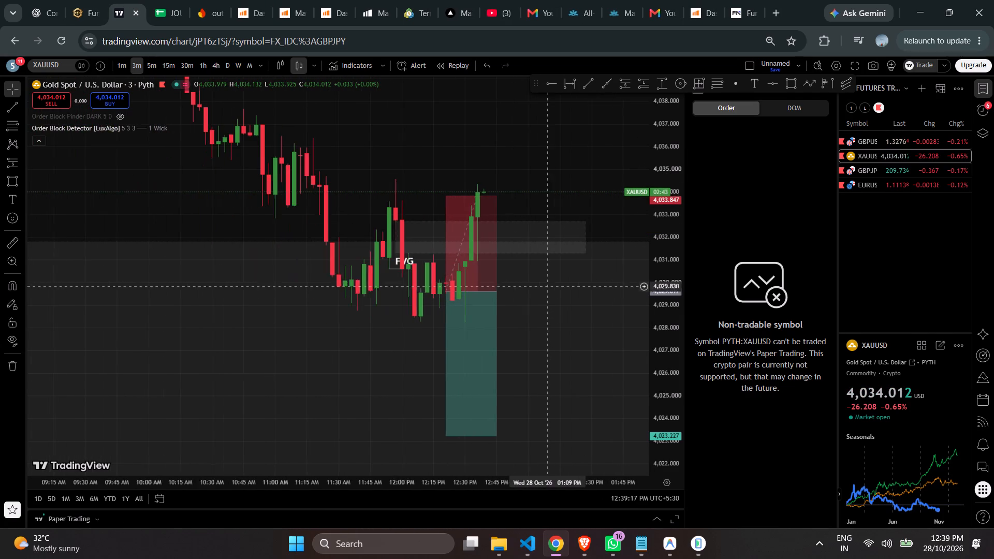
scroll(576, 285, "down", 3)
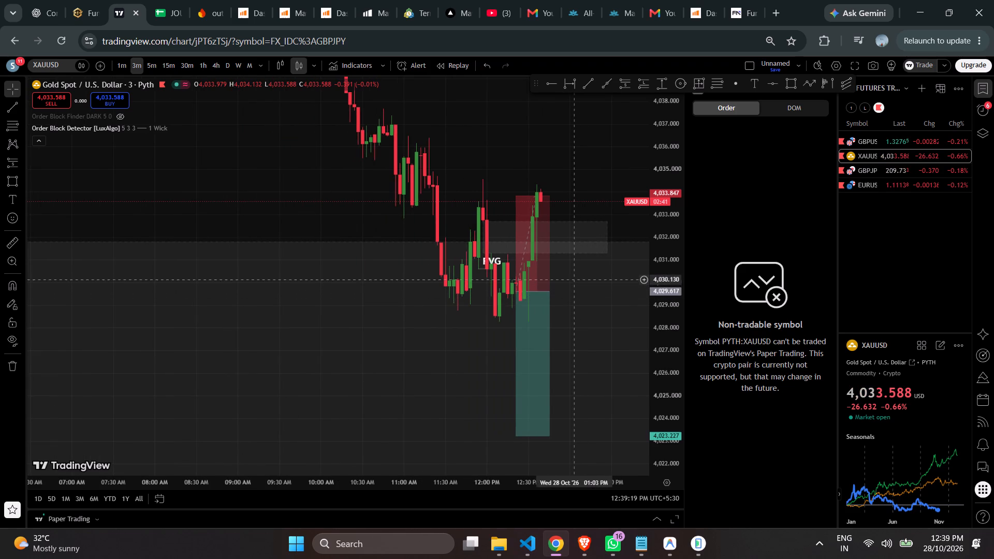
scroll(575, 273, "up", 8)
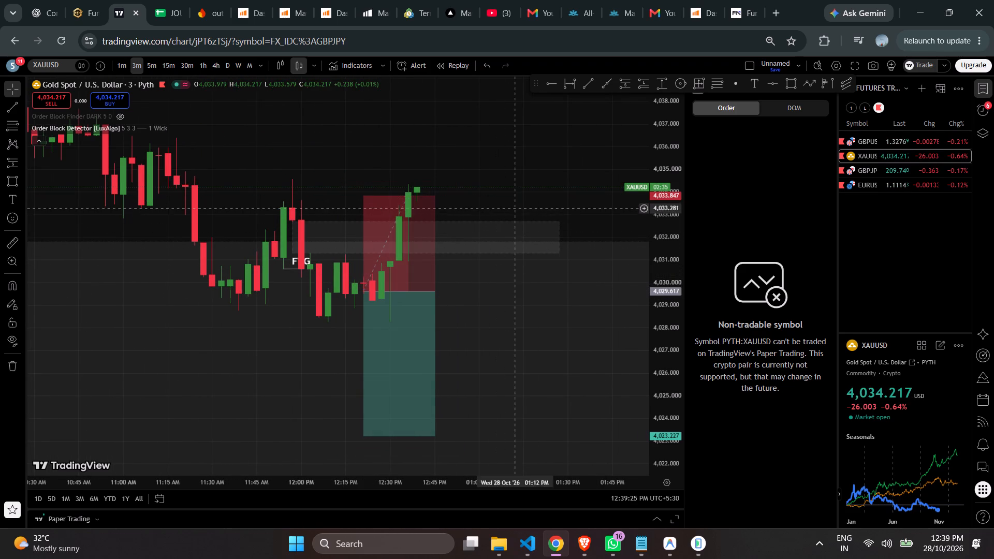
scroll(580, 314, "up", 1)
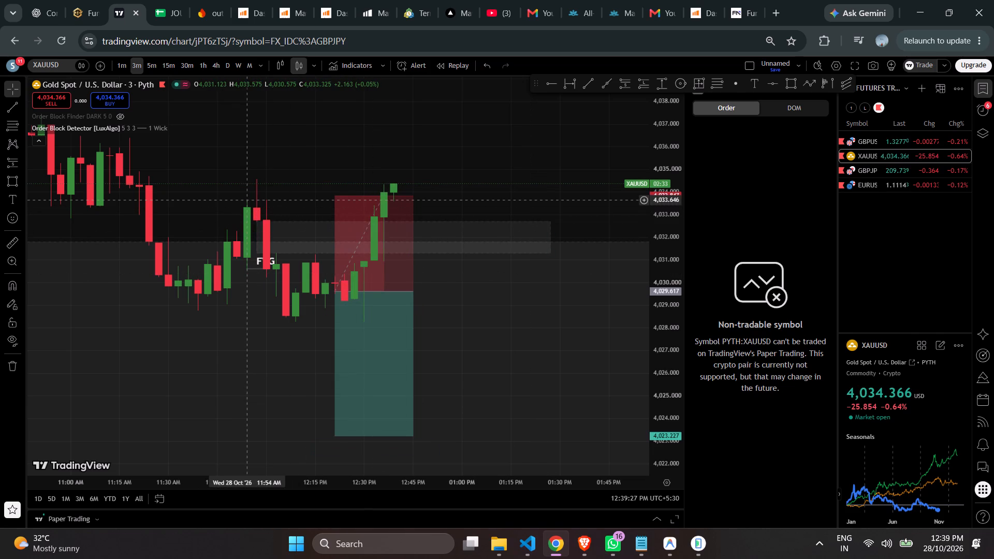
Draw a rectangle around the FVG zone from 11:54 AM to 1:39 PM, spanning about 4,033.67 to 4,030.82.
left_click(797, 83)
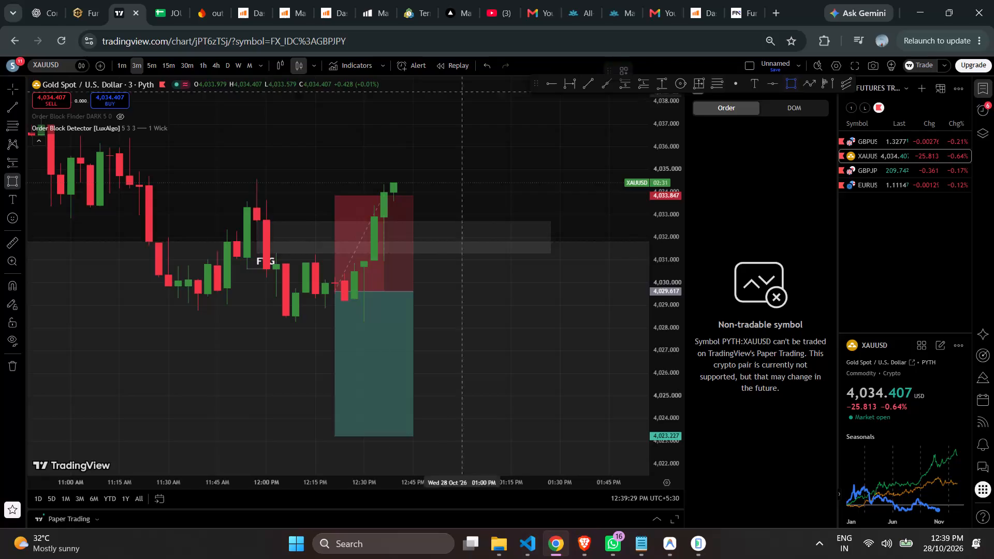
left_click_drag(248, 200, 337, 261)
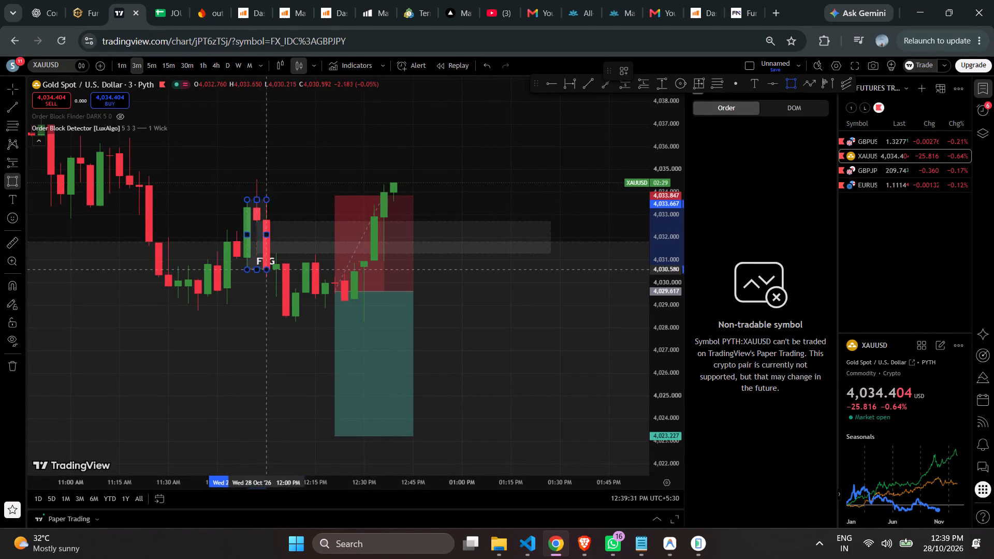
left_click_drag(337, 261, 593, 264)
left_click(593, 264)
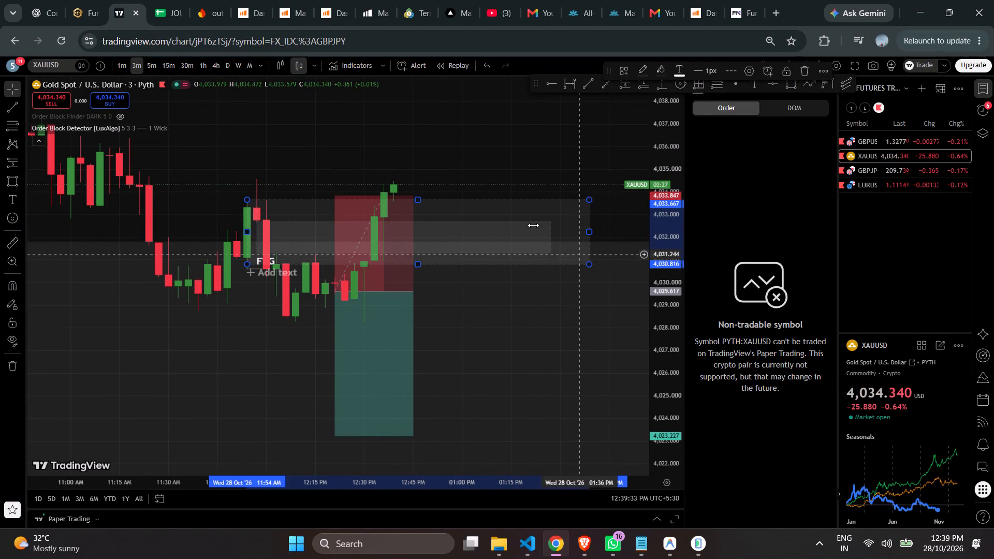
Change the new rectangle's fill colour to dark orange.
left_click(515, 210)
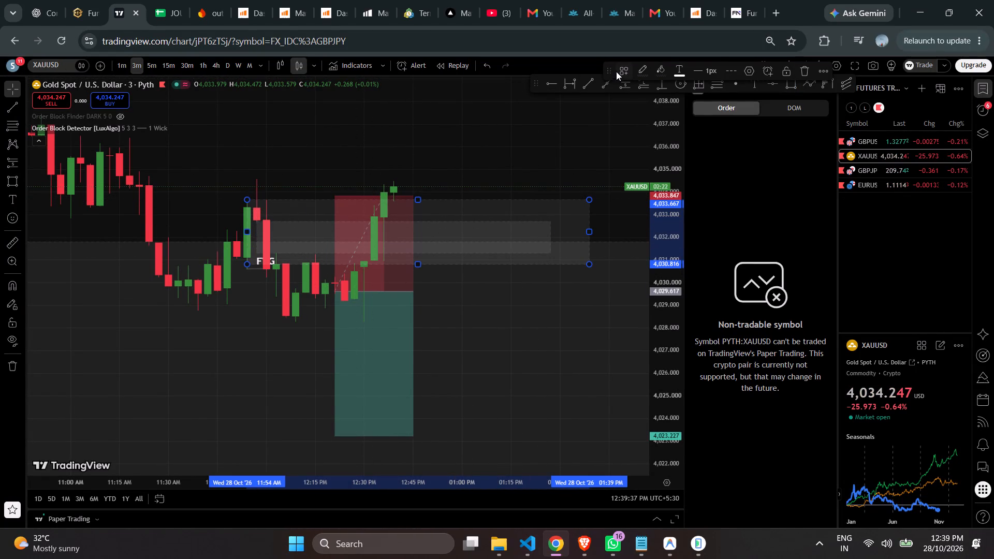
left_click(660, 69)
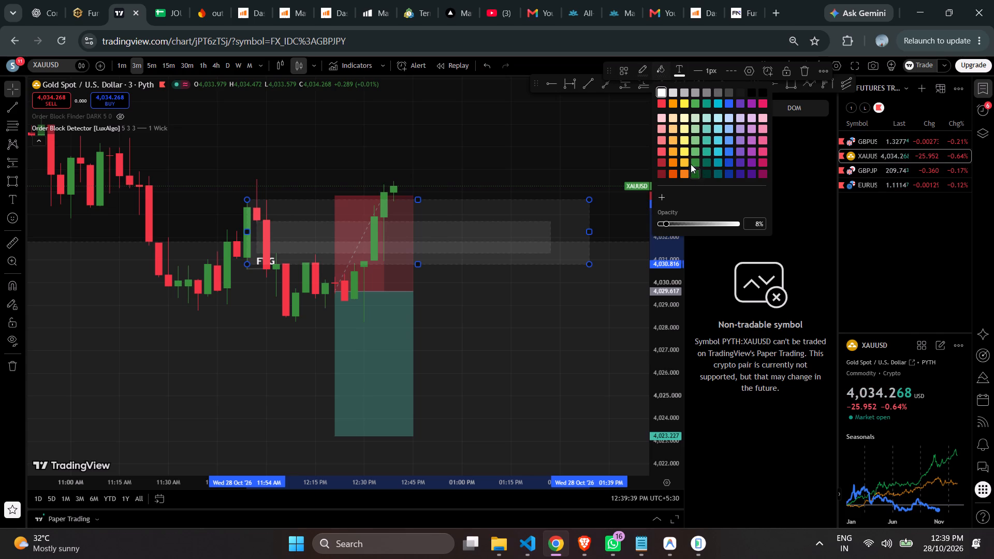
left_click(671, 163)
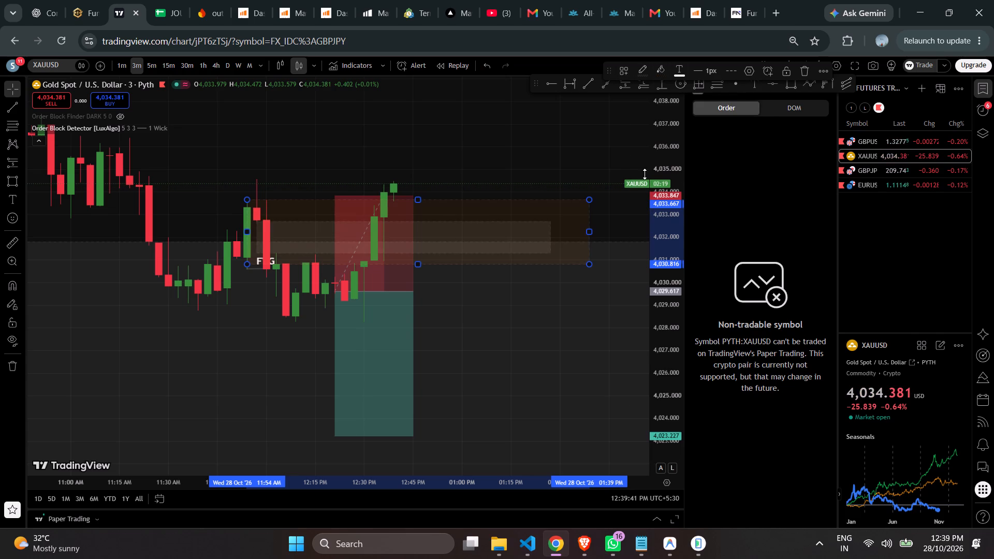
left_click(568, 204)
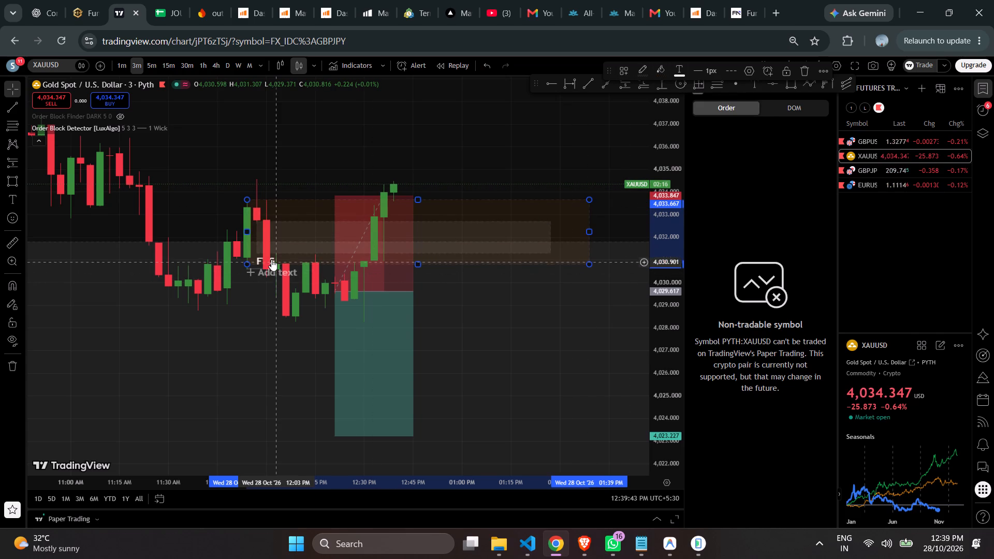
Label the orange rectangle with the text BREAKER BLOCK.
left_click(270, 271)
left_click(294, 265)
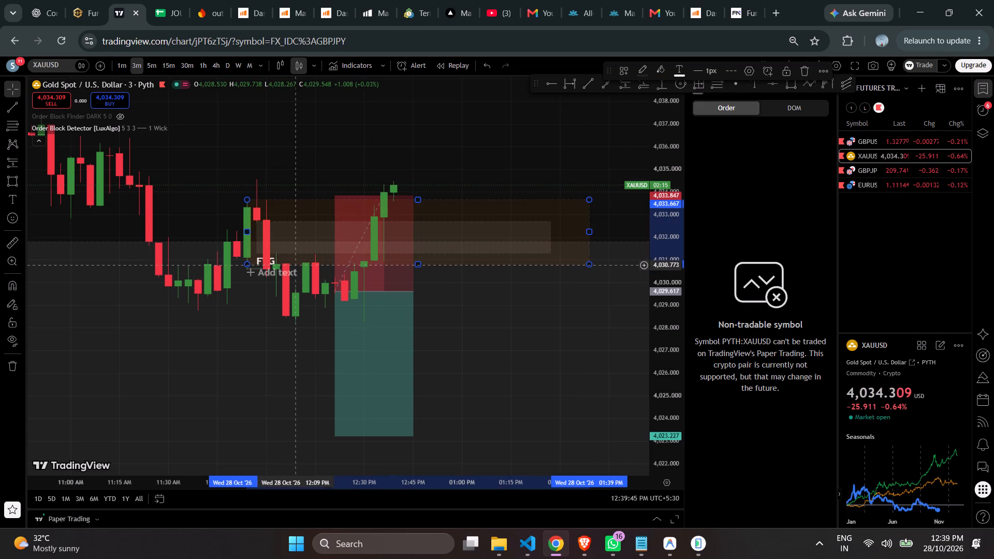
left_click(271, 276)
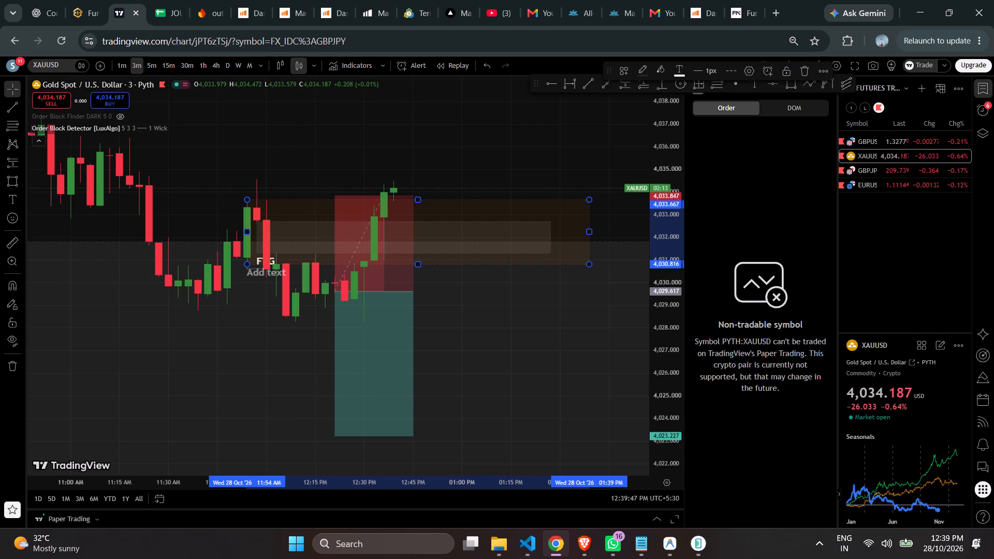
key("b")
key("b")
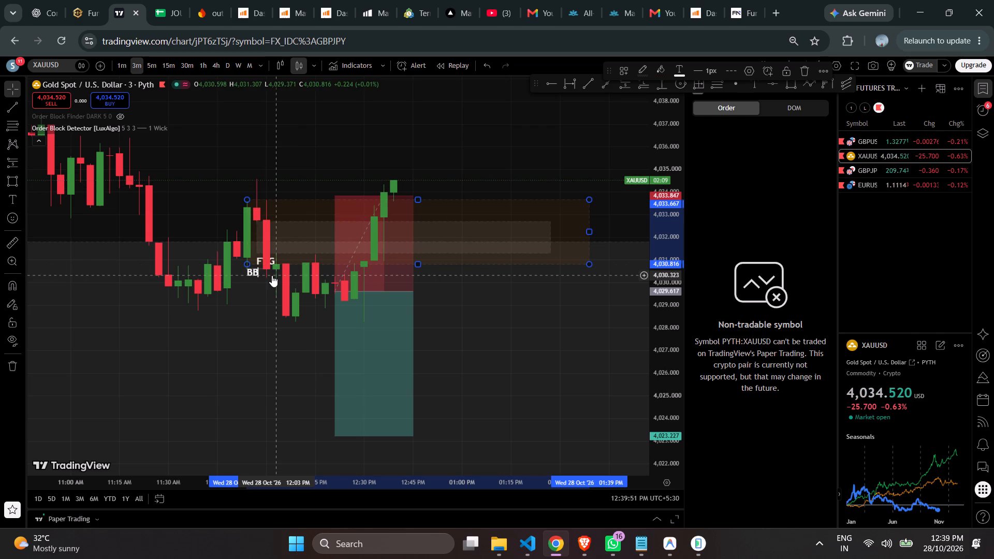
key("BackSpace")
type("REA")
type("KER")
key("space")
type("BLO")
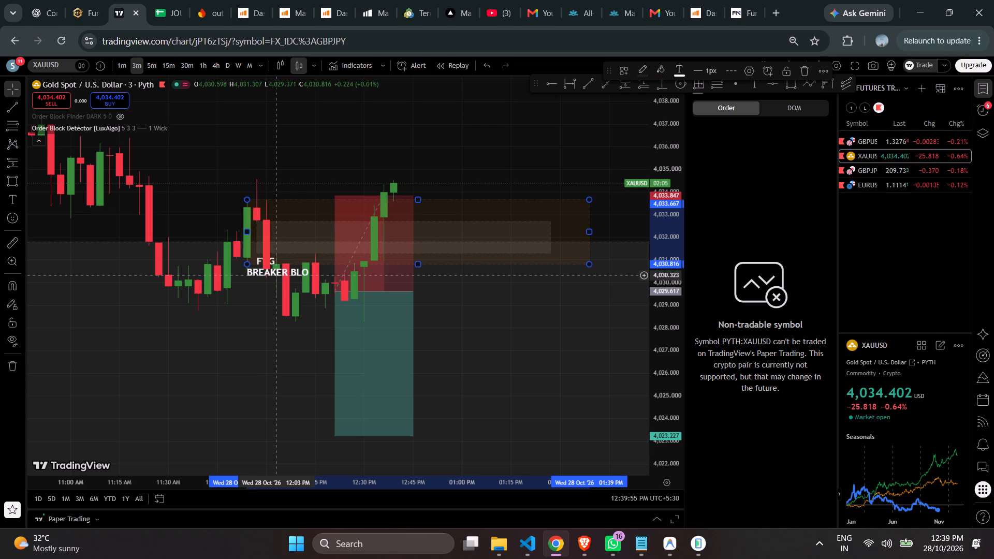
type("CK")
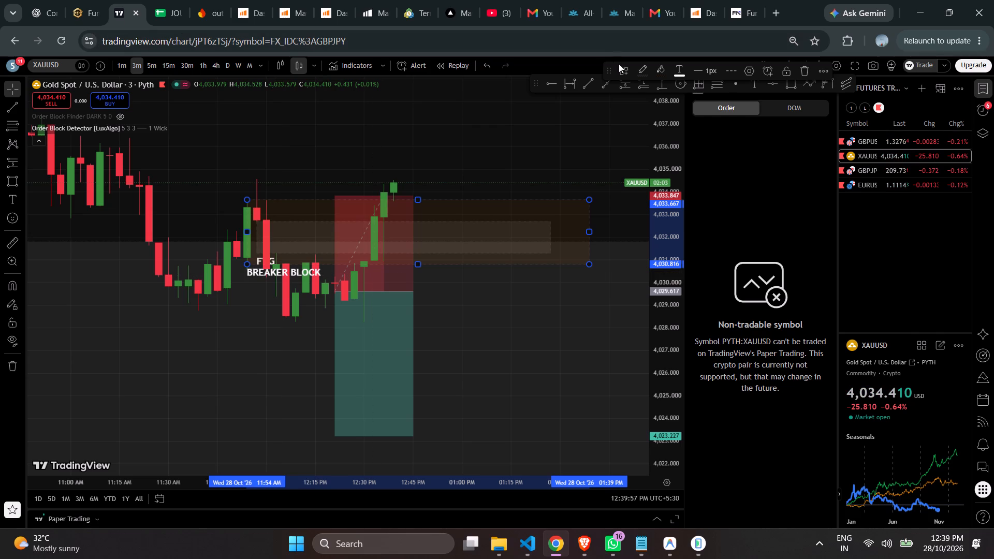
Save the rectangle's style as a drawing template named BREAKER BLOCK and deselect the rectangle.
left_click(620, 69)
left_click(647, 88)
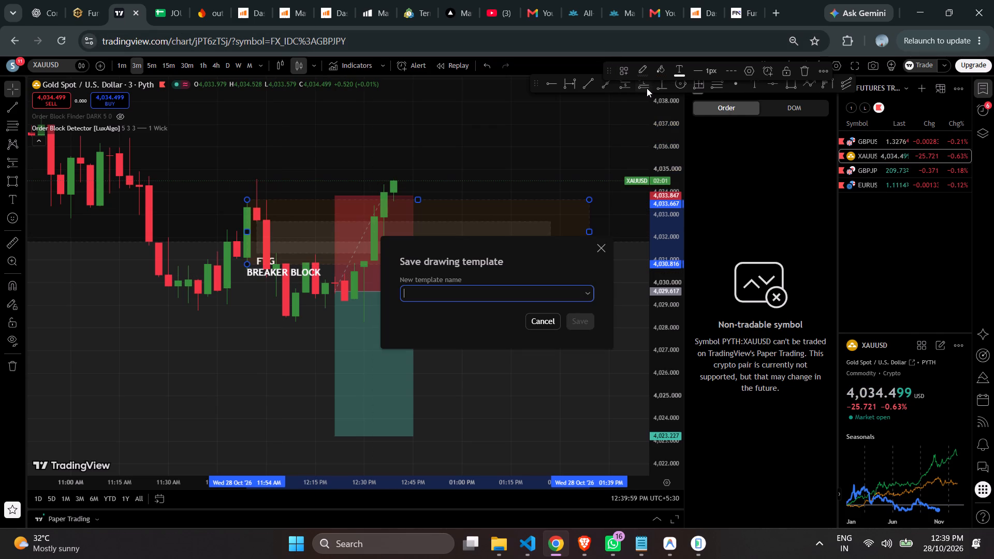
type("BREA")
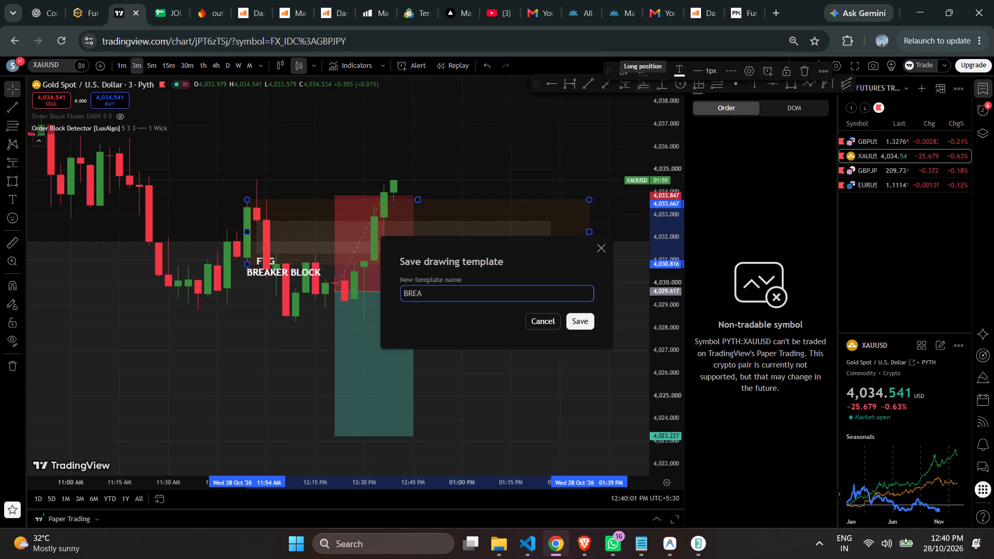
type("KER")
key("space")
type("BLOC")
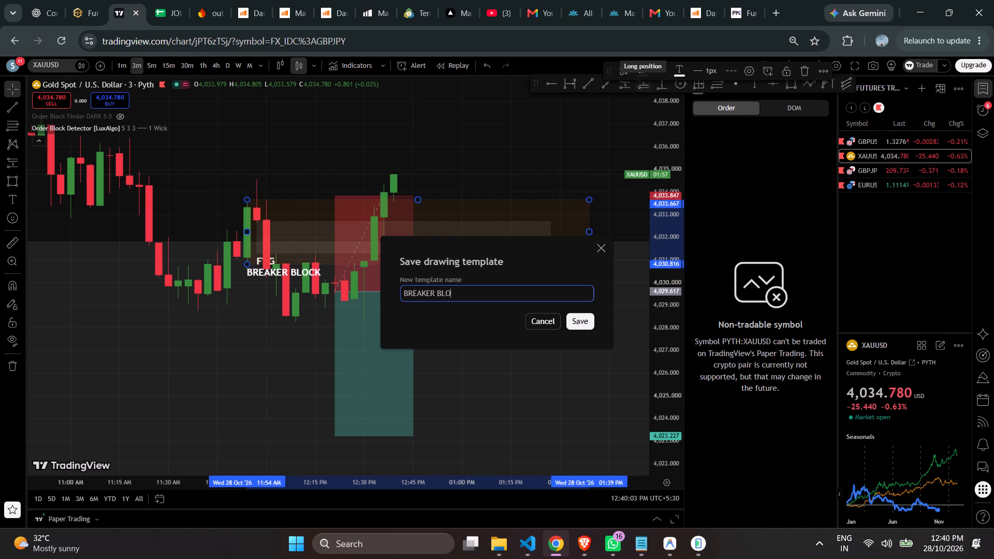
key("space")
key("BackSpace")
key("k")
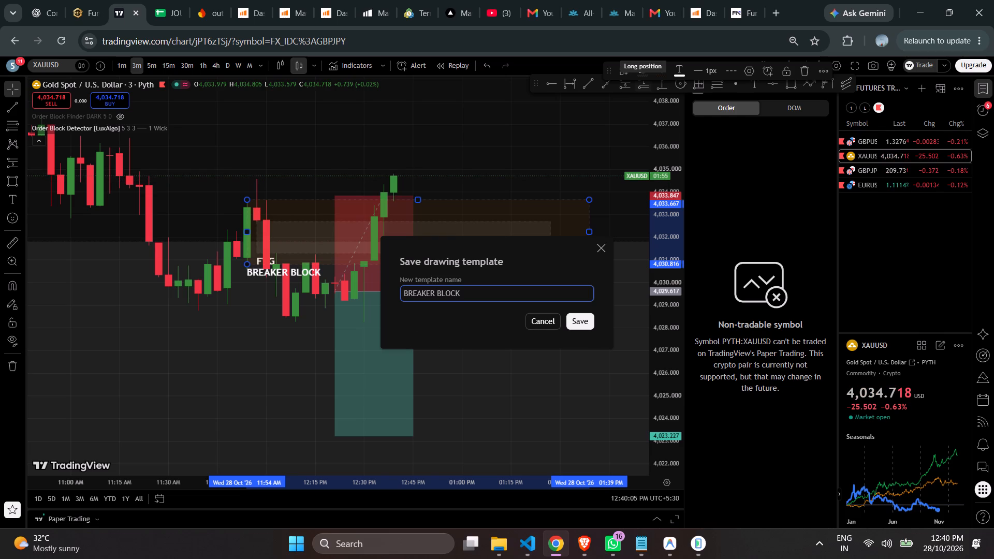
key("Return")
left_click(508, 143)
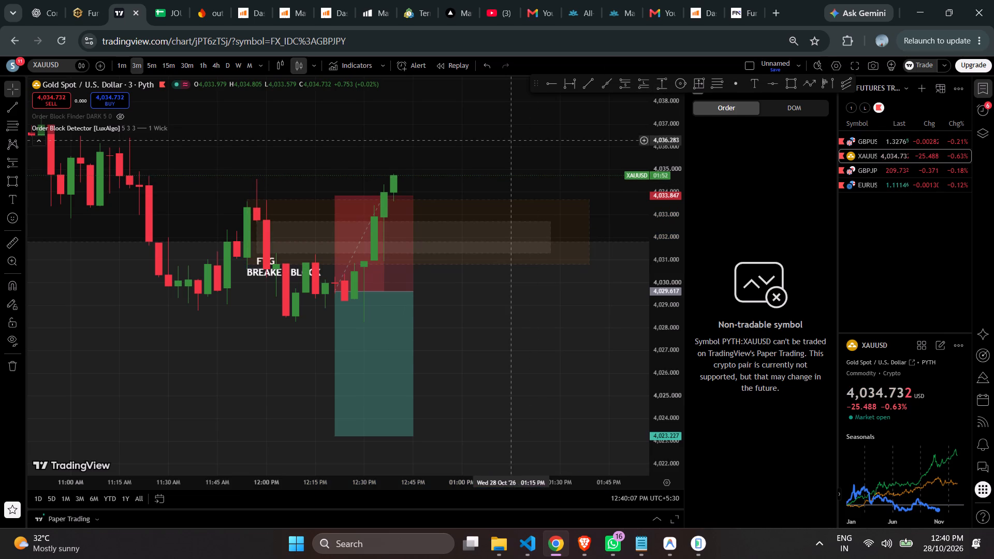
Move the short position's end edge back so the position spans 12:06 PM to 12:21 PM.
scroll(499, 112, "down", 2)
left_click_drag(668, 126, 676, 208)
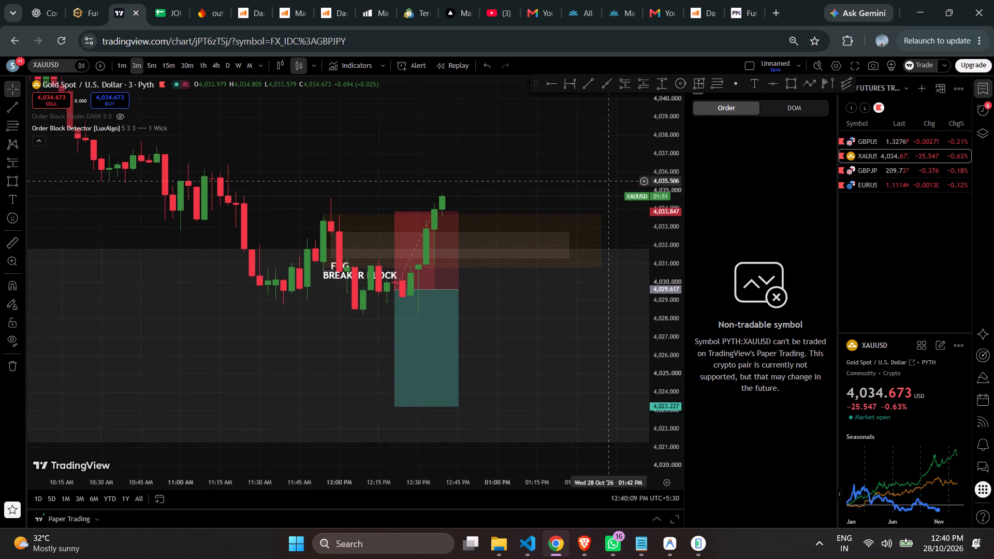
scroll(580, 164, "down", 6)
left_click_drag(584, 161, 404, 153)
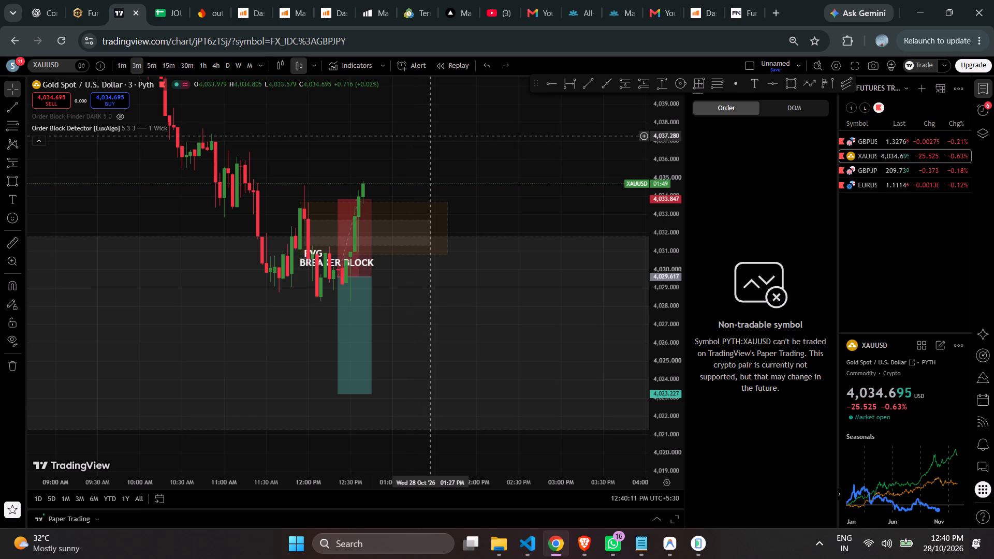
scroll(440, 134, "up", 5)
scroll(442, 132, "down", 2)
scroll(442, 132, "up", 1)
scroll(442, 132, "down", 1)
left_click(290, 278)
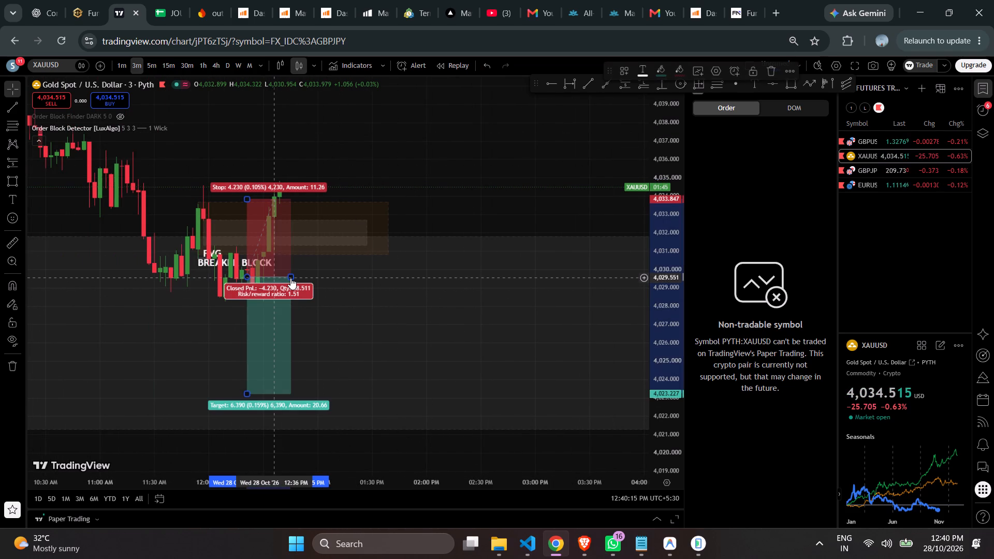
left_click_drag(290, 277, 233, 277)
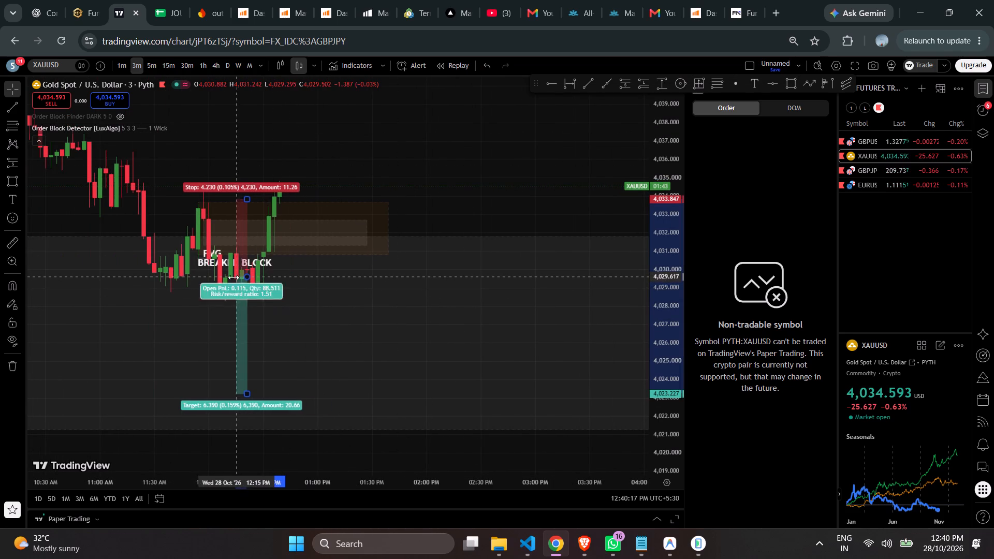
left_click_drag(233, 277, 218, 277)
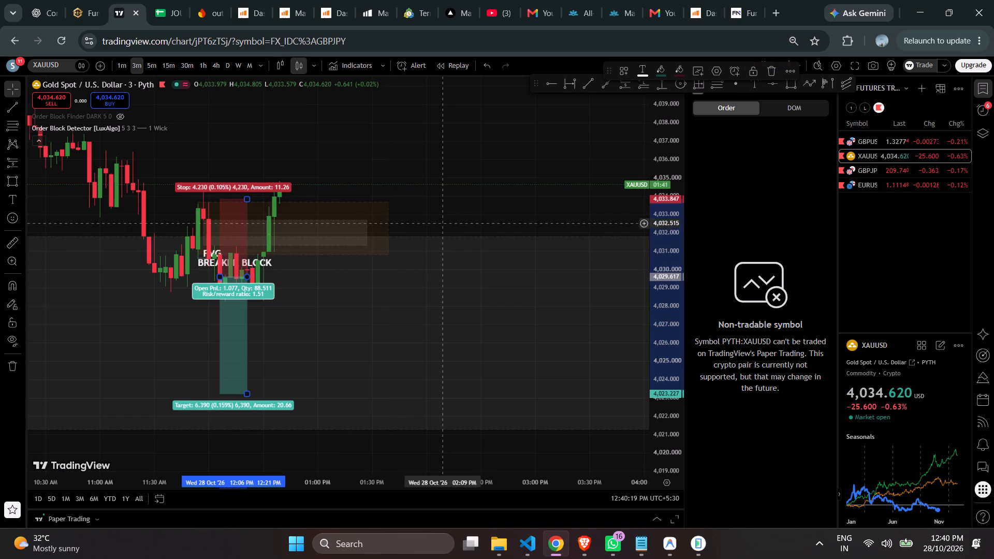
Switch the XAUUSD chart to the 1-minute timeframe and examine price around the breaker block and FVG.
scroll(556, 171, "down", 5)
left_click_drag(552, 164, 518, 189)
left_click(126, 63)
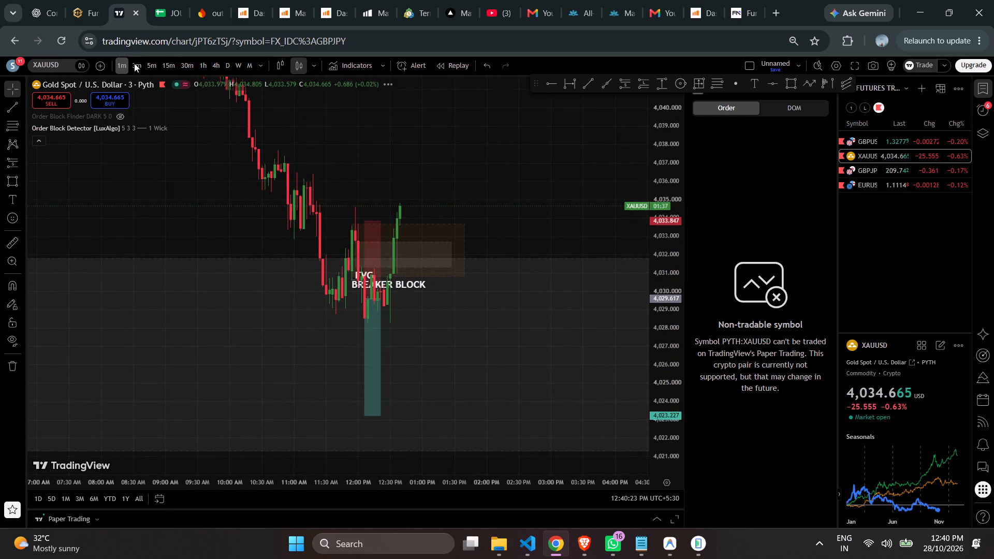
scroll(520, 139, "down", 1)
left_click_drag(666, 247, 650, 163)
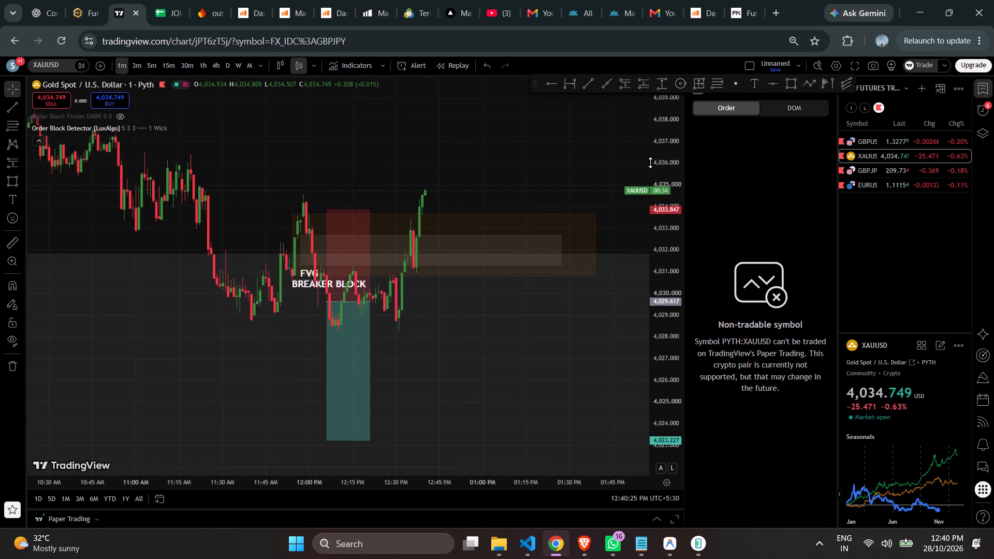
left_click_drag(650, 163, 650, 157)
scroll(647, 151, "up", 3)
left_click_drag(570, 134, 613, 168)
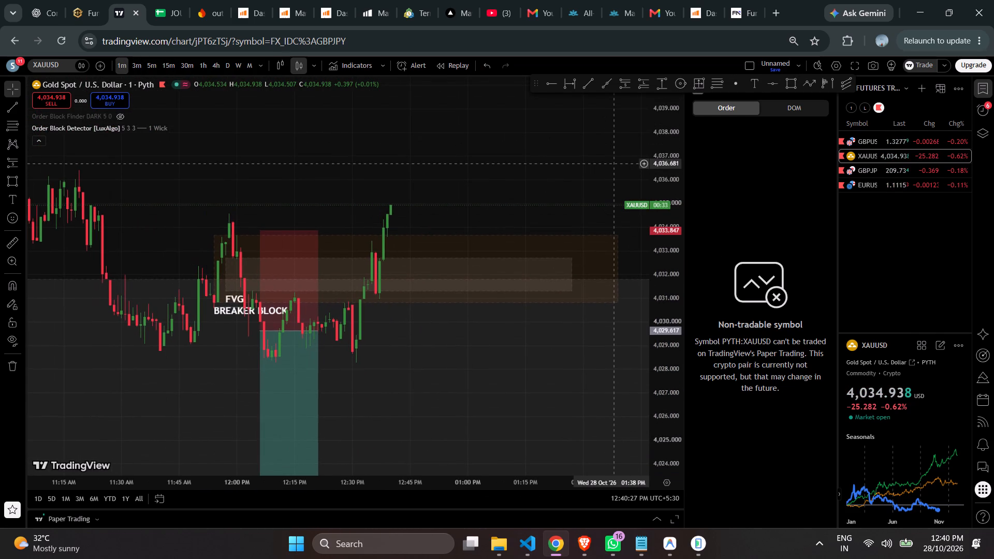
scroll(619, 161, "up", 3)
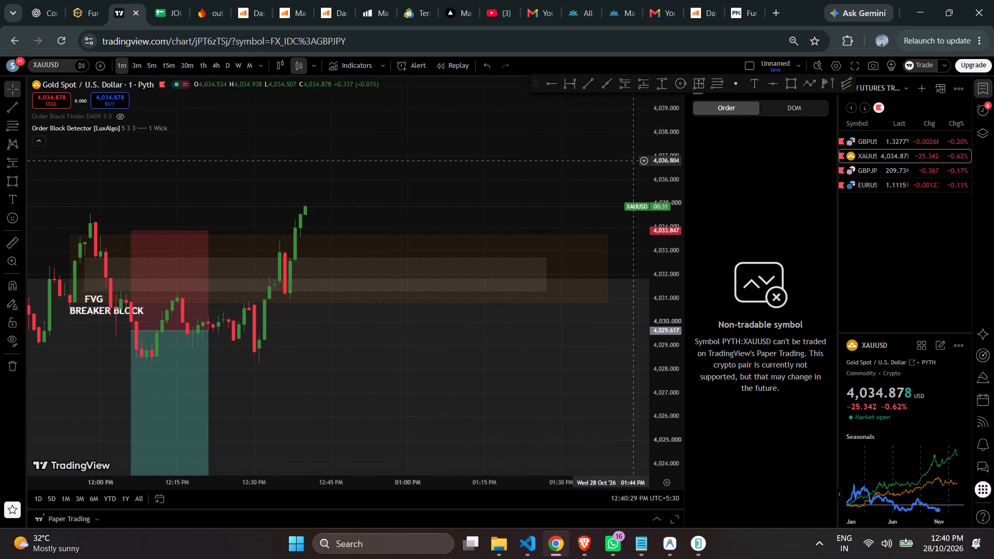
scroll(635, 164, "down", 1)
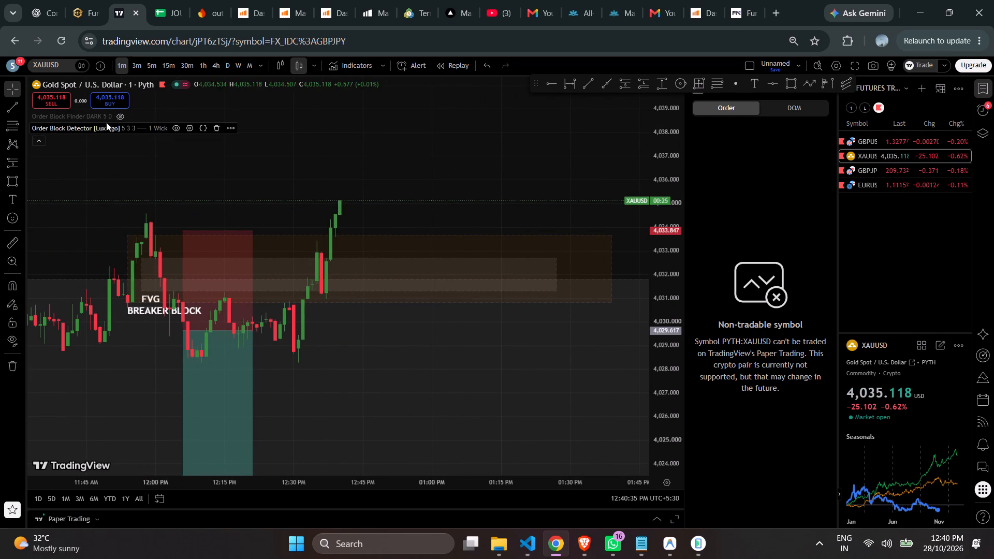
Examine the wider 1-minute XAUUSD price history from the overnight highs down to the breaker block.
scroll(481, 152, "down", 5)
left_click_drag(668, 141, 684, 379)
scroll(545, 279, "up", 1)
scroll(544, 279, "down", 4)
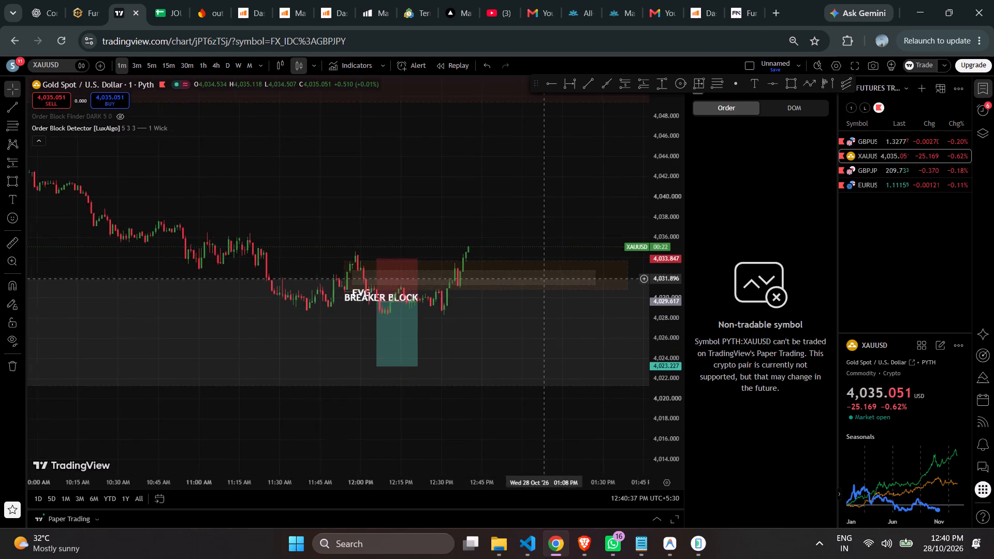
scroll(540, 278, "down", 1)
scroll(449, 232, "down", 5)
scroll(387, 214, "down", 5)
scroll(426, 238, "down", 1)
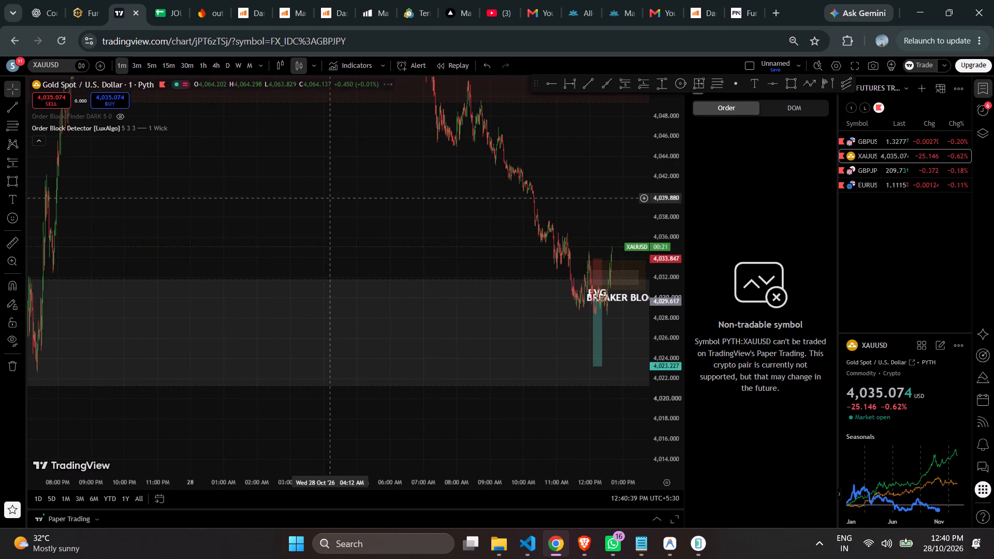
left_click_drag(330, 198, 368, 426)
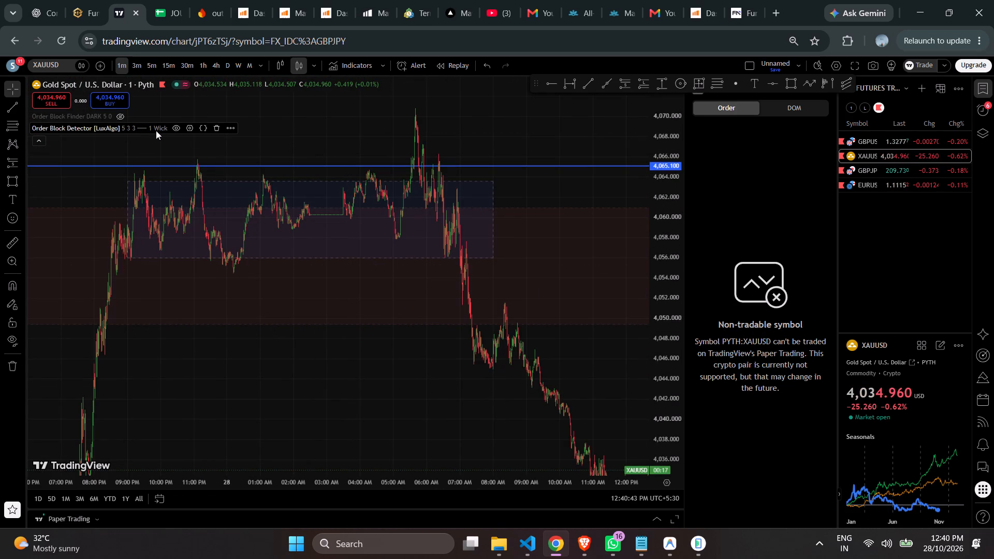
Remove the Order Block Detector indicator and turn on the hidden Order Block Finder indicator.
left_click(214, 128)
left_click(123, 116)
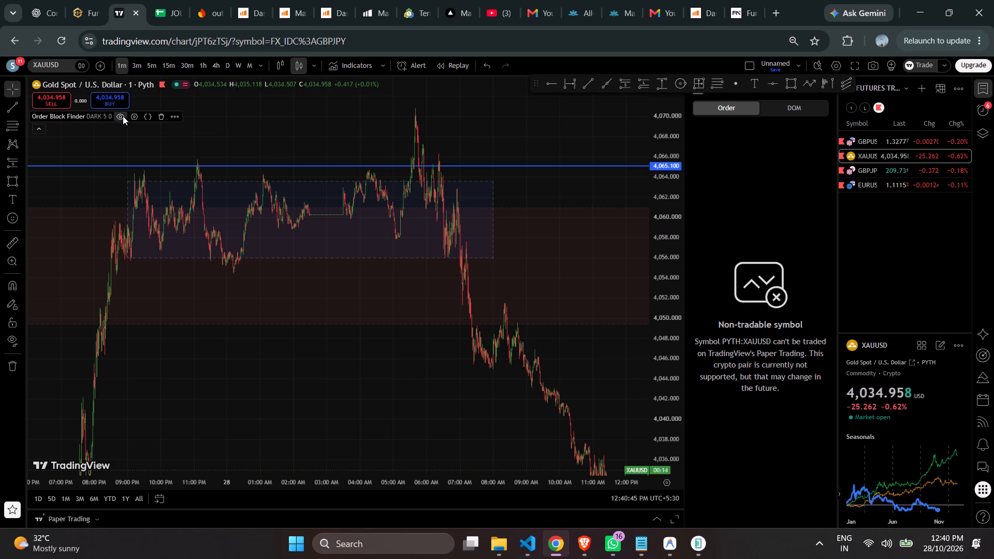
Examine the Order Block Finder's bullish and bearish markers around the FVG, breaker block and current price.
left_click_drag(529, 156, 236, 114)
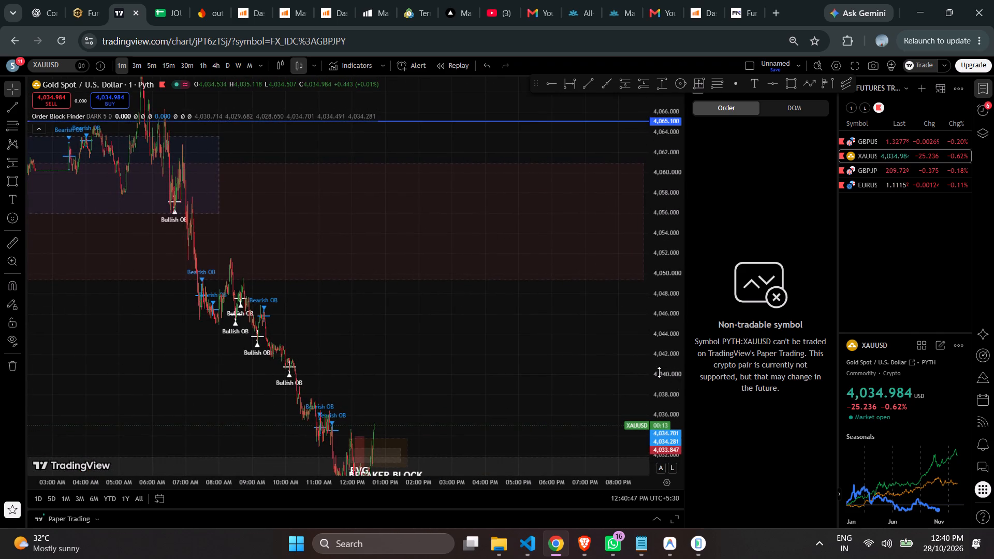
left_click_drag(659, 372, 659, 244)
left_click_drag(572, 374, 543, 0)
scroll(463, 145, "down", 1)
scroll(463, 145, "up", 7)
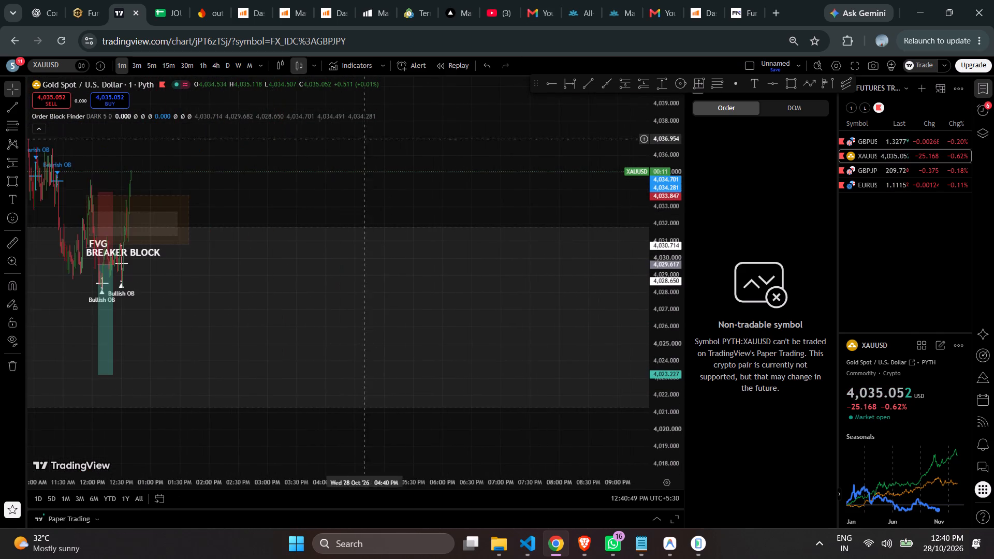
left_click_drag(300, 142, 670, 189)
scroll(625, 188, "up", 9)
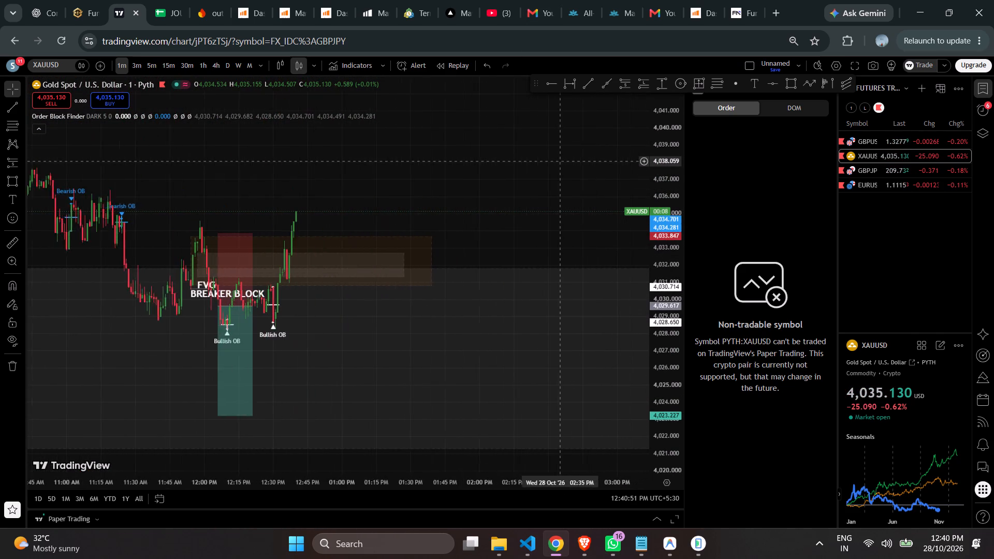
scroll(560, 161, "up", 1)
left_click_drag(419, 183, 535, 173)
scroll(535, 173, "up", 5)
left_click_drag(678, 242, 665, 113)
scroll(492, 150, "down", 1)
scroll(560, 163, "down", 4)
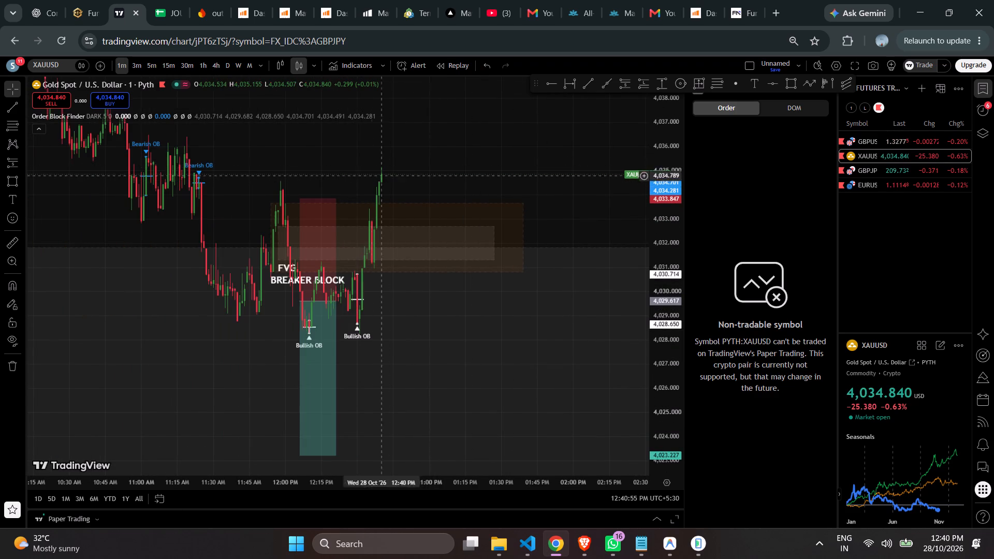
scroll(415, 167, "up", 1)
left_click_drag(334, 140, 518, 144)
scroll(521, 144, "up", 7)
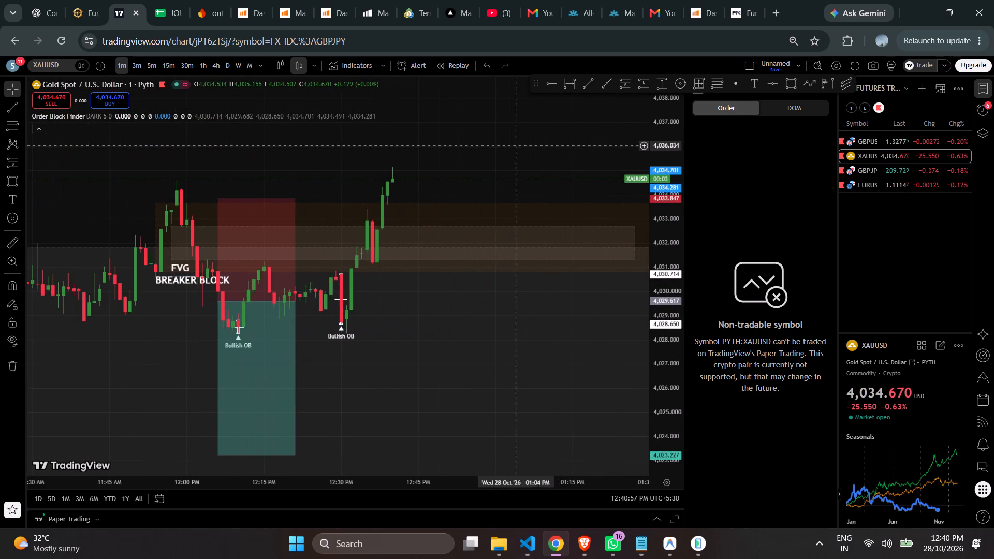
left_click_drag(494, 145, 585, 161)
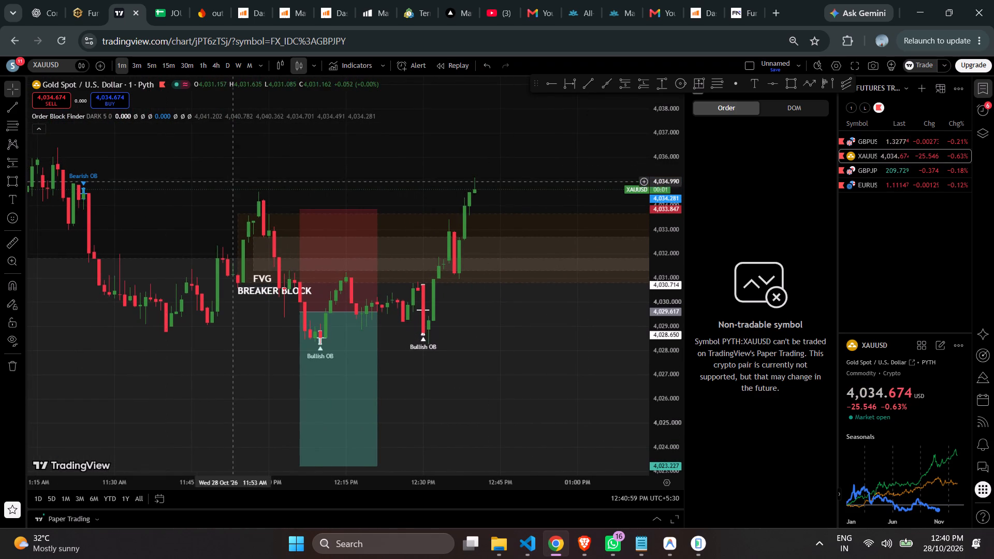
Draw a rectangle from the 11:24 AM bearish OB candle to 12:46 PM, between about 4,034.63 and 4,034.03.
left_click_drag(229, 178, 401, 164)
left_click_drag(387, 164, 287, 159)
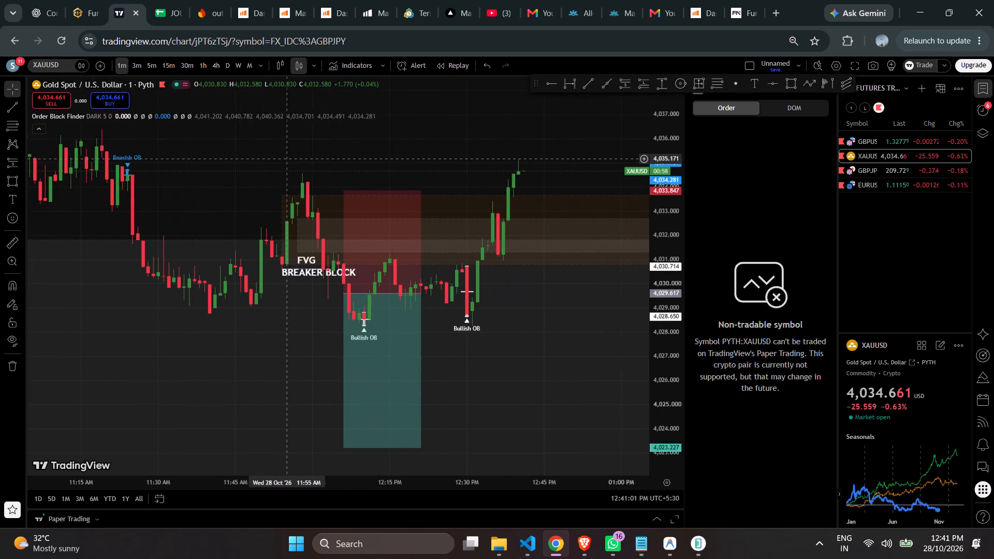
left_click_drag(287, 159, 286, 165)
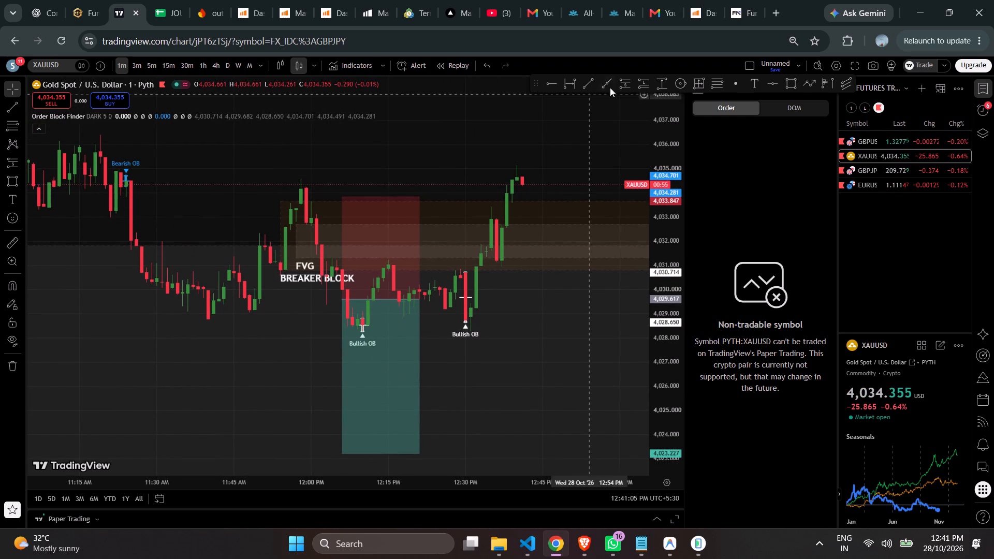
left_click(795, 82)
left_click_drag(127, 178, 127, 179)
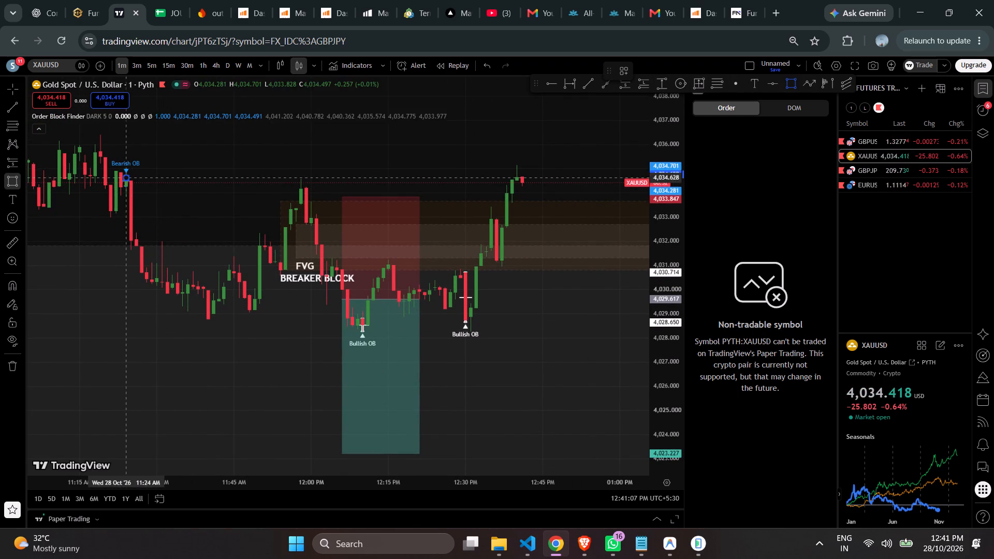
left_click_drag(127, 179, 345, 194)
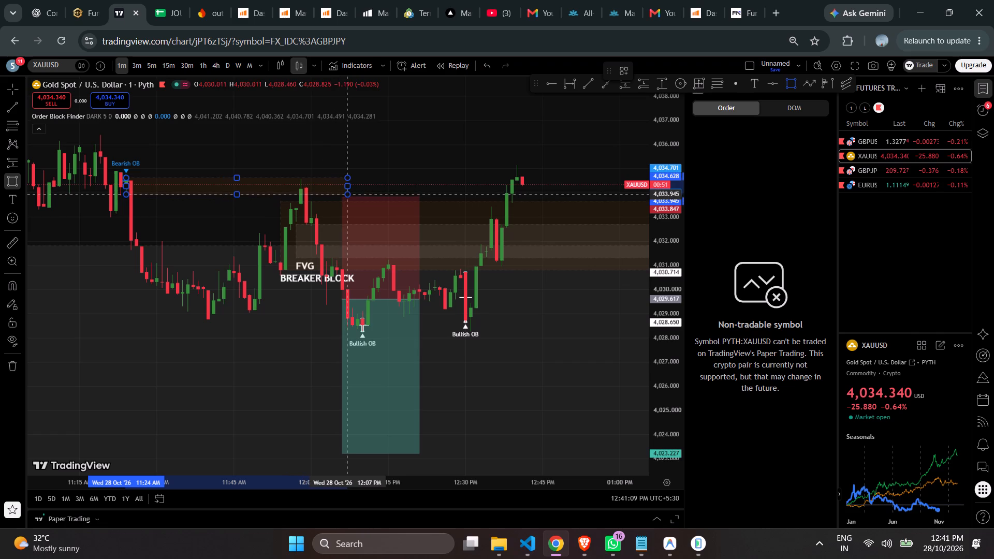
left_click_drag(345, 194, 549, 193)
left_click(549, 193)
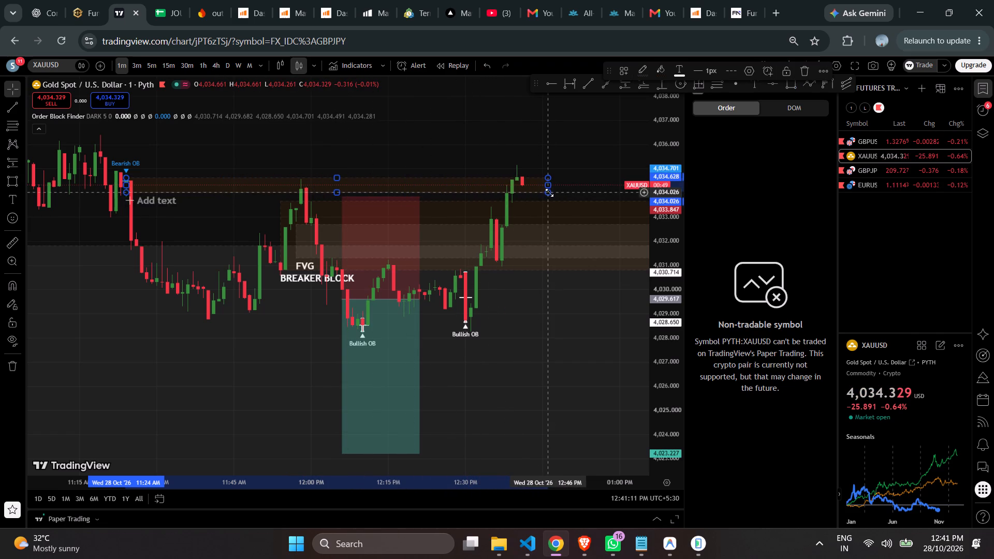
Lower the bottom edge of the bearish OB rectangle to about 4,033.93.
scroll(596, 339, "up", 1)
scroll(596, 339, "down", 3)
left_click_drag(596, 338, 514, 326)
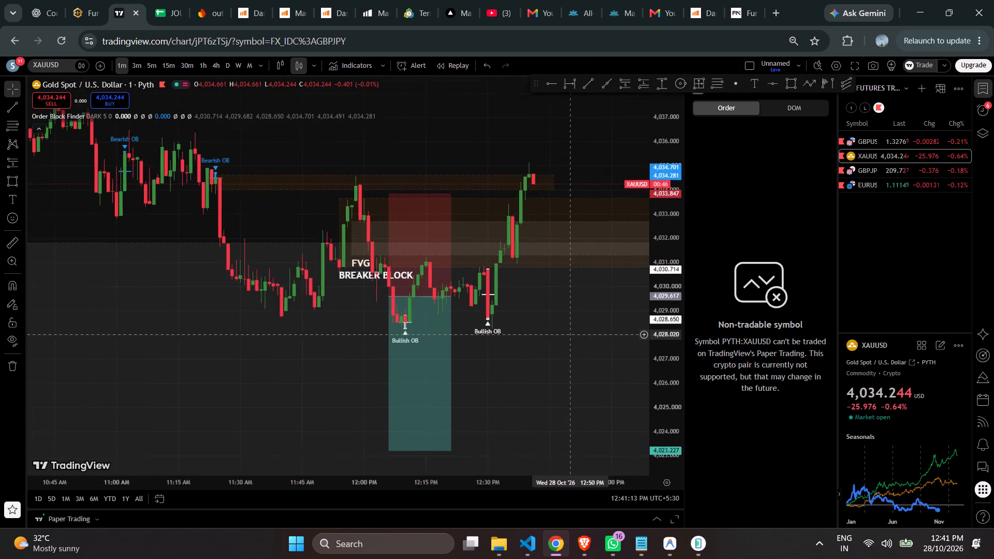
left_click_drag(514, 326, 449, 339)
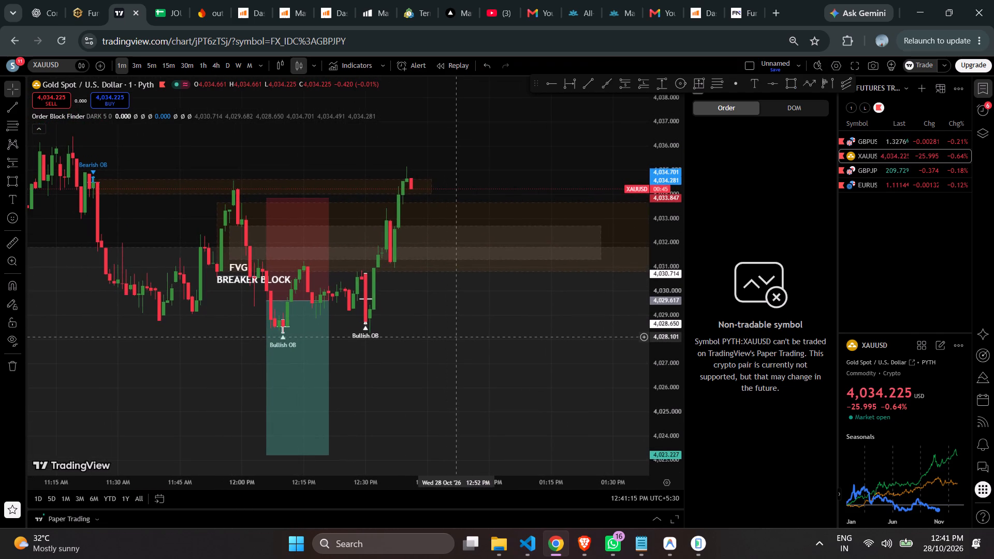
left_click(94, 192)
Examine how price reacts around the bearish OB rectangle and the breaker block zone.
scroll(522, 293, "up", 3)
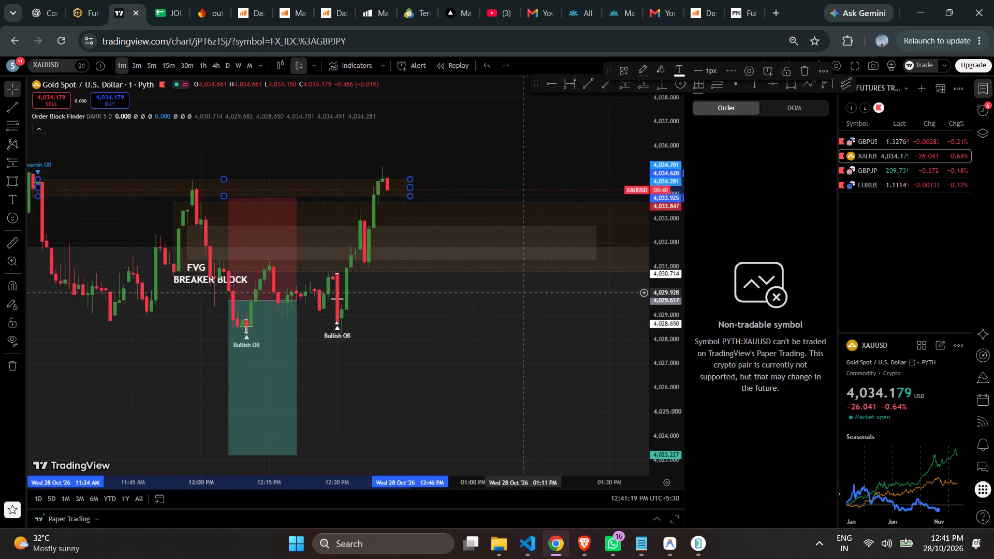
scroll(519, 267, "down", 2)
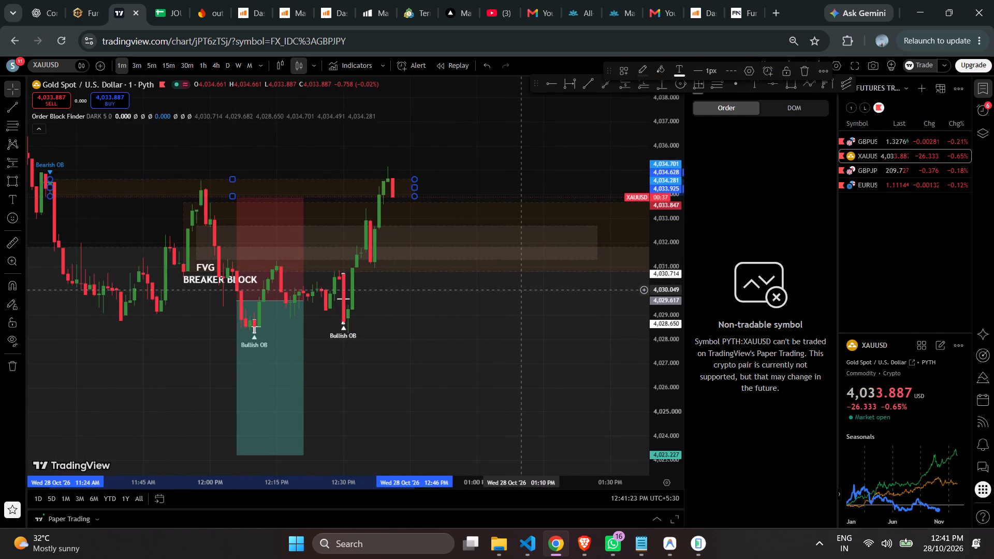
scroll(518, 267, "down", 3)
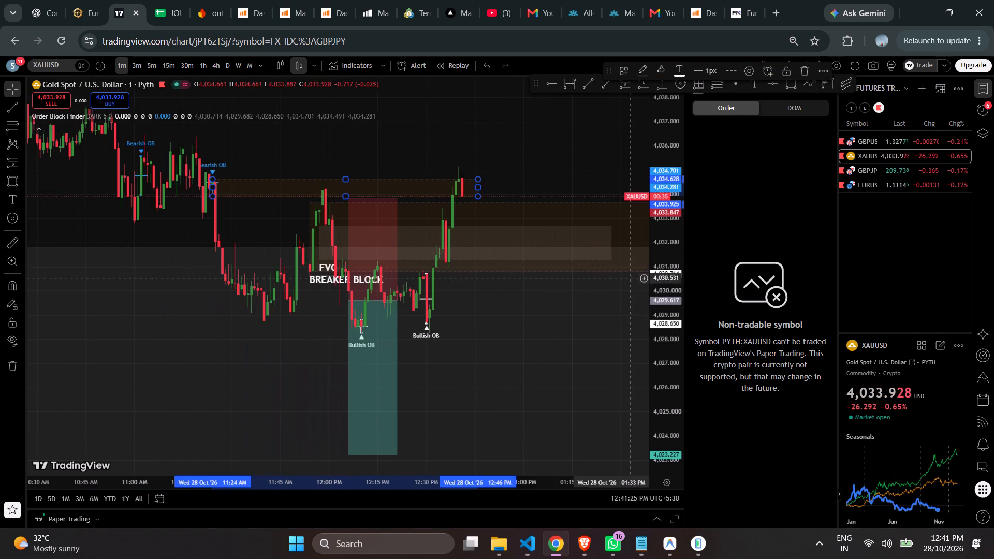
left_click_drag(681, 308, 691, 352)
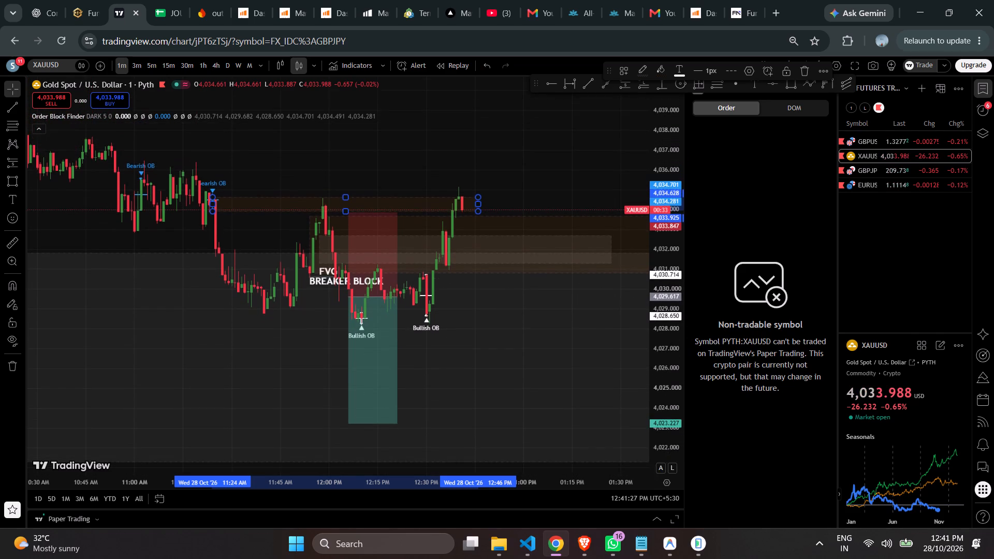
scroll(438, 270, "down", 1)
scroll(438, 270, "up", 3)
left_click_drag(438, 307, 487, 310)
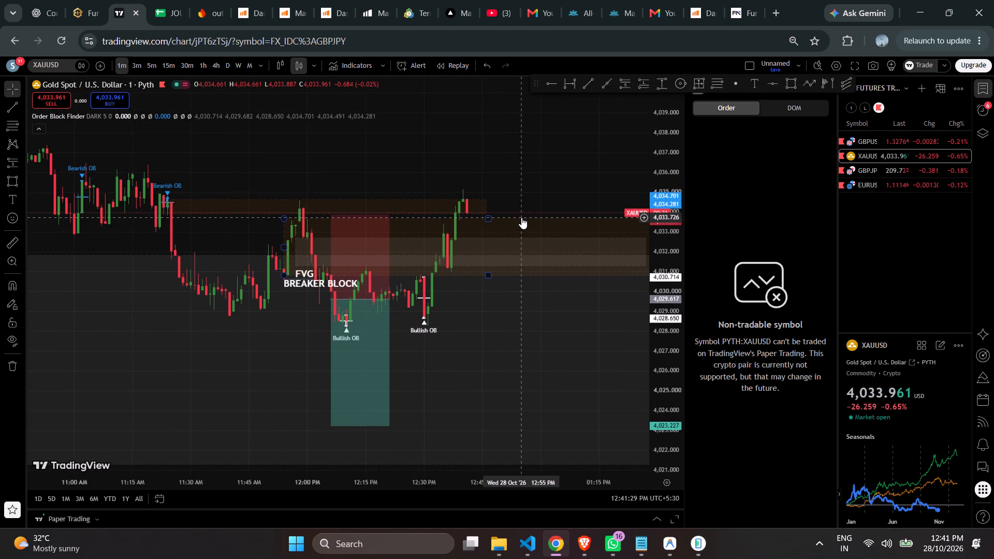
left_click(521, 217)
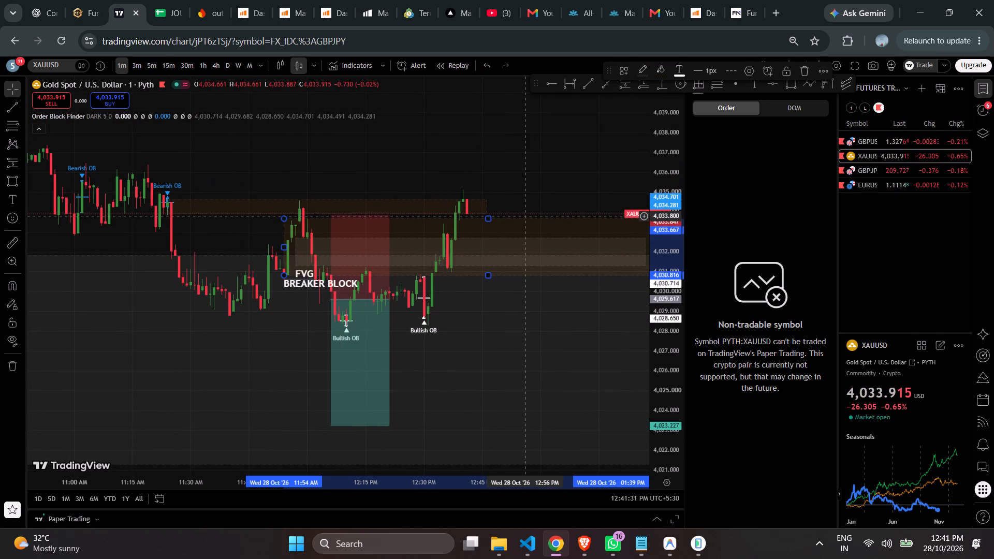
Draw a horizontal trend line at about 4,033.43 from the 12:35 PM candle's high to 12:38 PM.
scroll(538, 189, "up", 1)
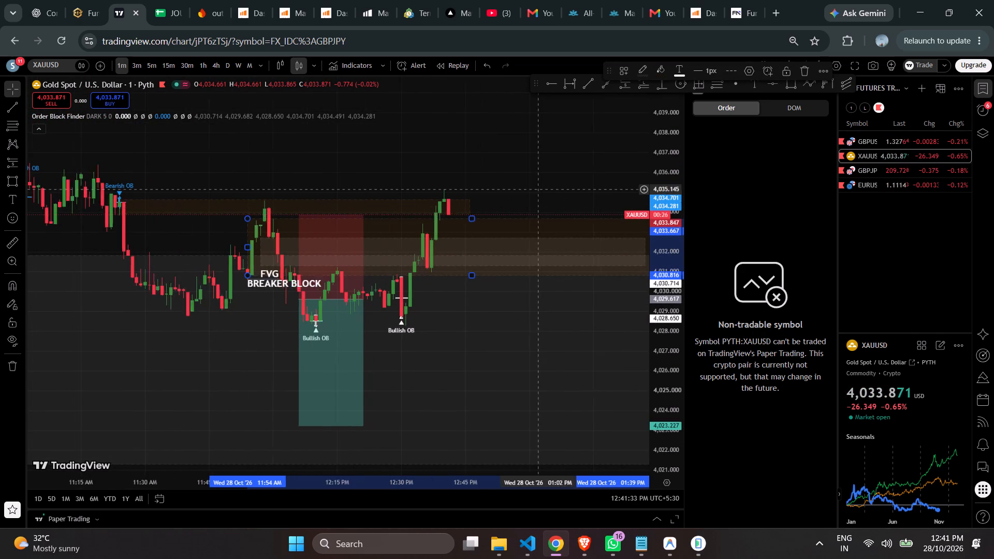
scroll(538, 189, "up", 5)
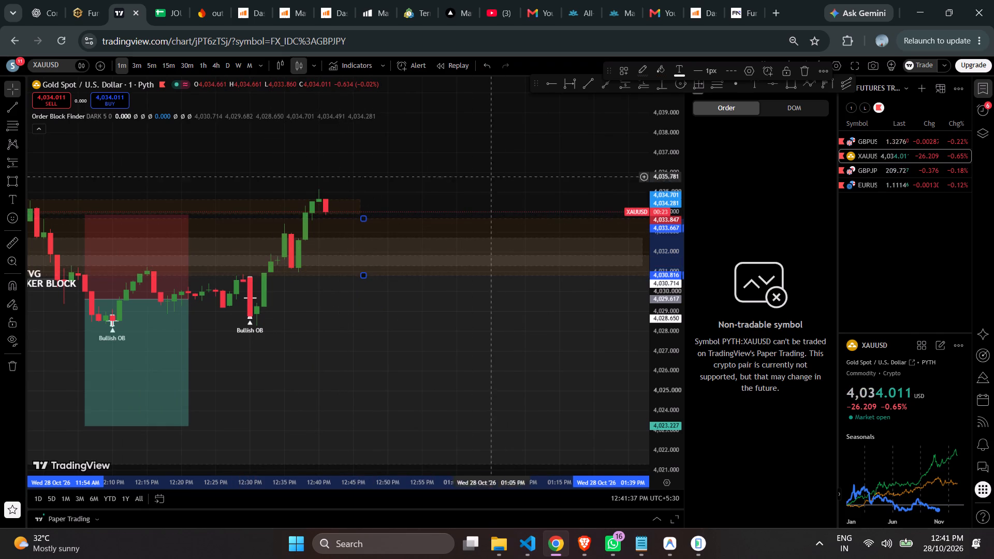
left_click(589, 84)
left_click(282, 224)
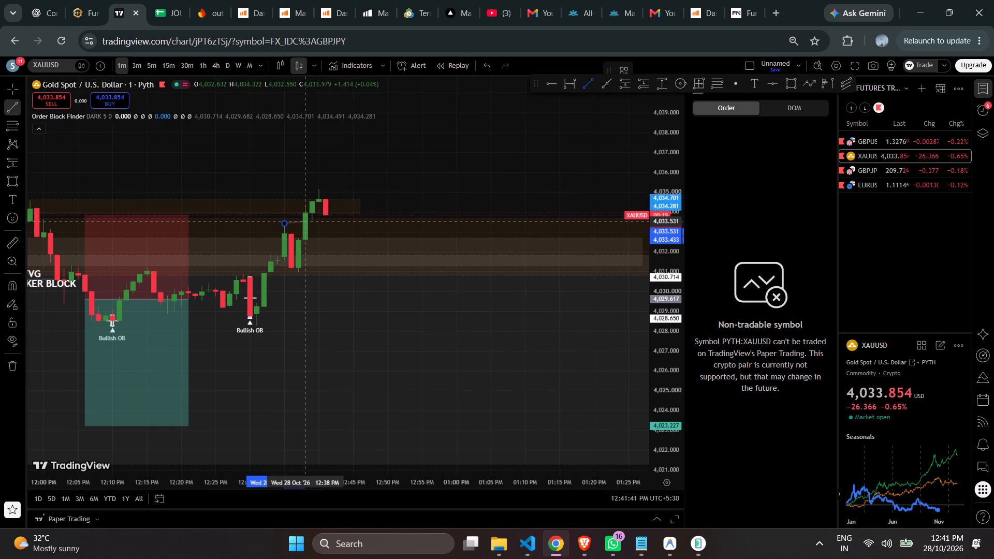
left_click(303, 224)
Examine the latest candles around the short trend line and the bearish OB rectangle.
scroll(347, 237, "up", 1)
scroll(347, 236, "down", 1)
scroll(347, 236, "up", 1)
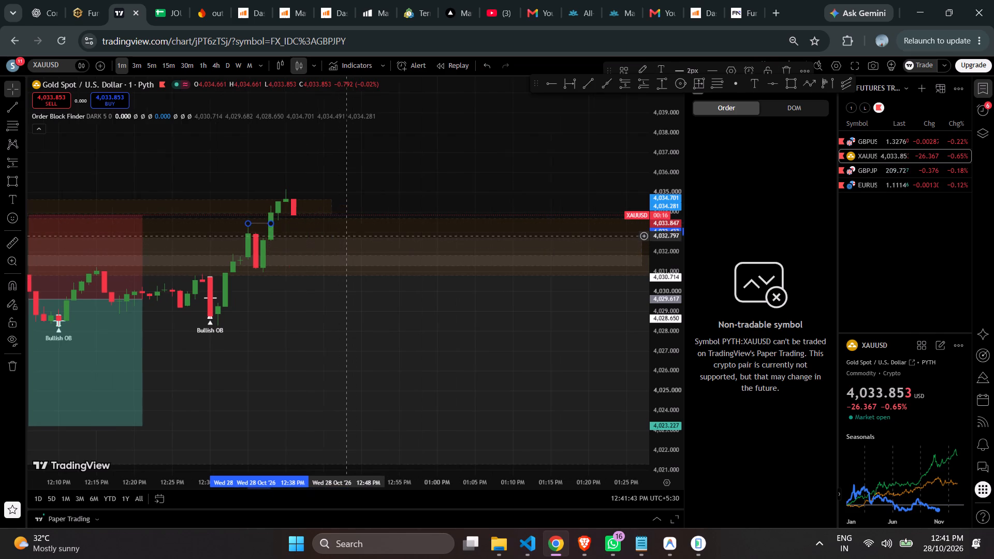
scroll(329, 233, "up", 2)
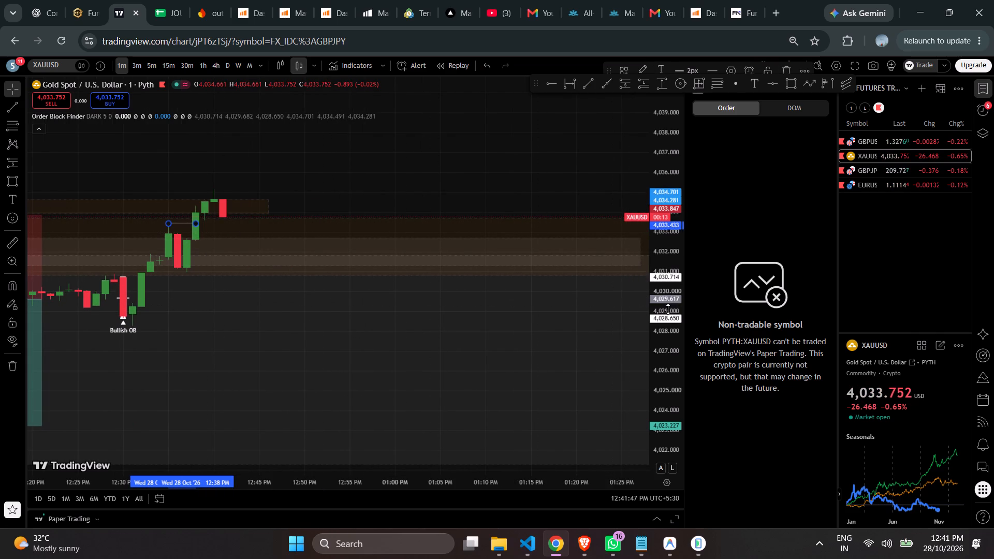
left_click_drag(668, 309, 642, 147)
left_click_drag(463, 137, 473, 204)
scroll(436, 182, "down", 3)
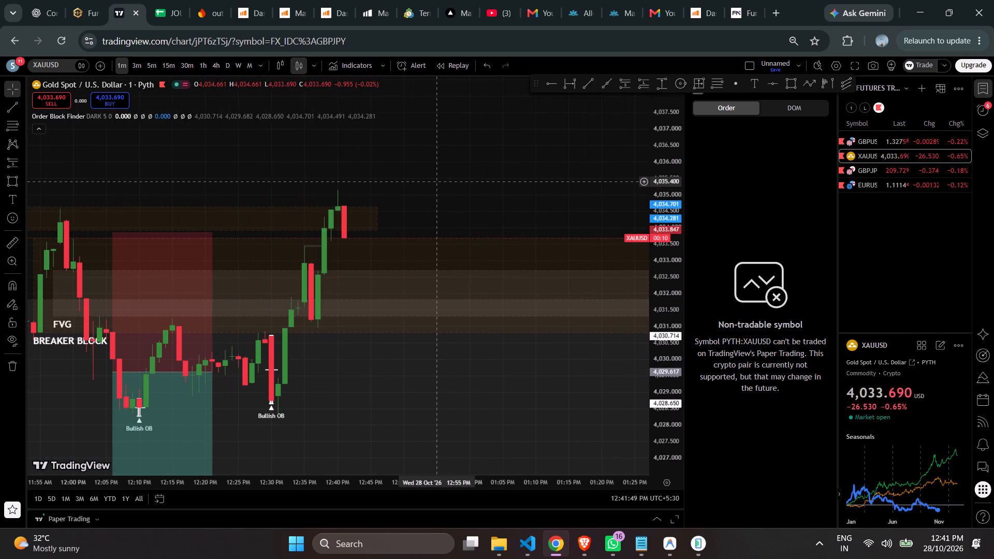
scroll(436, 182, "down", 1)
scroll(436, 182, "up", 1)
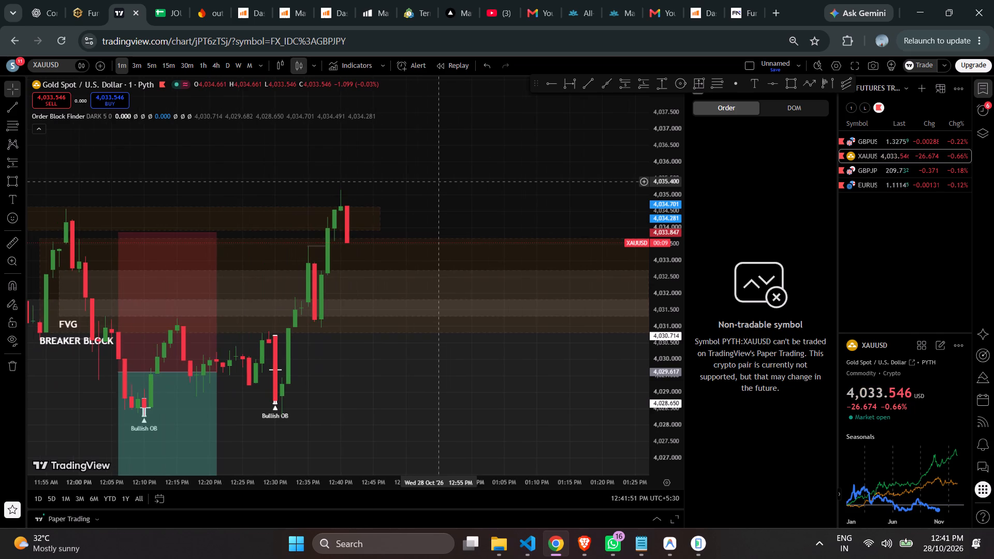
Draw a rectangle from the 12:36 PM red candle to 1:13 PM, between about 4,033.02 and 4,031.14.
scroll(436, 182, "up", 3)
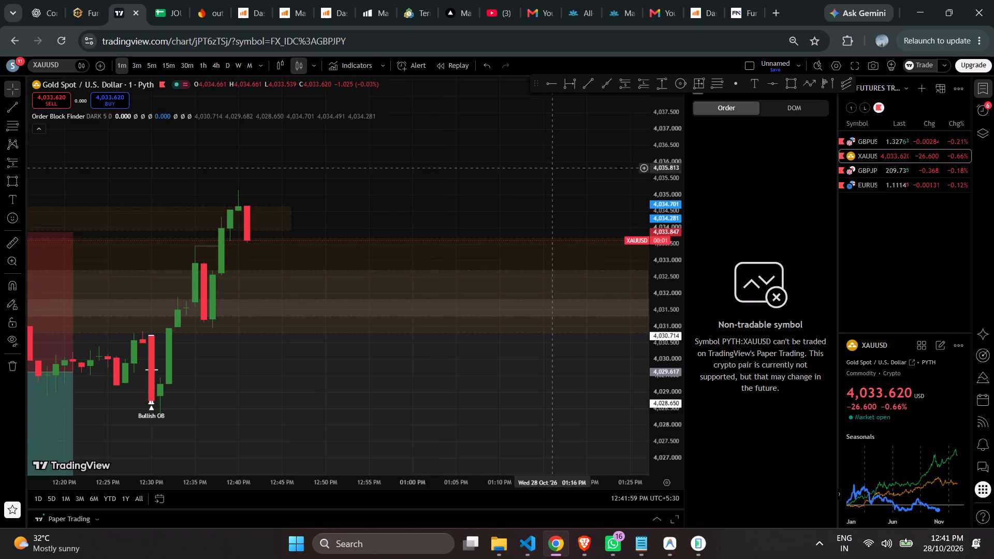
left_click(788, 79)
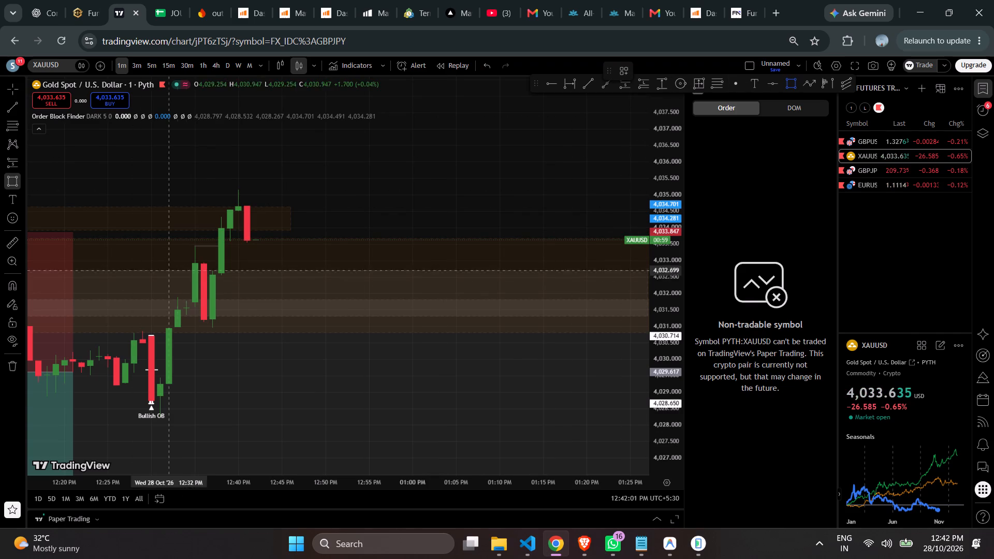
left_click_drag(204, 260, 257, 318)
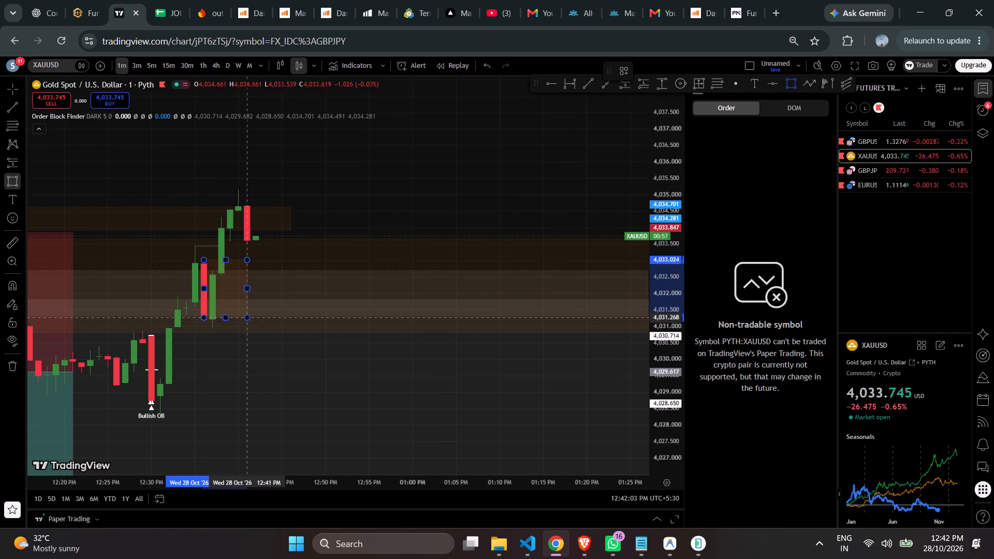
left_click_drag(257, 318, 529, 322)
left_click(529, 322)
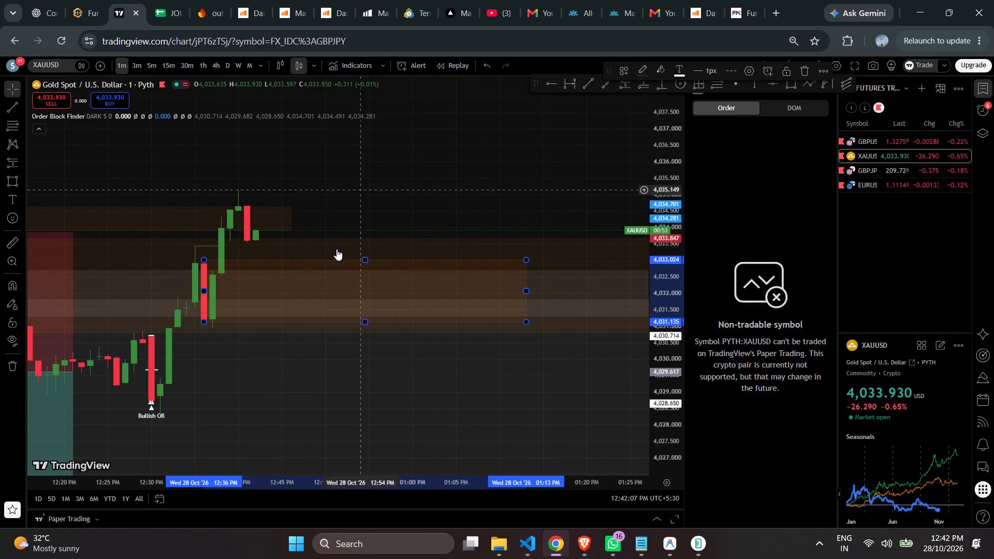
Apply the BULLISH OB drawing template to the rectangle drawn from 12:36 PM to 1:13 PM.
left_click(630, 68)
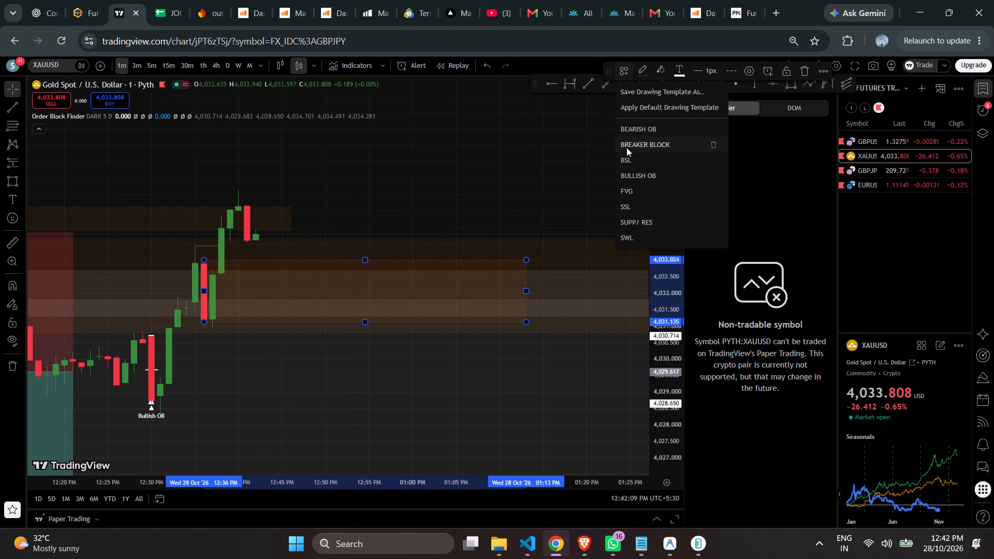
left_click(640, 172)
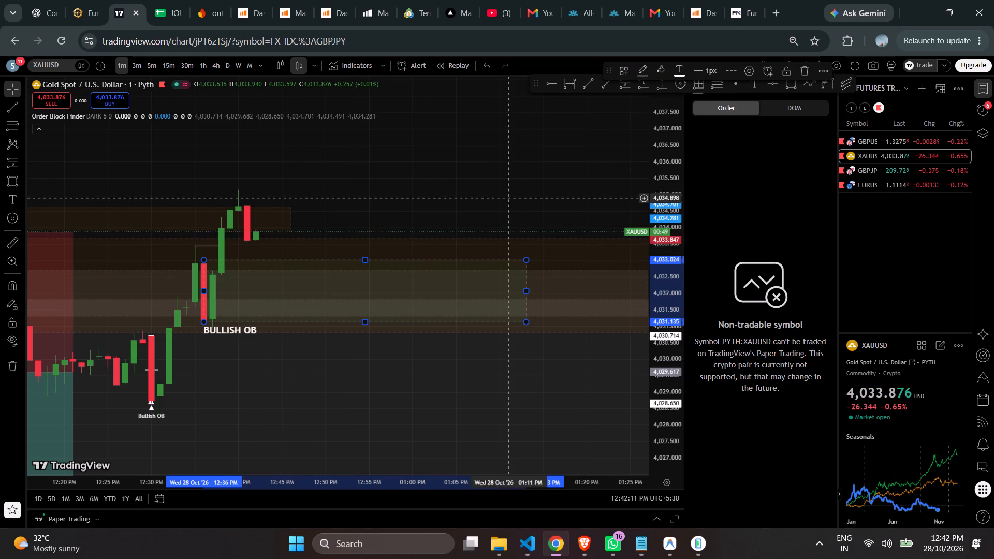
On the 3-minute chart, delete the unlabelled rectangle spanning 11:24 AM to 12:45 PM just above the breaker block.
left_click_drag(387, 181, 455, 200)
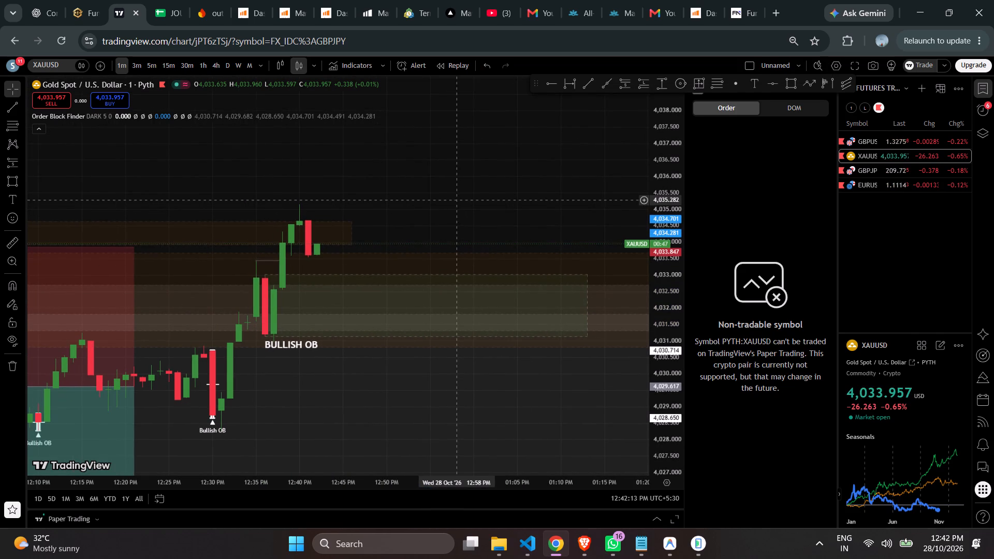
scroll(455, 200, "down", 4)
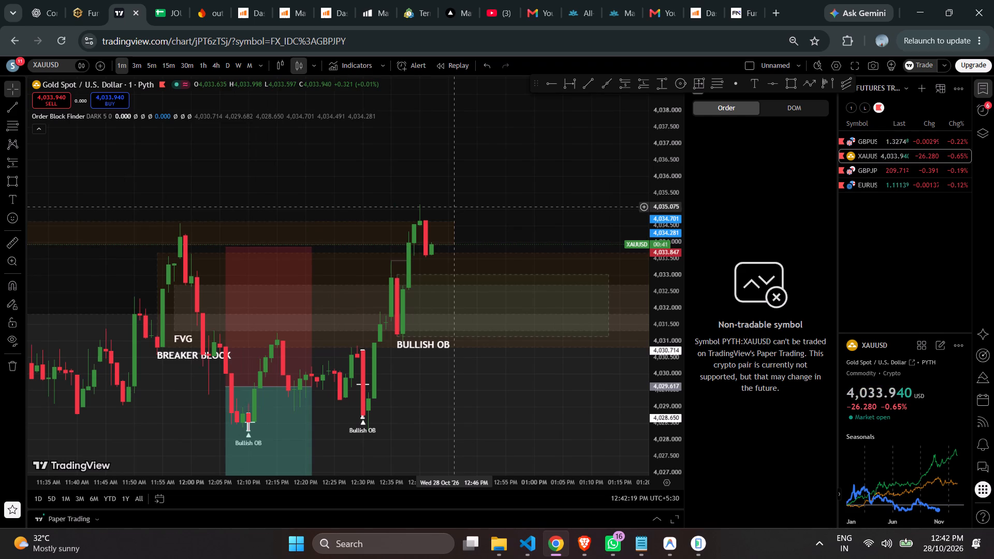
scroll(416, 197, "up", 4)
left_click(141, 66)
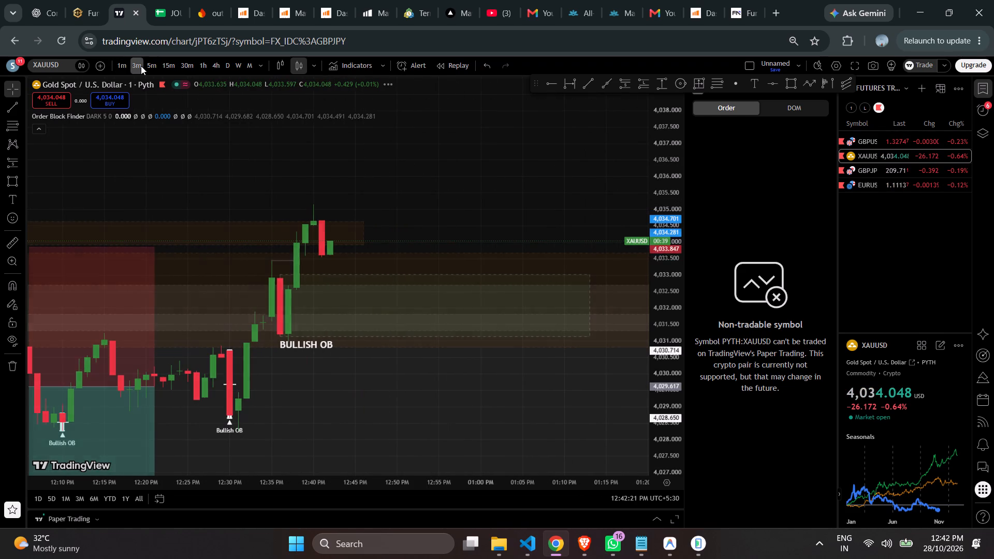
scroll(403, 146, "down", 2)
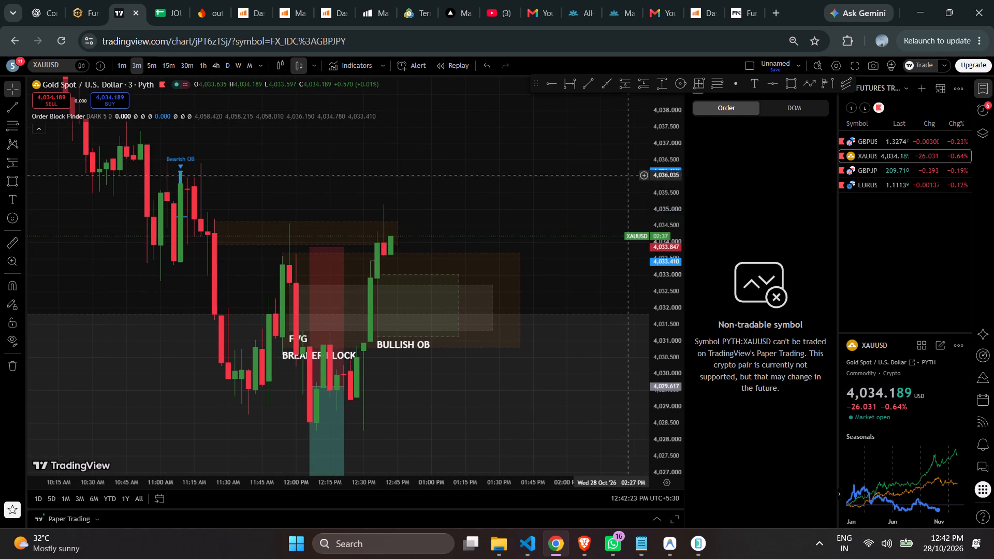
left_click_drag(655, 147, 663, 238)
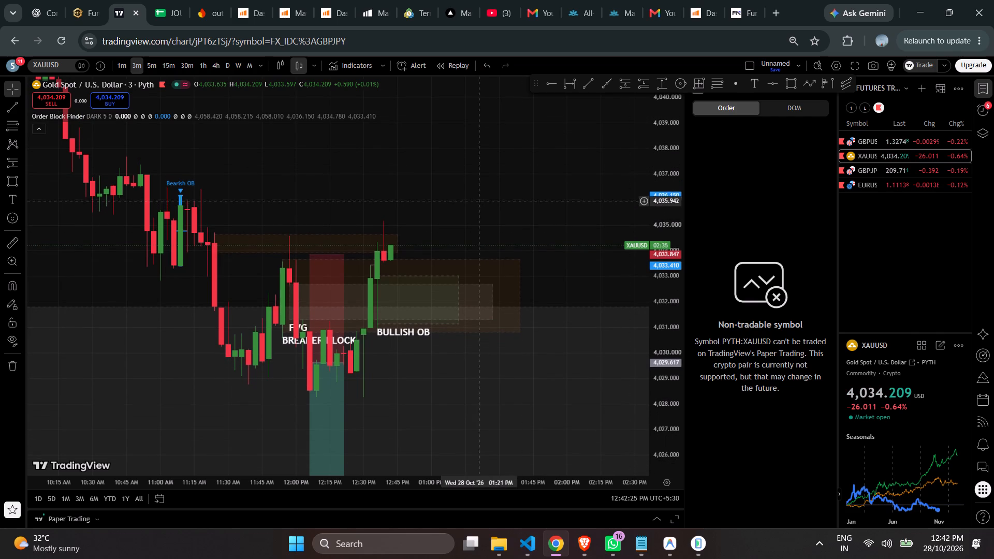
left_click_drag(423, 188, 505, 201)
left_click(435, 244)
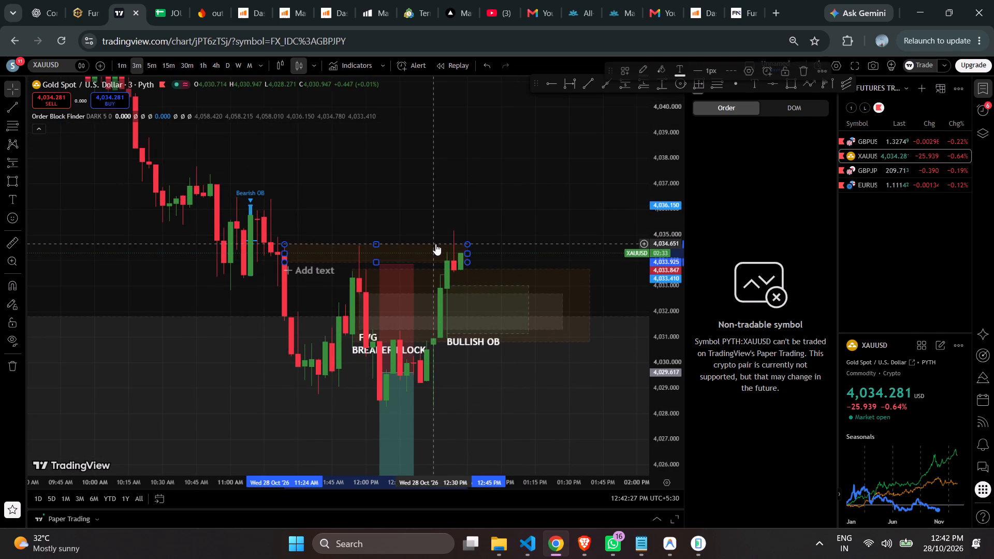
key("Delete")
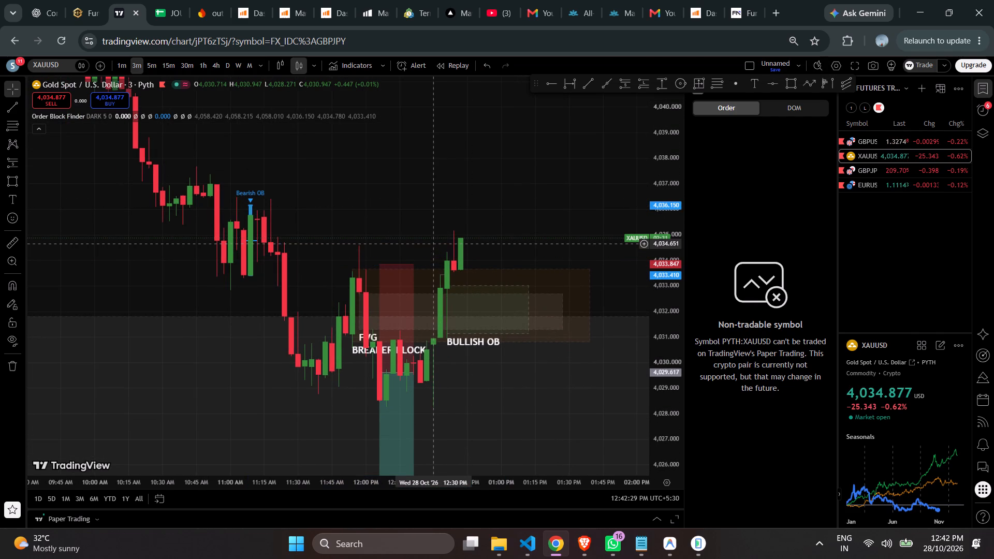
Examine the 3-minute candles above the breaker block and BULLISH OB zones against the earlier decline.
scroll(436, 244, "up", 2)
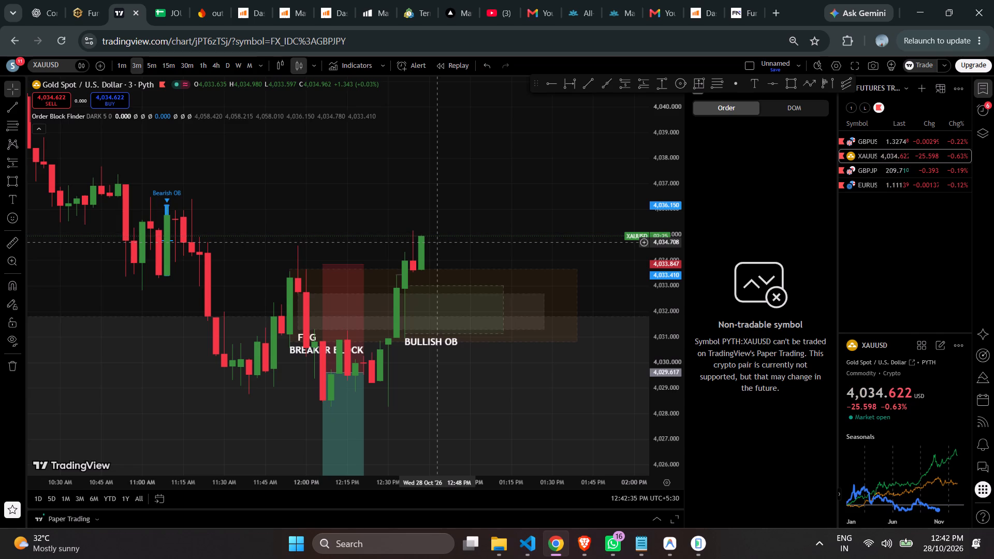
scroll(436, 242, "down", 3)
scroll(436, 242, "up", 1)
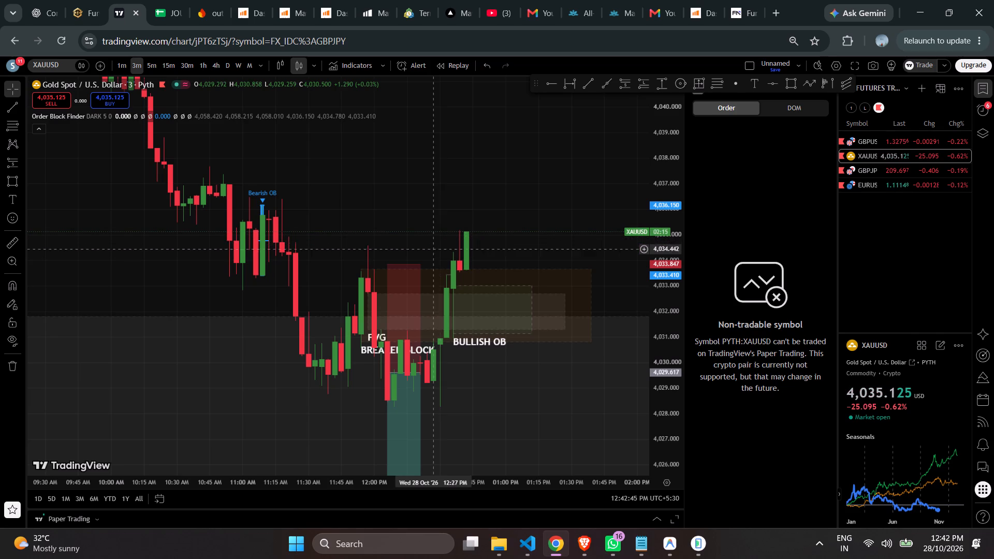
scroll(427, 223, "down", 10)
scroll(417, 218, "up", 1)
scroll(417, 218, "down", 1)
Review XAUUSD on the 1-hour and 15-minute charts, comparing current price with the BEARISH OB rectangle and the grey zone.
left_click(200, 69)
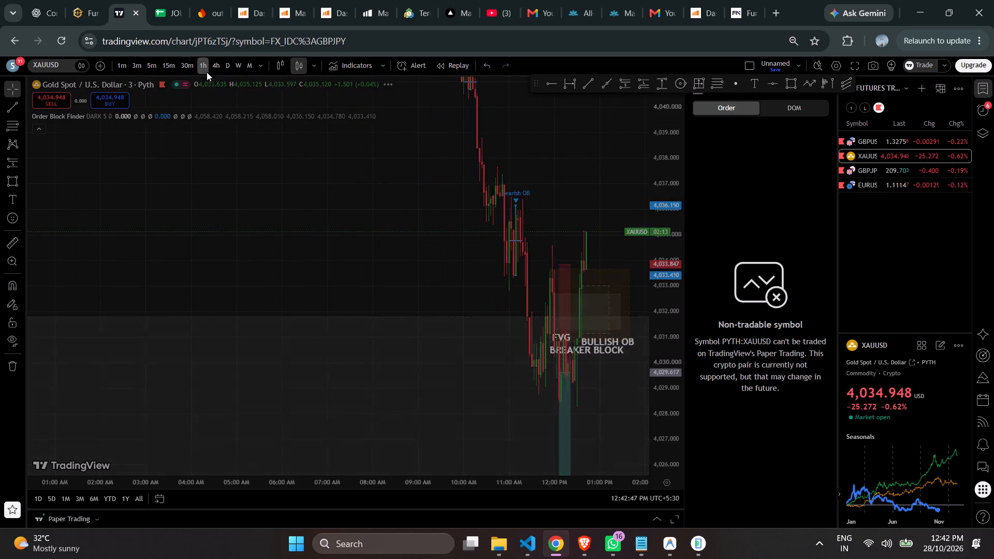
left_click_drag(667, 159, 645, 542)
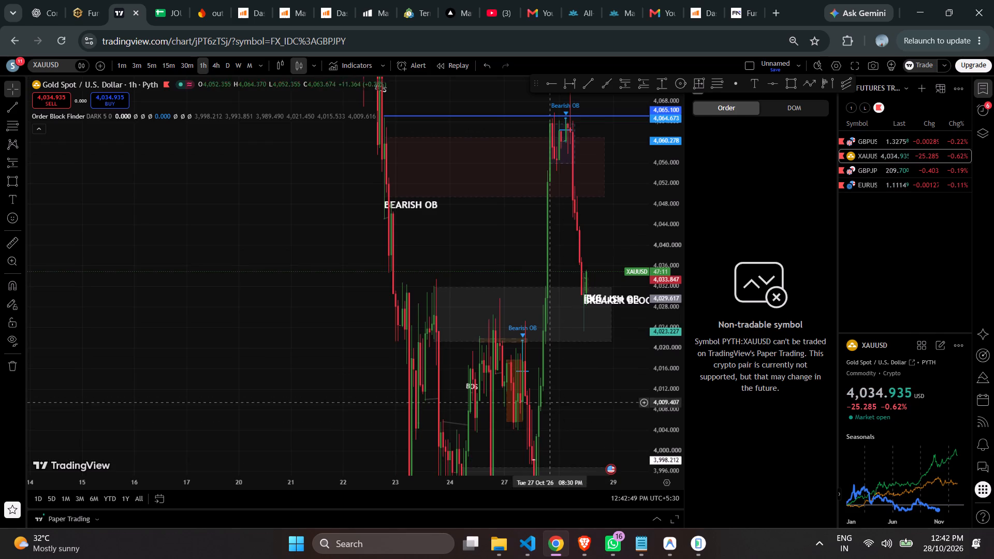
left_click_drag(553, 390, 319, 335)
scroll(457, 265, "up", 1)
left_click_drag(404, 186, 491, 251)
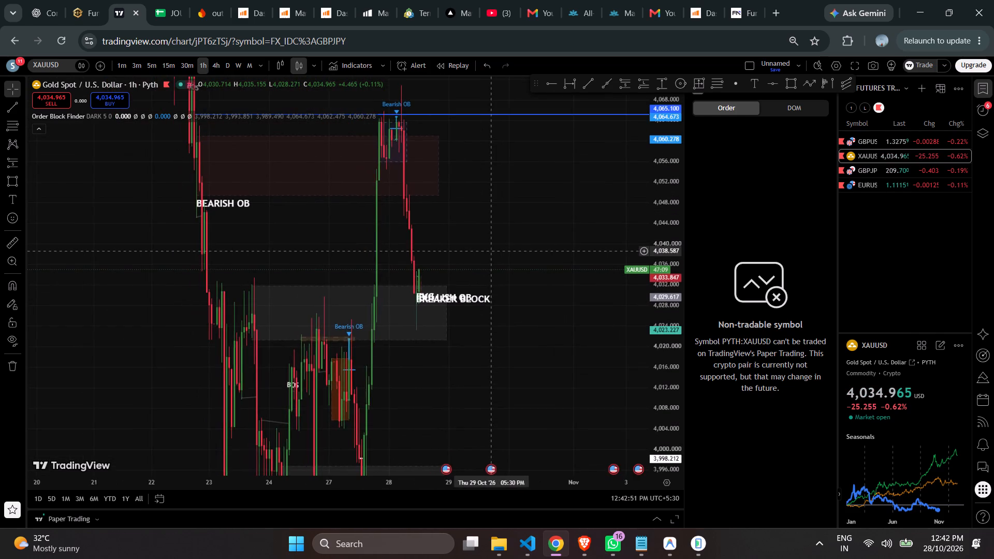
scroll(492, 251, "up", 4)
left_click_drag(474, 239, 543, 257)
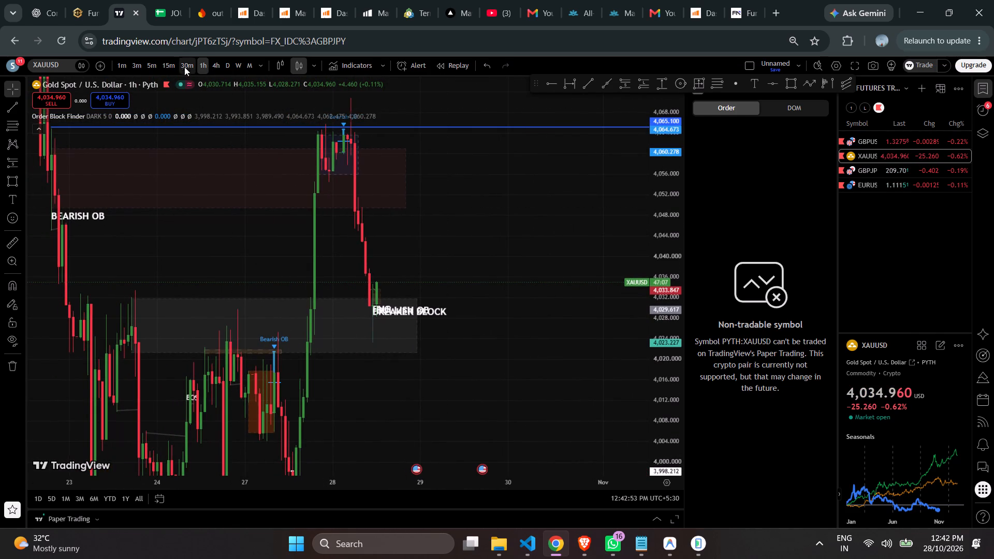
left_click(165, 63)
left_click_drag(656, 284, 604, 141)
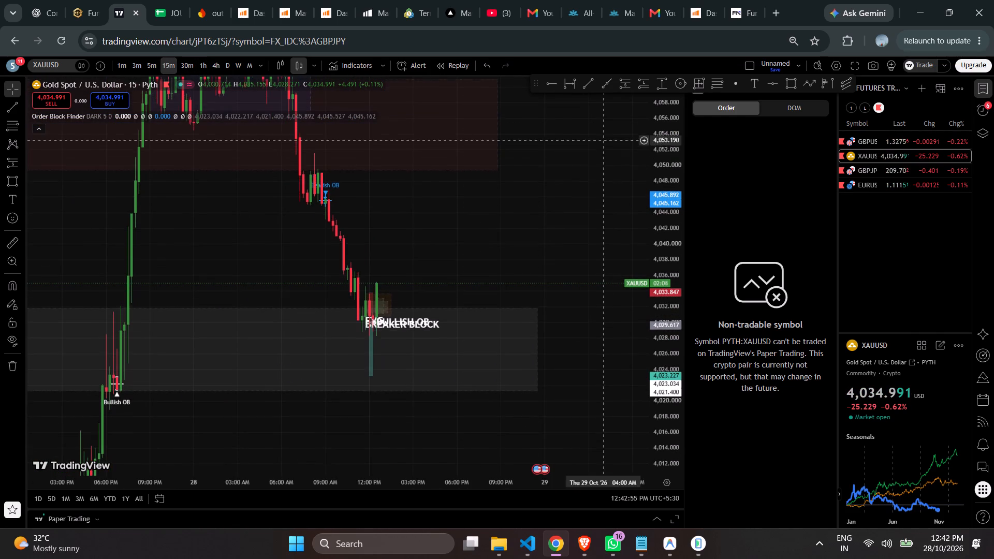
scroll(538, 181, "up", 2)
left_click_drag(478, 185, 569, 193)
scroll(569, 193, "up", 3)
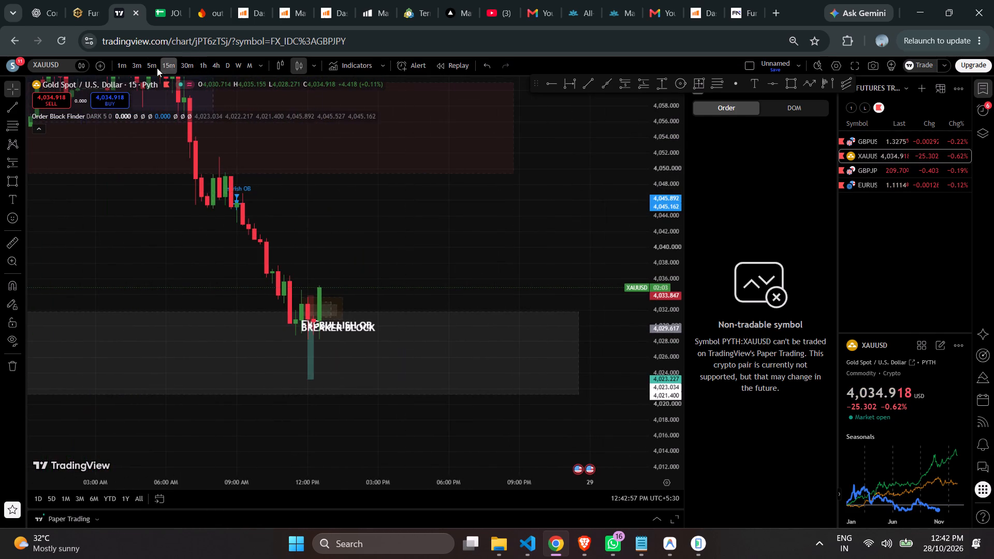
Review the 3-minute and 5-minute charts, examining the morning decline and the bearish OB marks above current price.
left_click(142, 66)
scroll(432, 210, "down", 3)
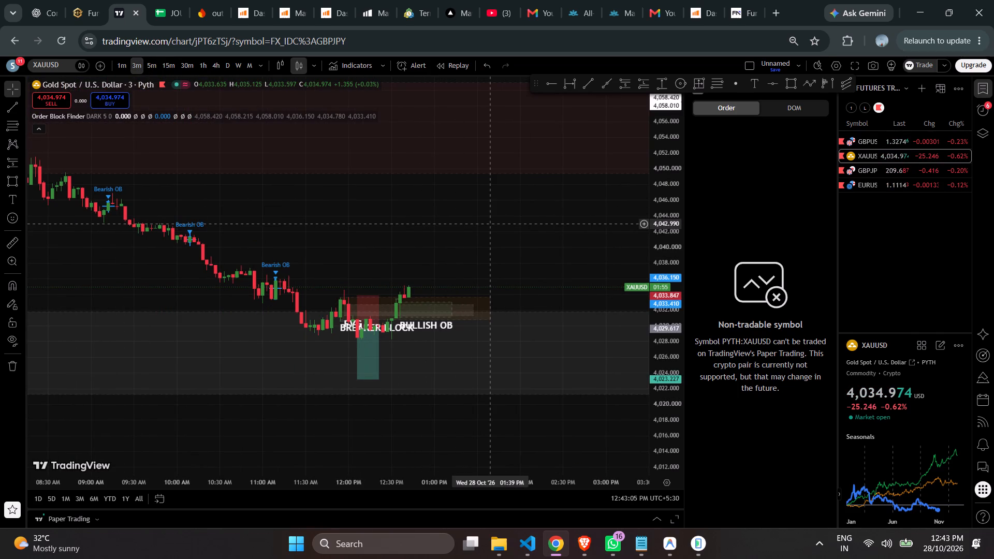
left_click(144, 66)
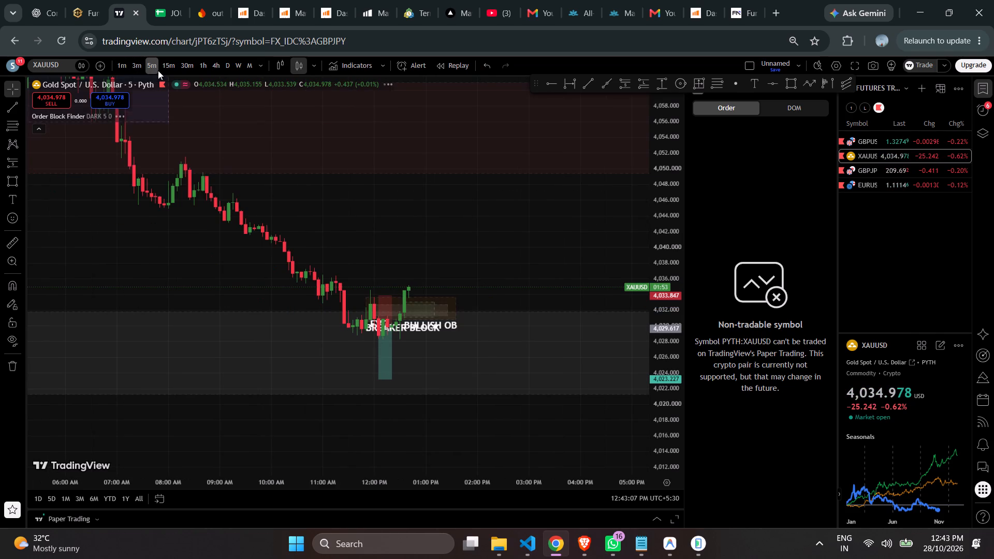
right_click(357, 185)
left_click(418, 199)
scroll(470, 216, "down", 1)
scroll(470, 216, "up", 4)
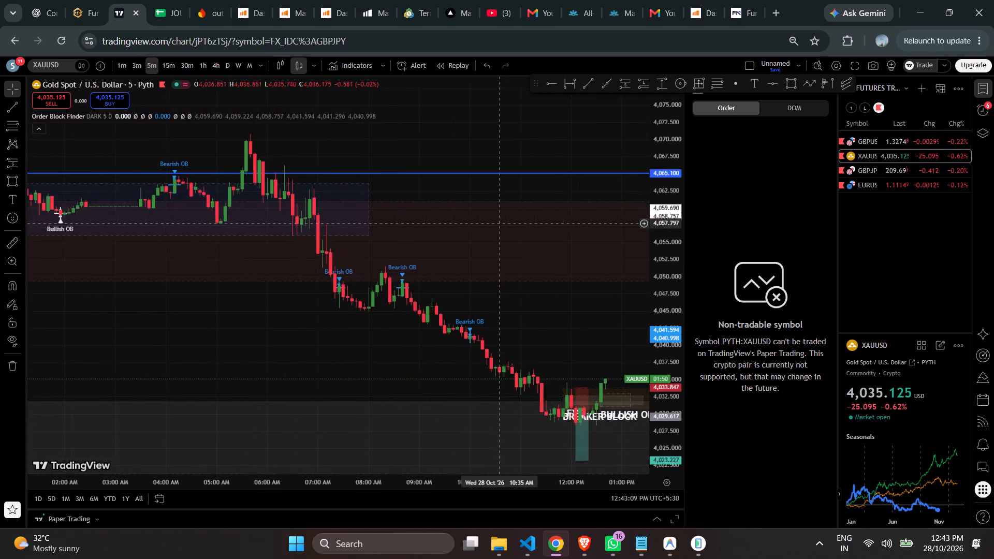
scroll(499, 225, "up", 8)
left_click_drag(657, 408, 662, 345)
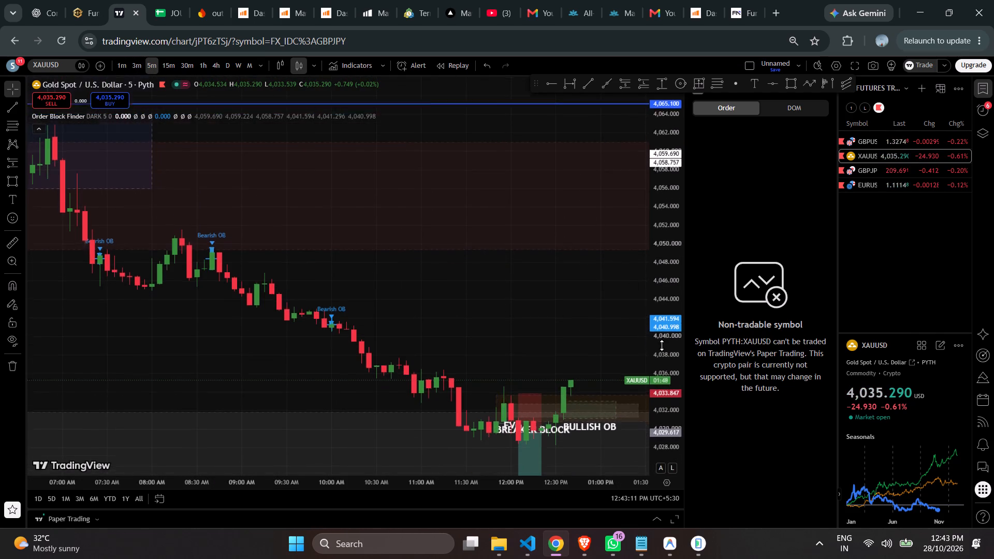
left_click_drag(662, 345, 662, 266)
left_click_drag(402, 276, 292, 149)
Compare price action above the breaker block and BULLISH OB zones on the 3-minute and 1-minute charts.
left_click(134, 59)
left_click_drag(491, 270, 491, 271)
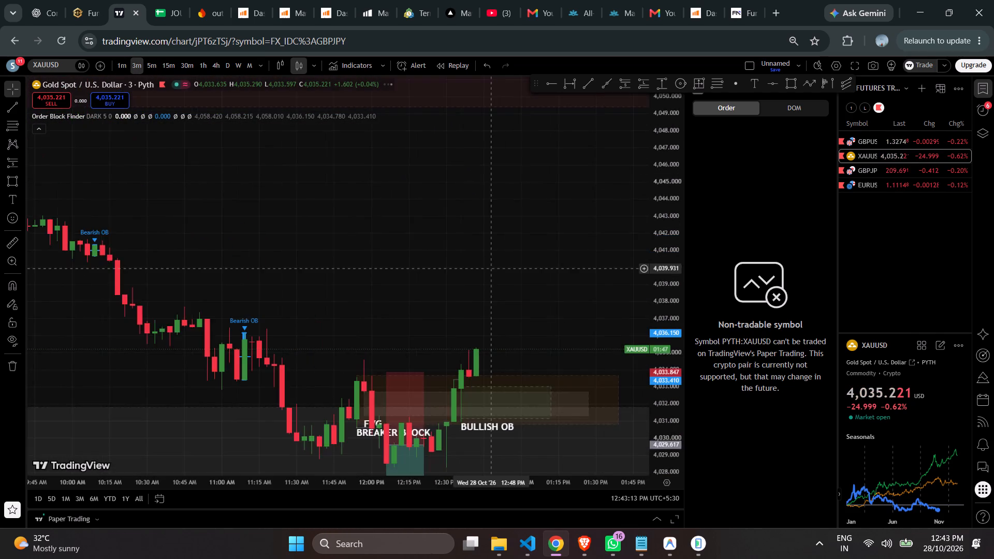
left_click_drag(491, 271, 286, 223)
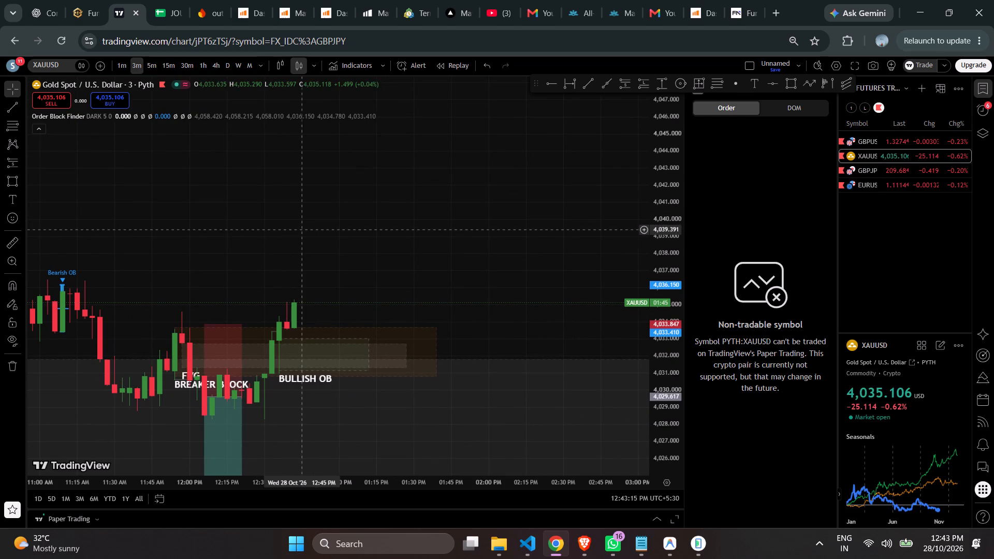
left_click_drag(676, 373, 669, 349)
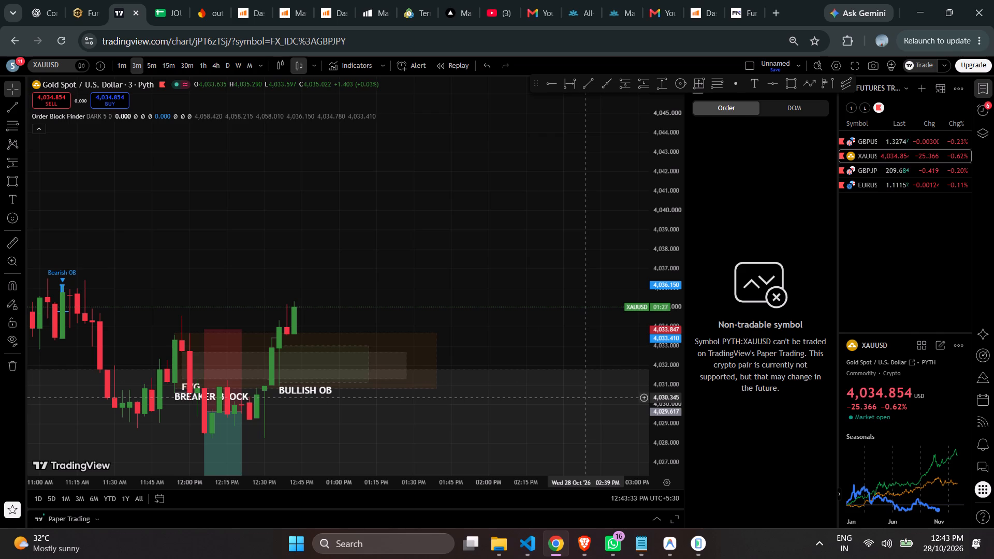
left_click(122, 68)
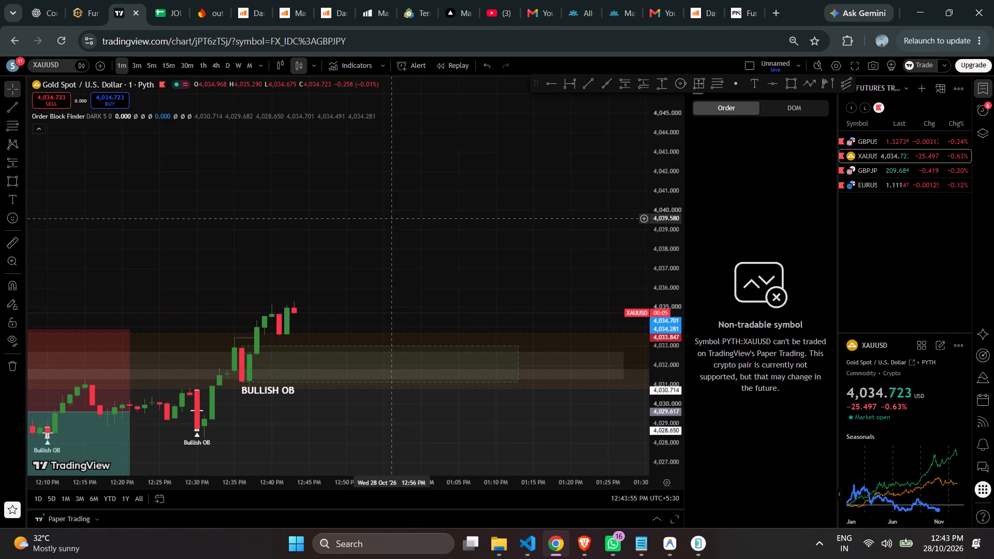
scroll(389, 217, "up", 1)
scroll(389, 217, "down", 5)
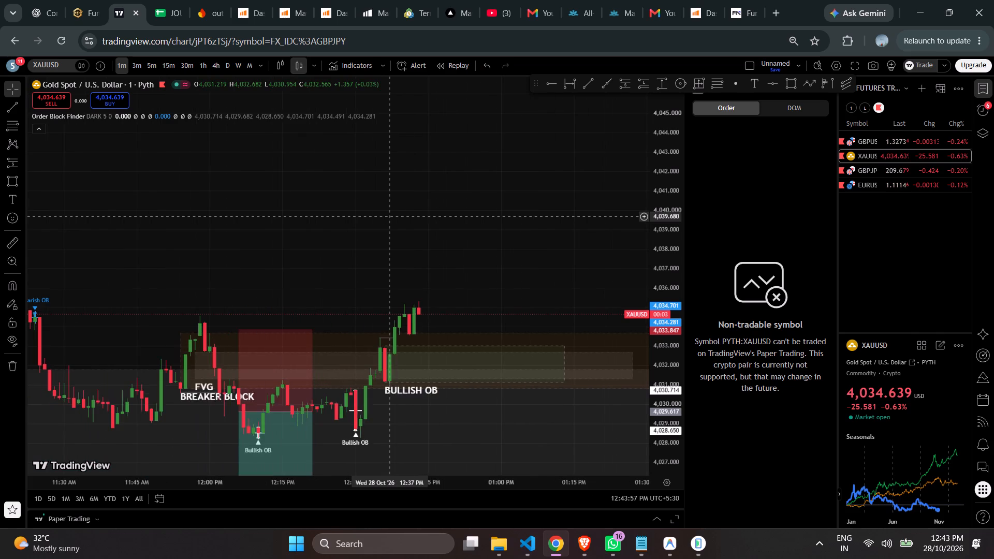
scroll(389, 217, "down", 4)
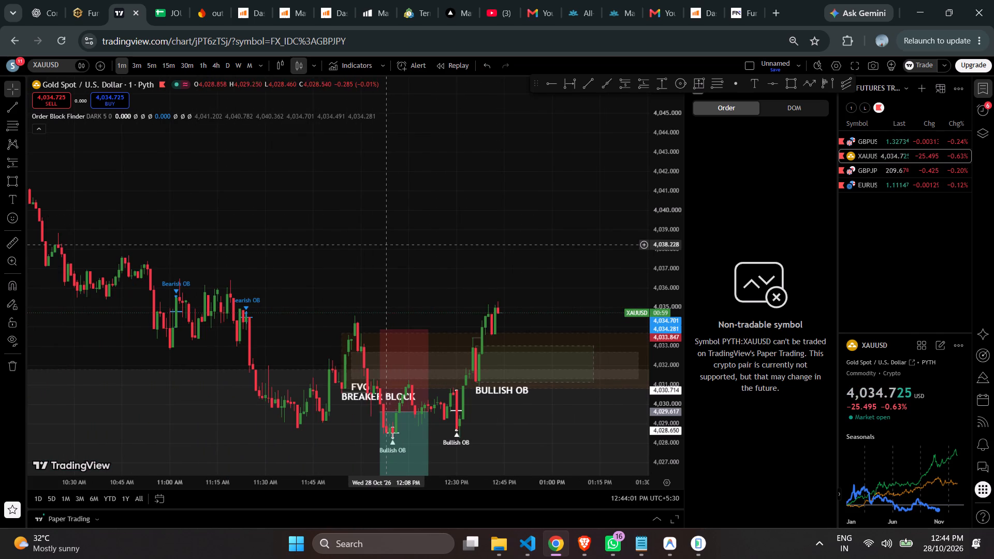
scroll(409, 245, "up", 7)
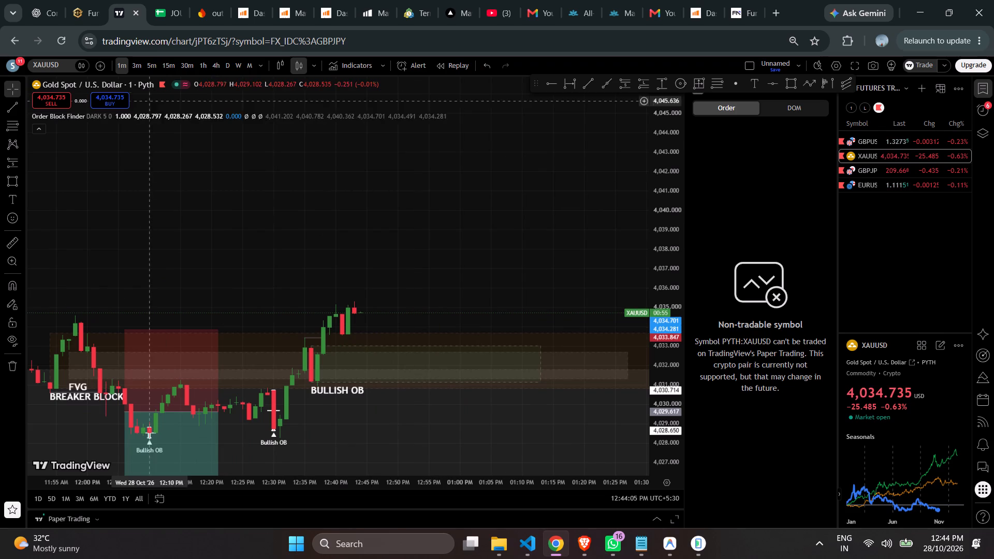
Recheck the 3-minute candles against the 11:00 AM bearish OB mark and the old short position, and return to the 1-minute chart.
left_click(141, 64)
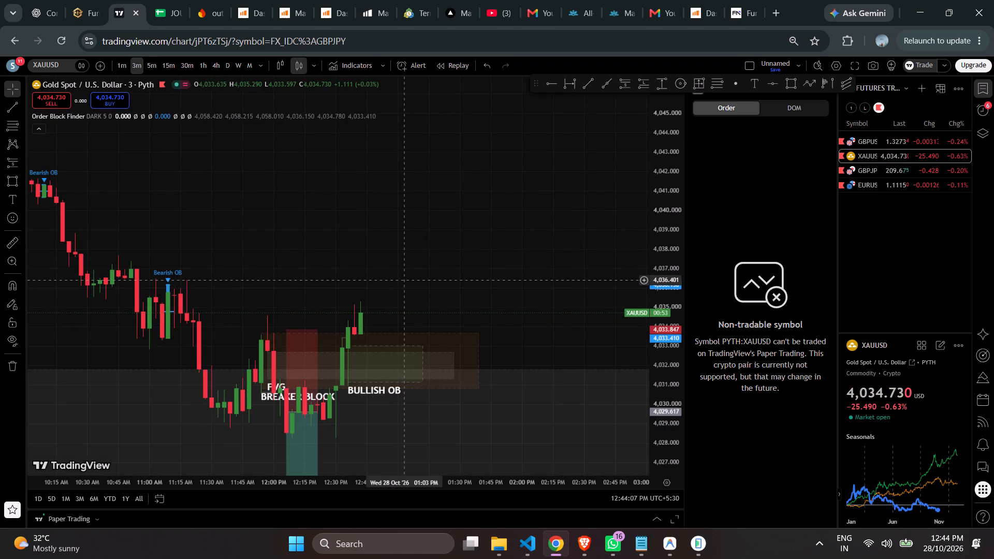
scroll(406, 280, "down", 3)
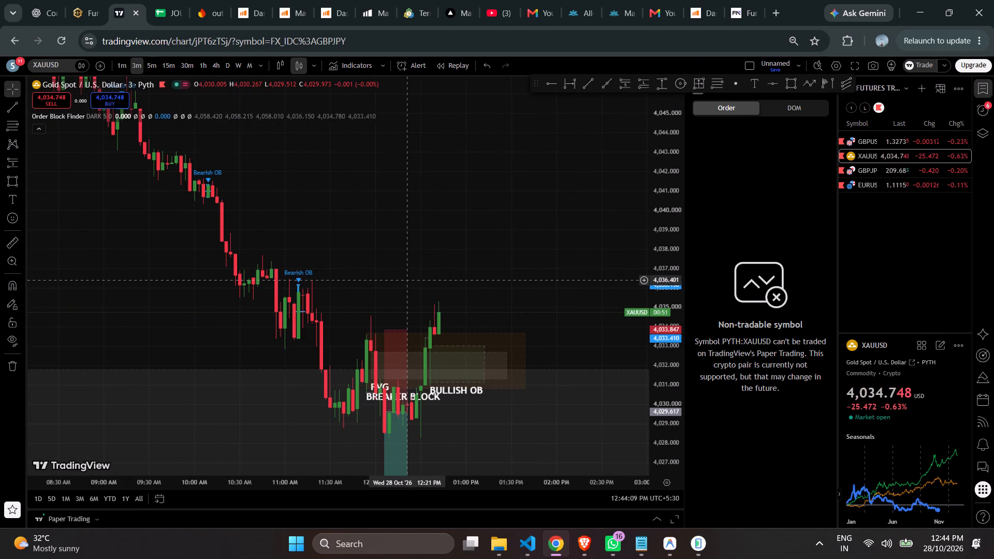
scroll(406, 280, "up", 2)
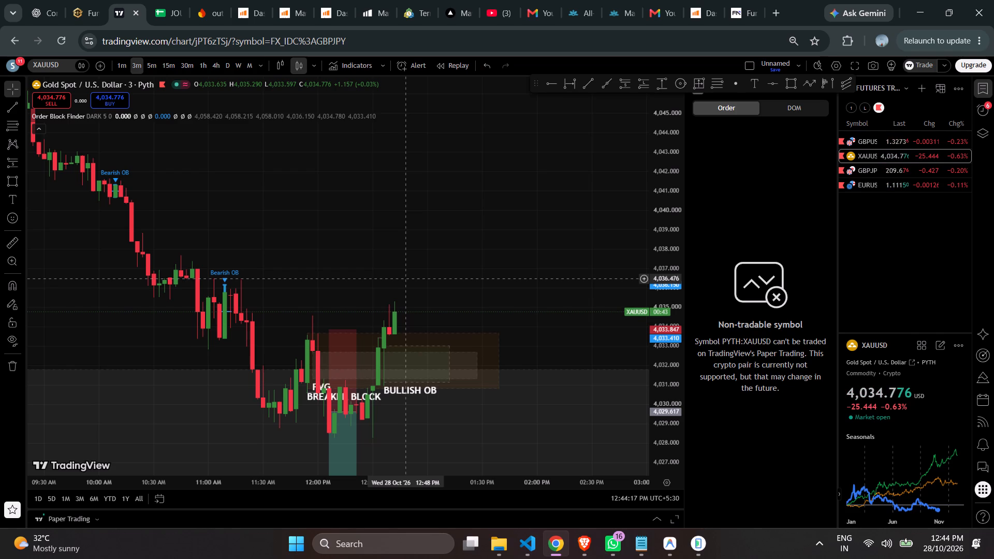
scroll(407, 269, "down", 2)
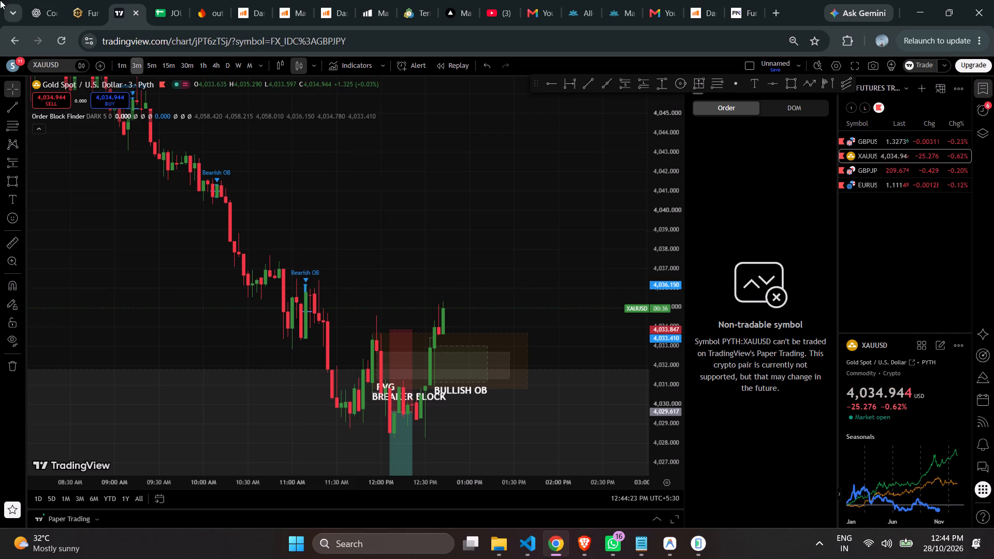
left_click_drag(460, 221, 334, 174)
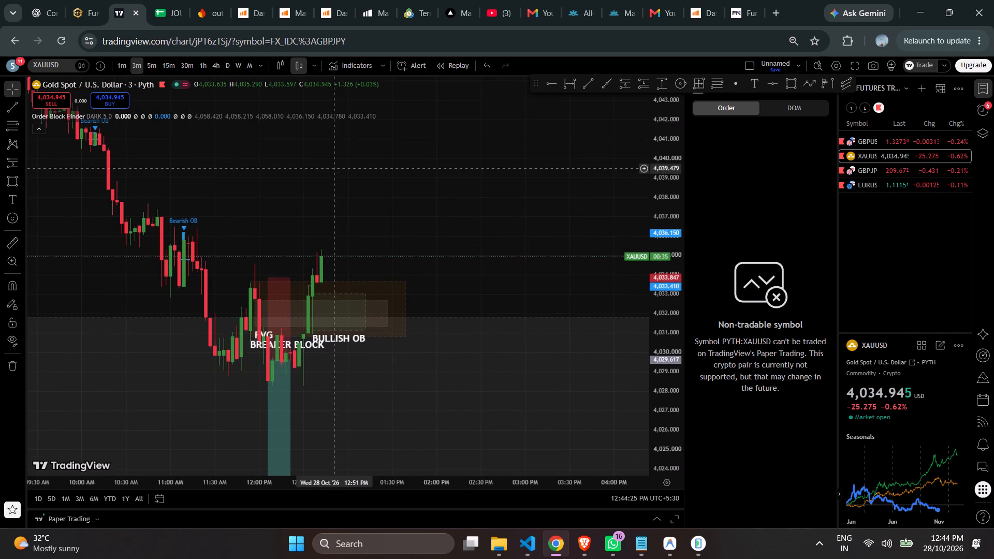
left_click_drag(654, 173, 656, 275)
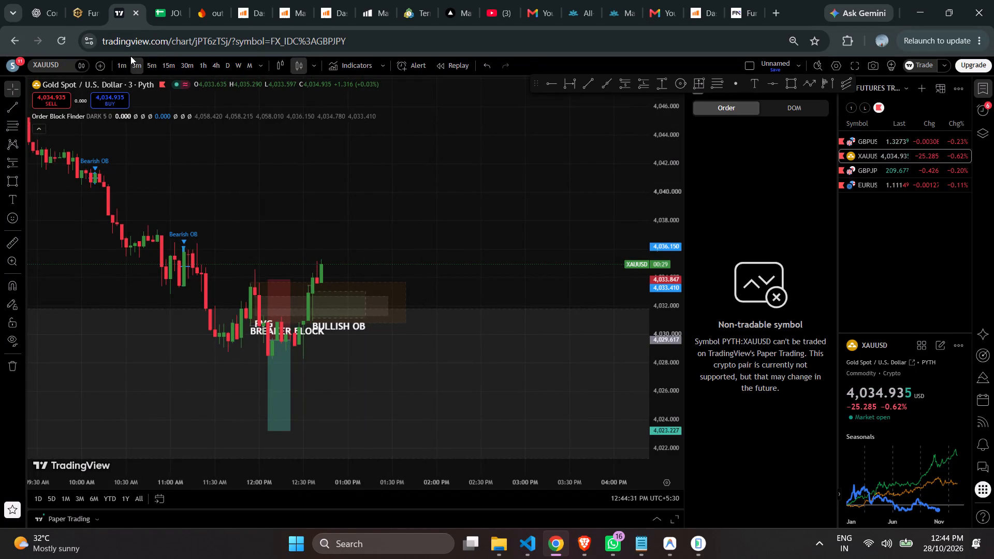
left_click(118, 59)
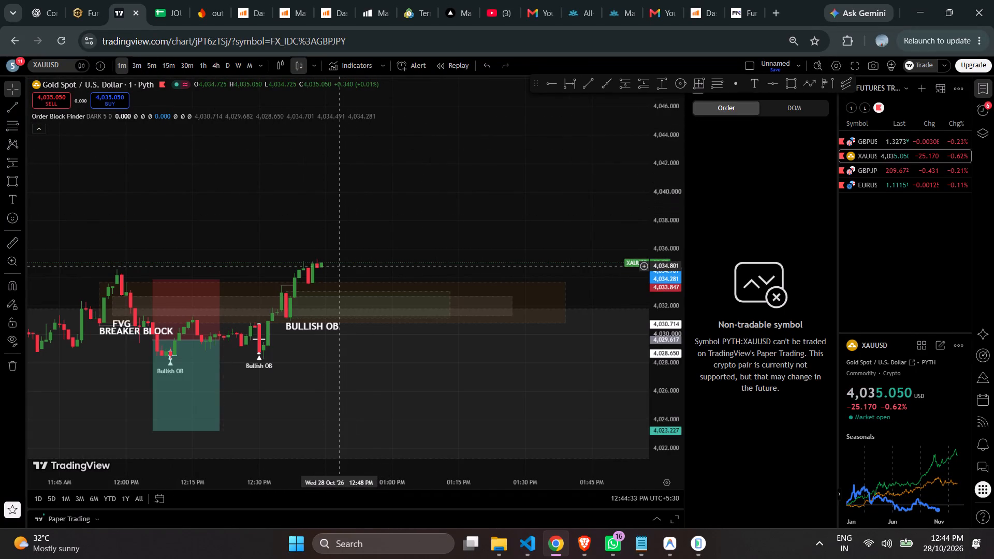
Place a long position at about 4,034.7 on the 1-minute chart, with target about 4,041.1 and stop about 4,030.2.
left_click(642, 80)
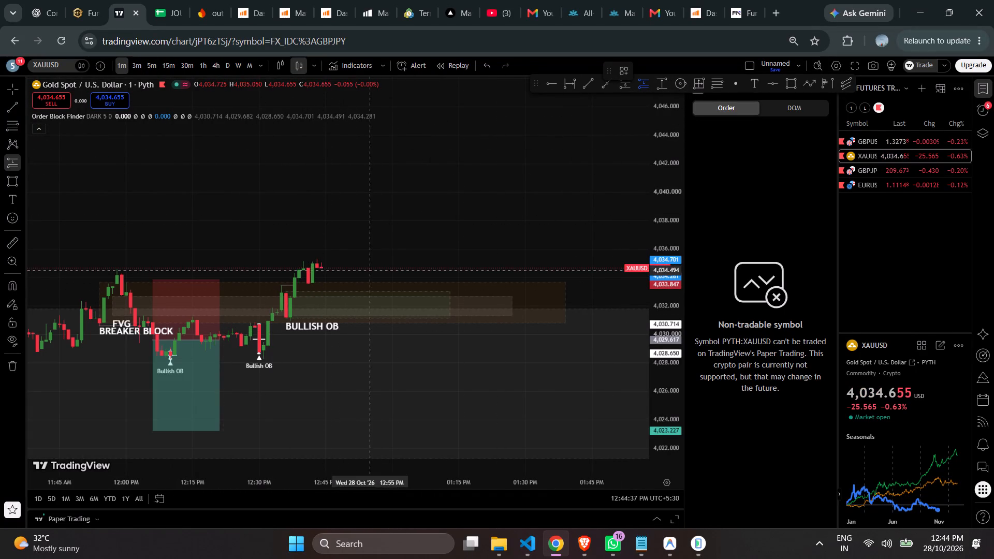
left_click(323, 268)
left_click_drag(321, 243, 321, 187)
left_click_drag(324, 204, 336, 130)
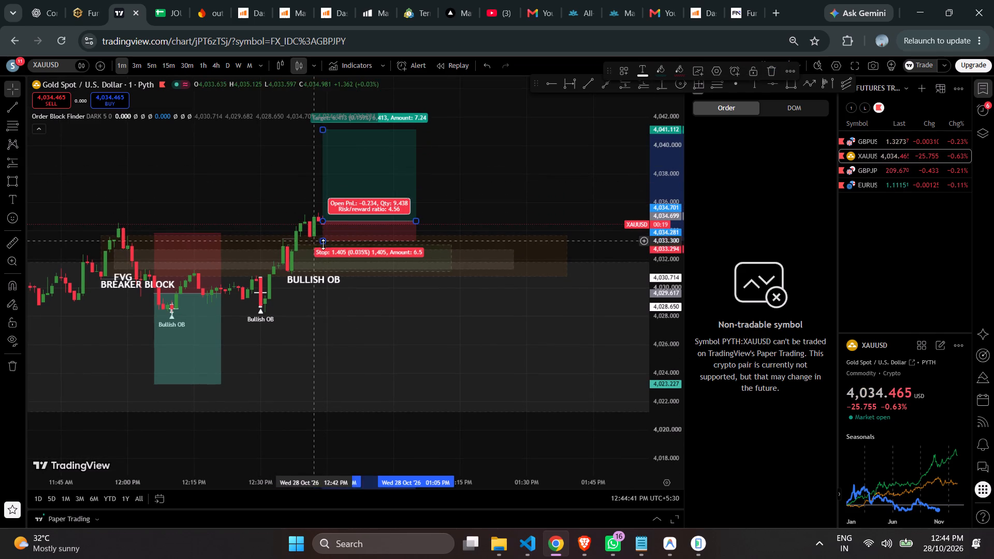
left_click_drag(325, 243, 326, 286)
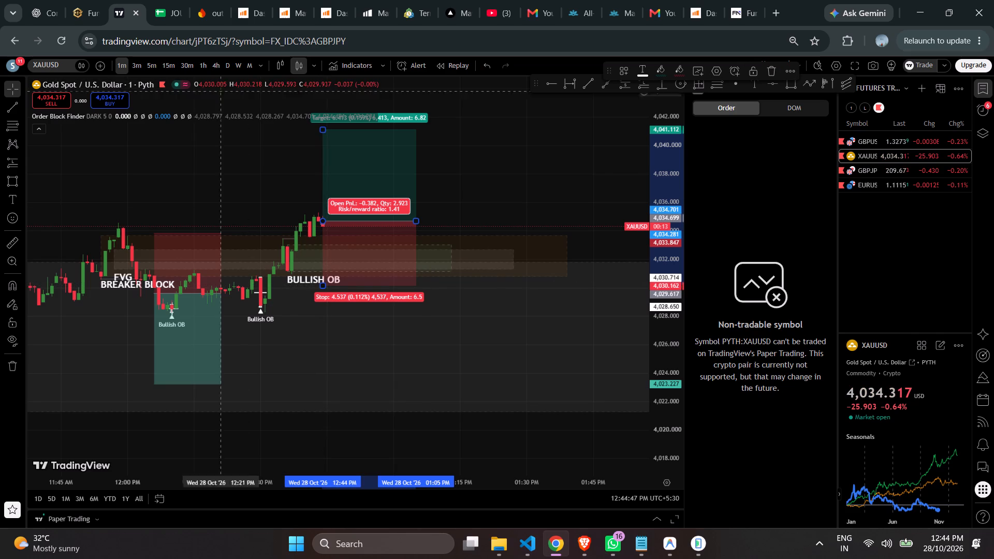
Examine the new long position against the surrounding zones and the earlier bearish OB marks on the 1-minute chart.
scroll(516, 170, "down", 4)
left_click_drag(554, 178, 540, 217)
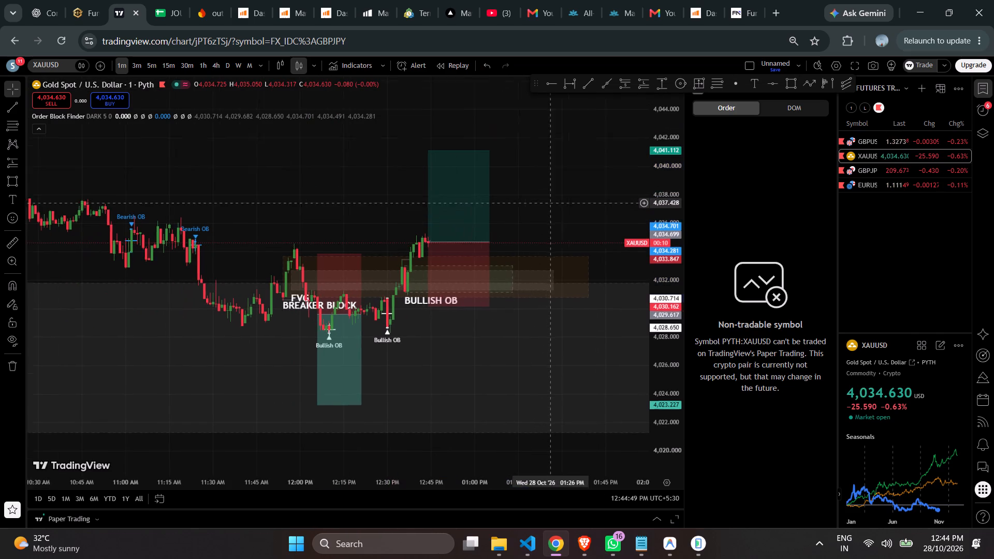
left_click_drag(540, 217, 532, 232)
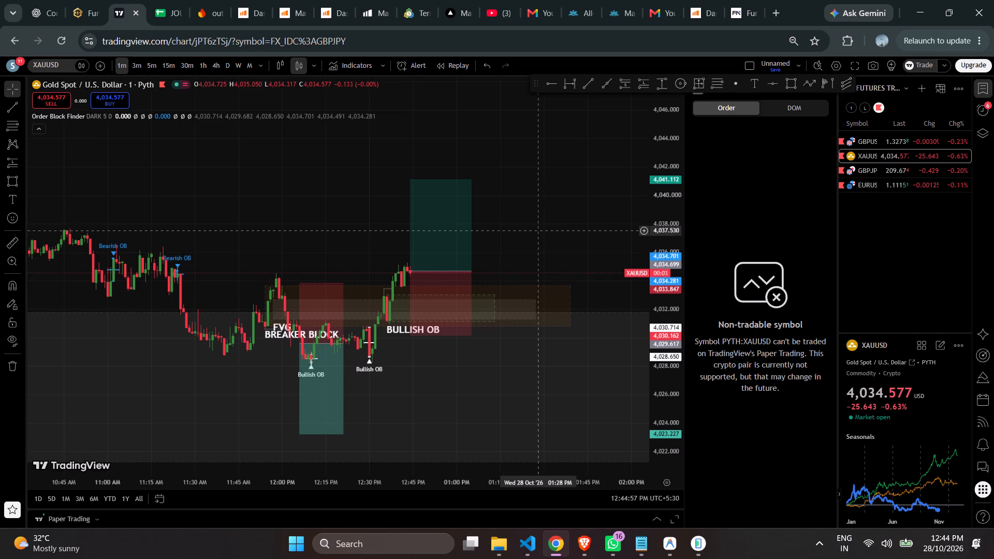
scroll(545, 235, "up", 4)
left_click_drag(672, 322, 655, 224)
left_click_drag(596, 225, 567, 332)
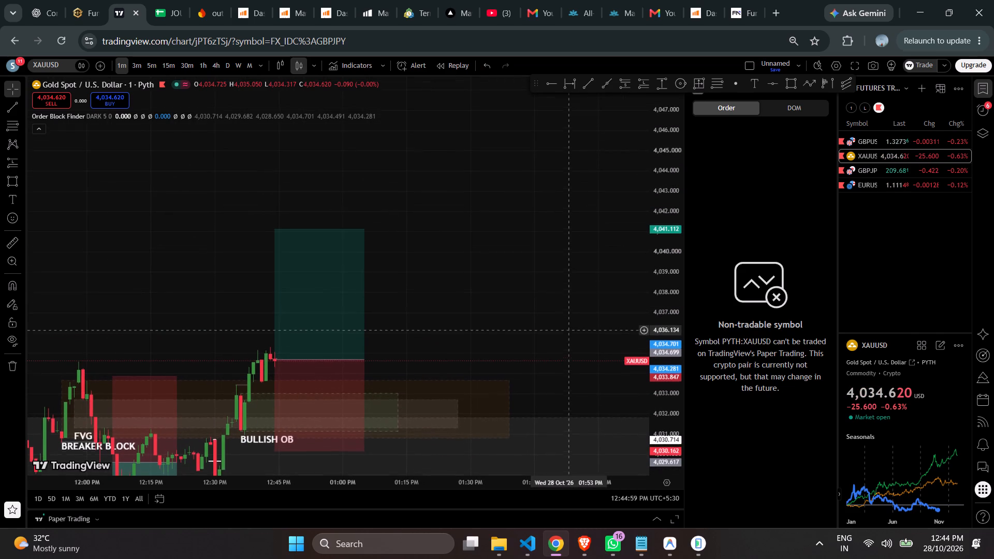
left_click_drag(567, 332, 567, 333)
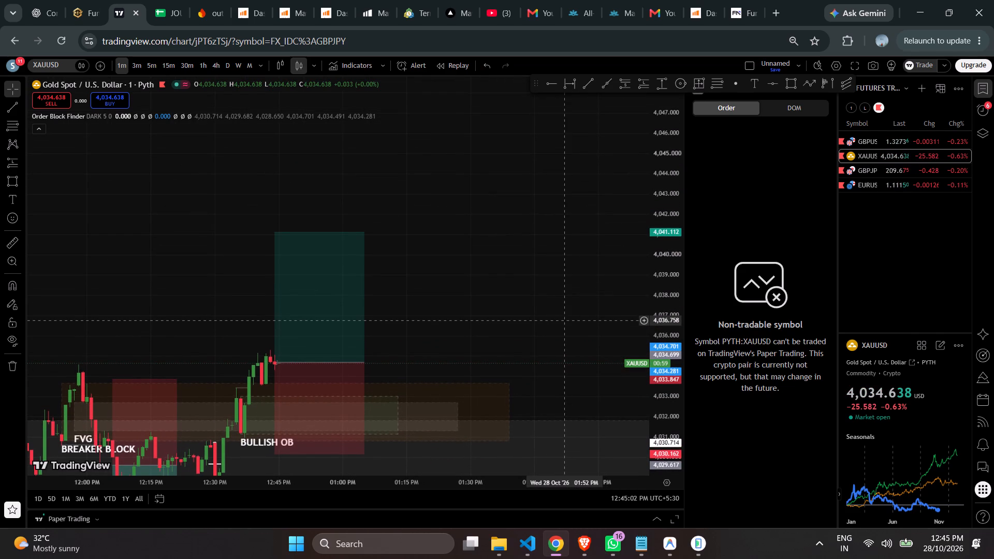
scroll(566, 319, "down", 2)
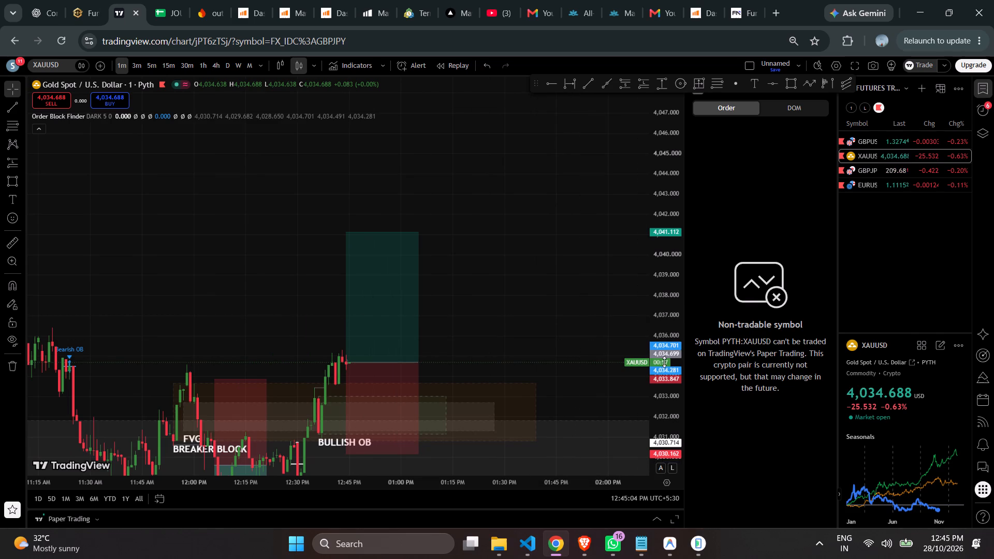
left_click_drag(669, 371, 641, 282)
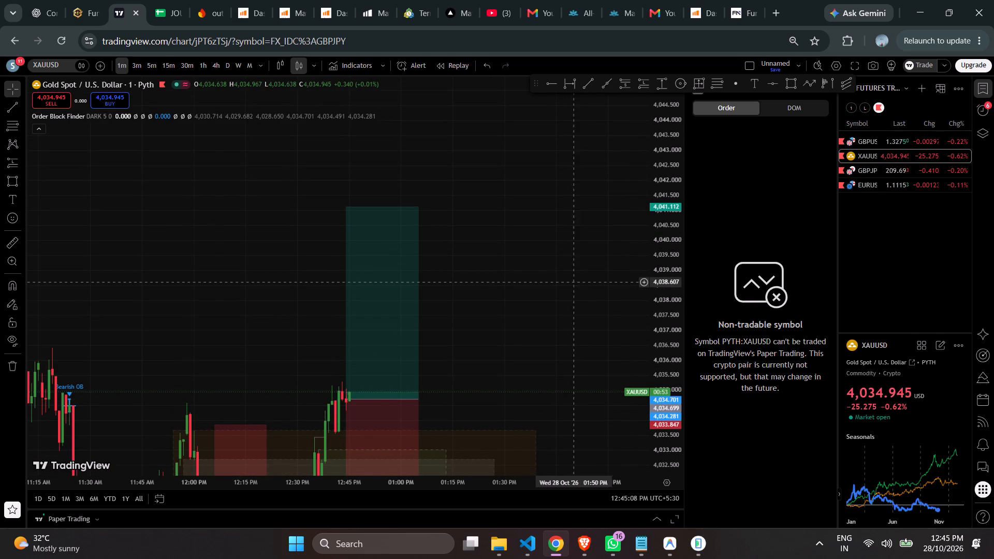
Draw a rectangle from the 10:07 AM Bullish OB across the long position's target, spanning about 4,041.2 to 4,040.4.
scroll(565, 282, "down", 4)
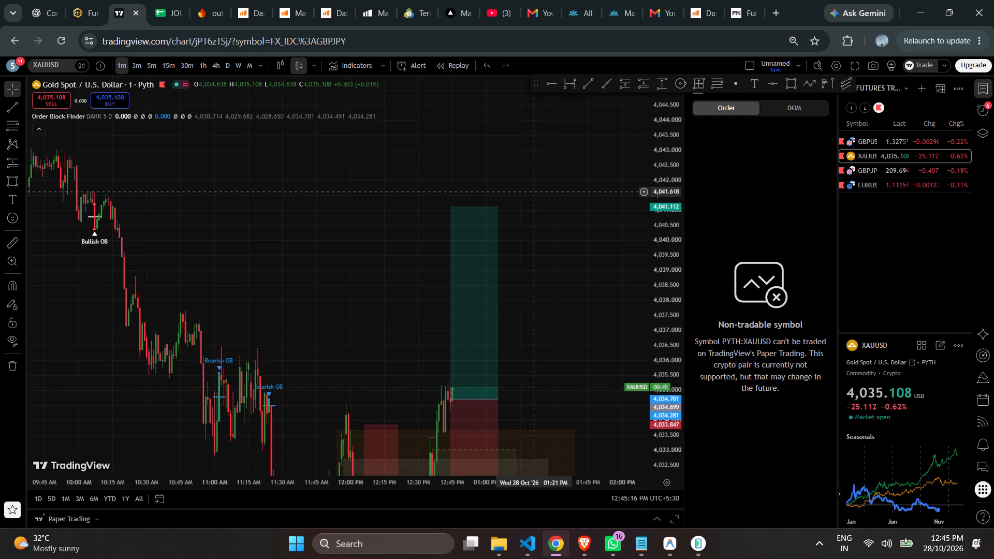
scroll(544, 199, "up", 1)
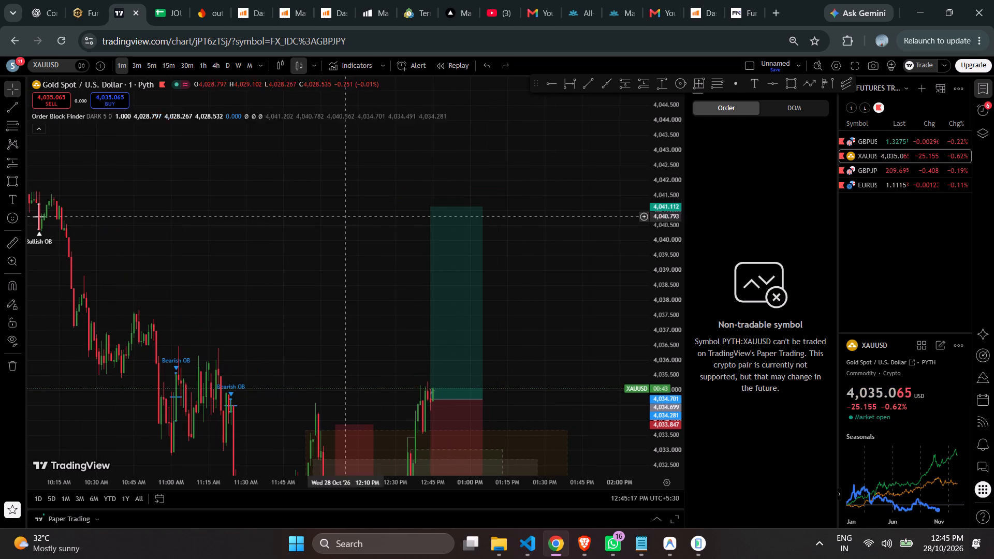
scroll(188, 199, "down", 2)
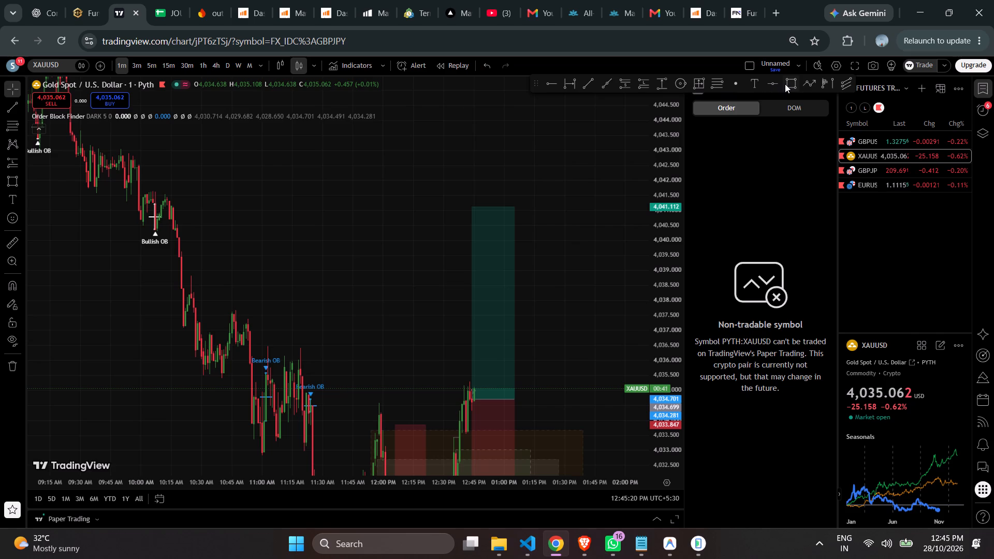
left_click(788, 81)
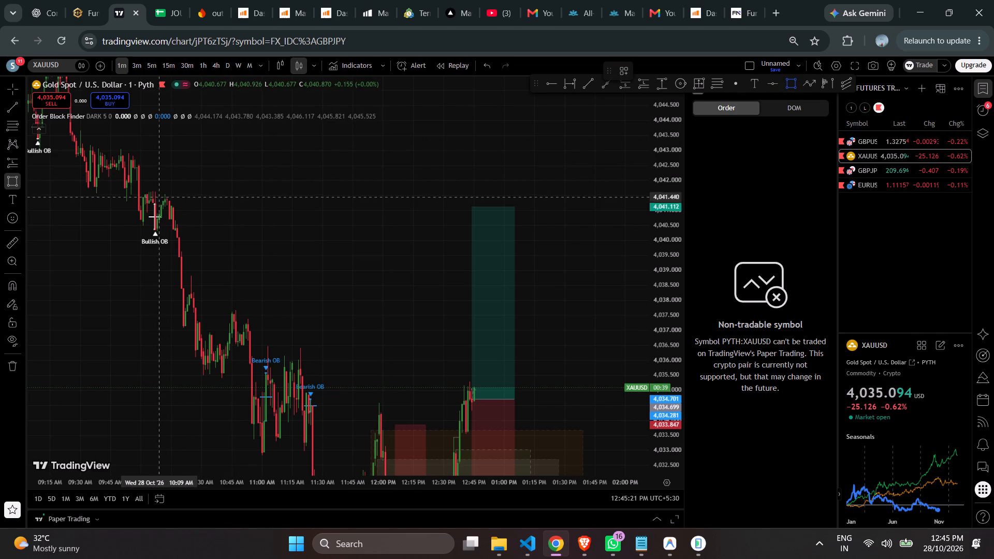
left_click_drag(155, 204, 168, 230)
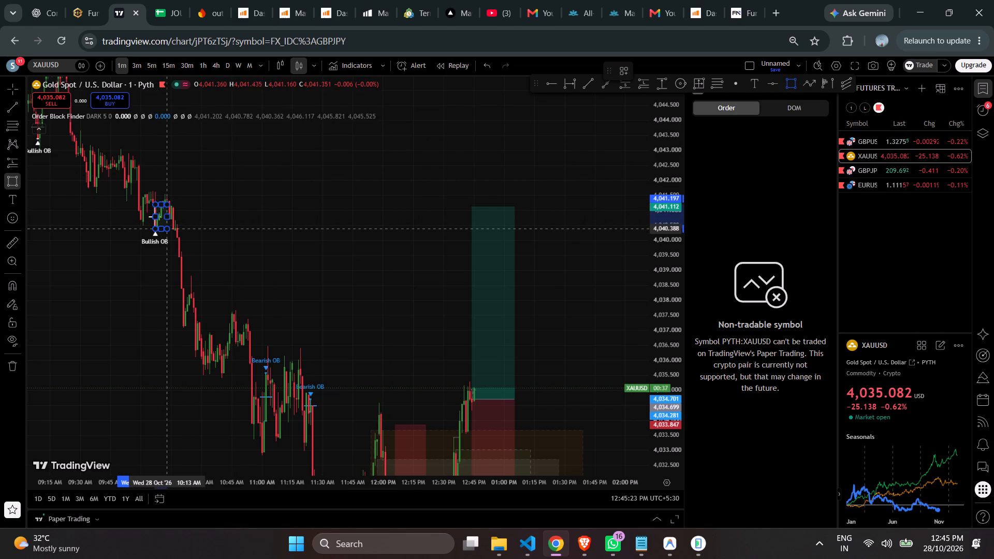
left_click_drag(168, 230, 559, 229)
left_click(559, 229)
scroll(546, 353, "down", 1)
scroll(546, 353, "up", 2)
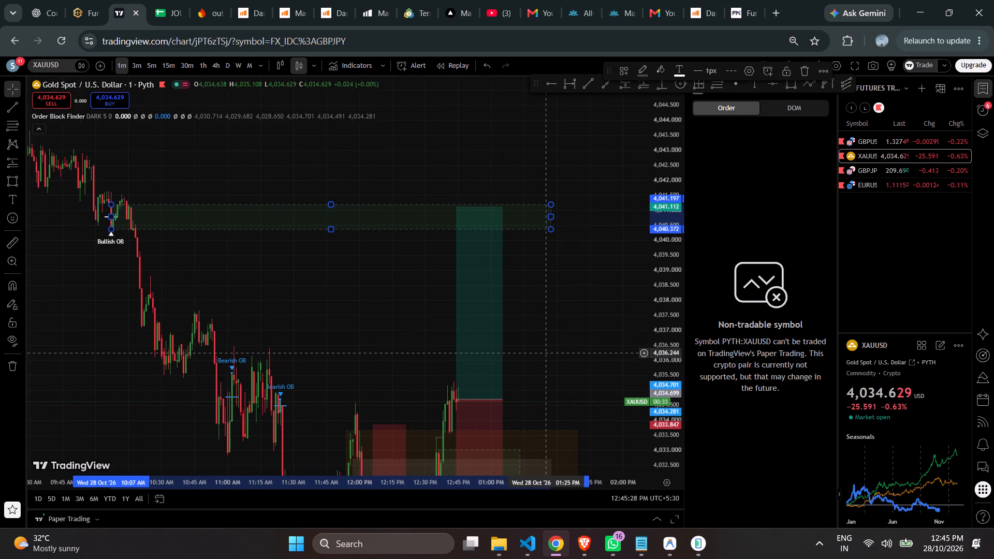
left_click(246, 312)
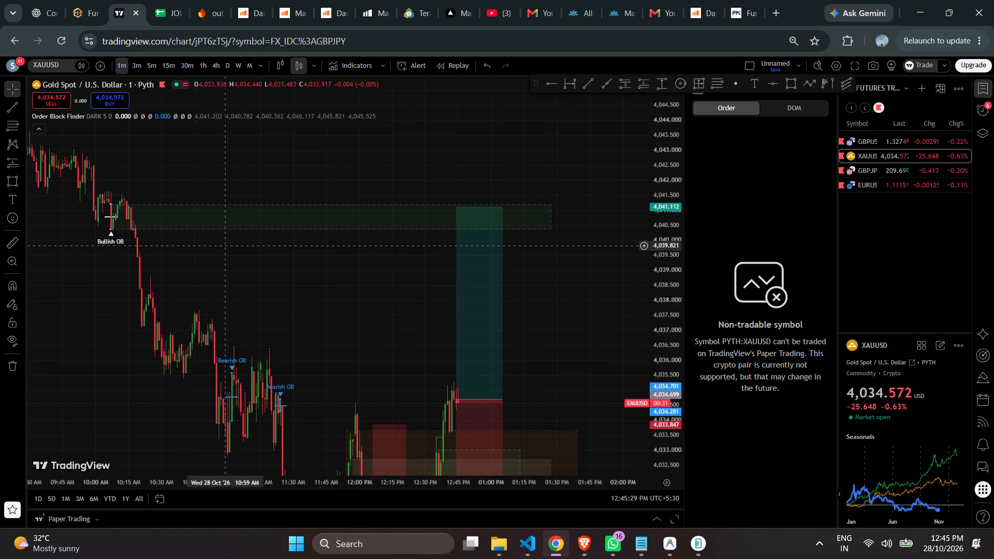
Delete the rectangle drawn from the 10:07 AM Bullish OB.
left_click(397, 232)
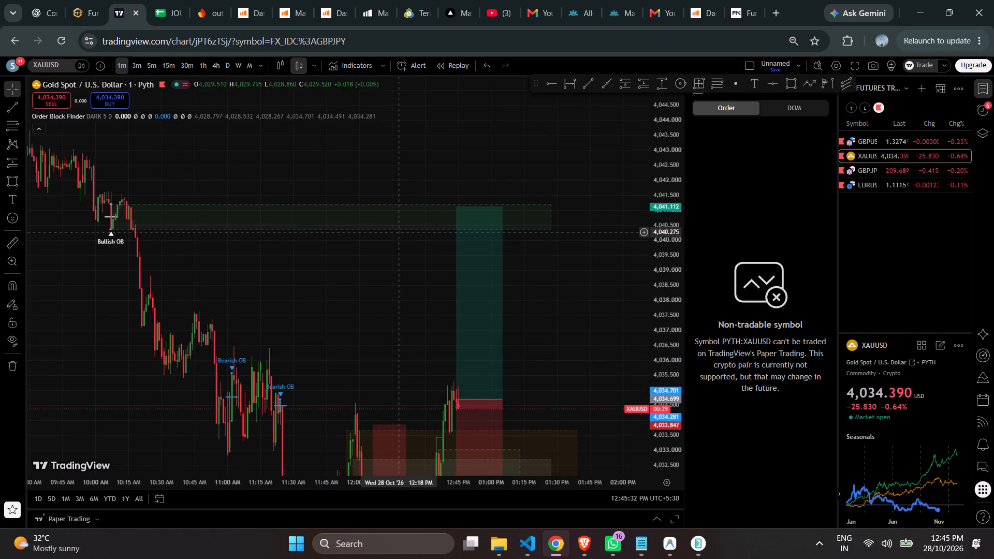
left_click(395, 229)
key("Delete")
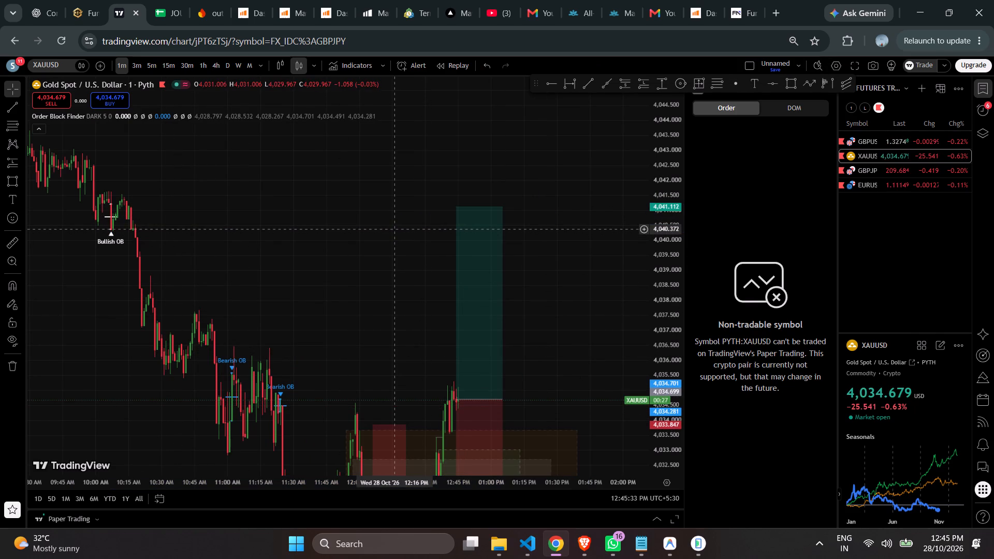
Watch the 1-minute candles around the long entry and compare them with the FVG, breaker block and BULLISH OB zones.
scroll(564, 312, "up", 1)
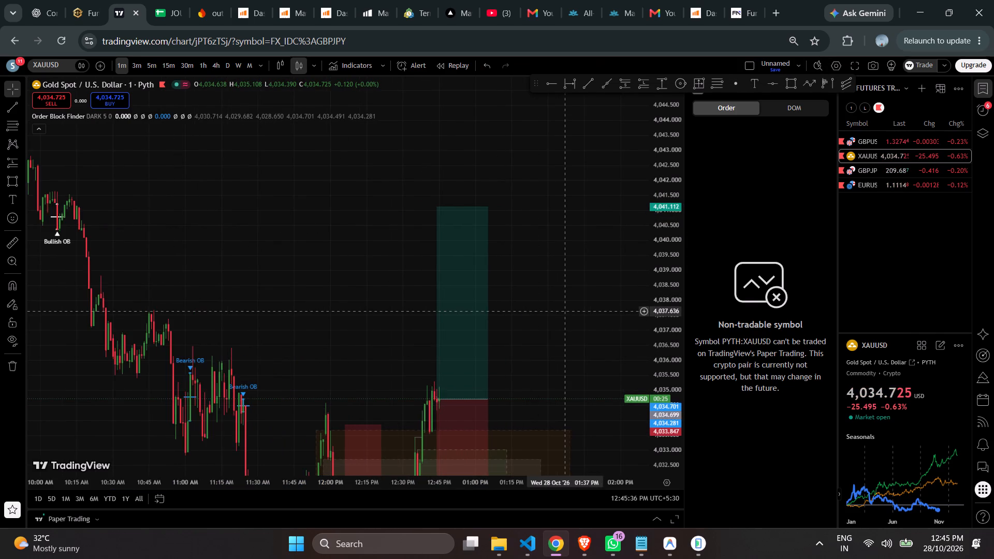
scroll(564, 311, "up", 1)
scroll(564, 311, "down", 1)
scroll(564, 311, "up", 5)
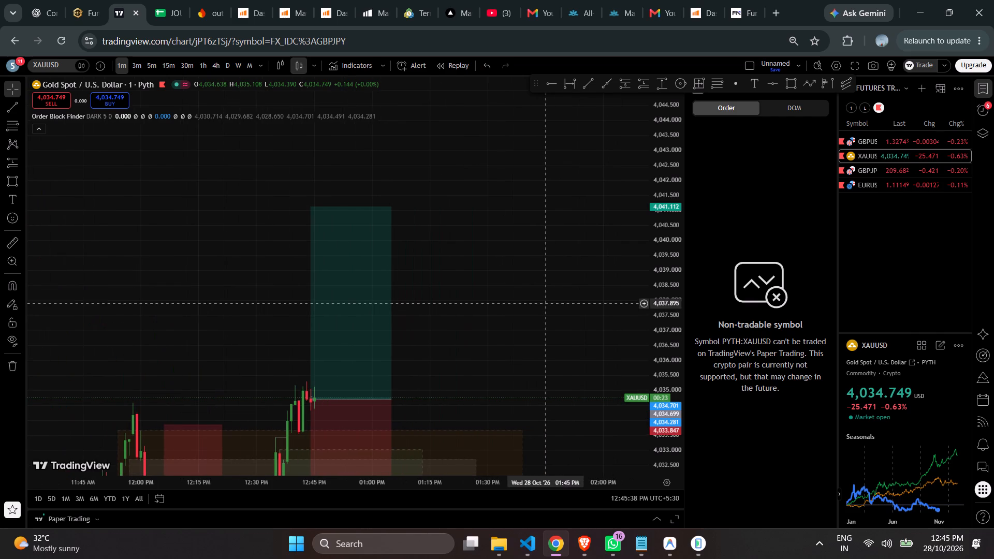
scroll(544, 303, "up", 1)
scroll(544, 303, "down", 1)
left_click_drag(524, 349, 527, 156)
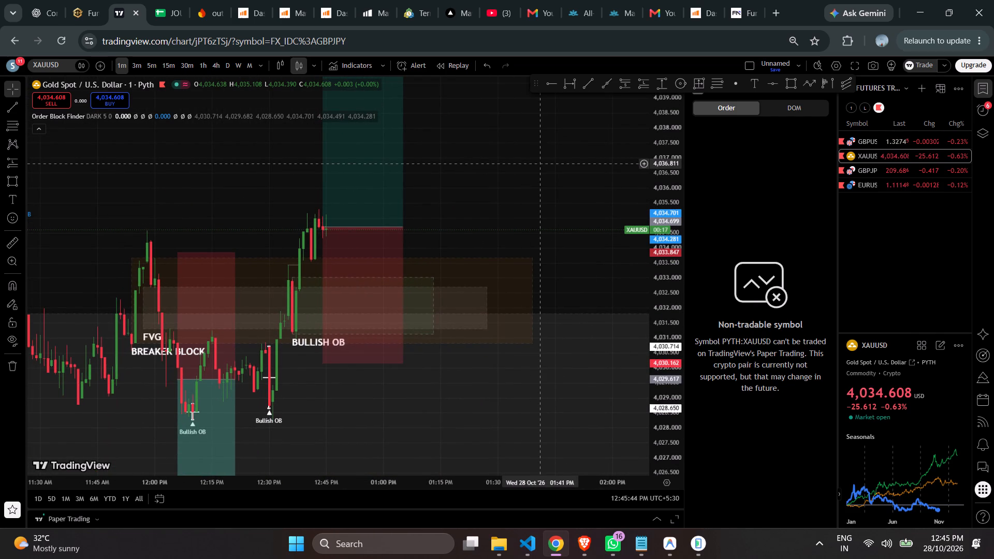
left_click_drag(669, 161, 664, 249)
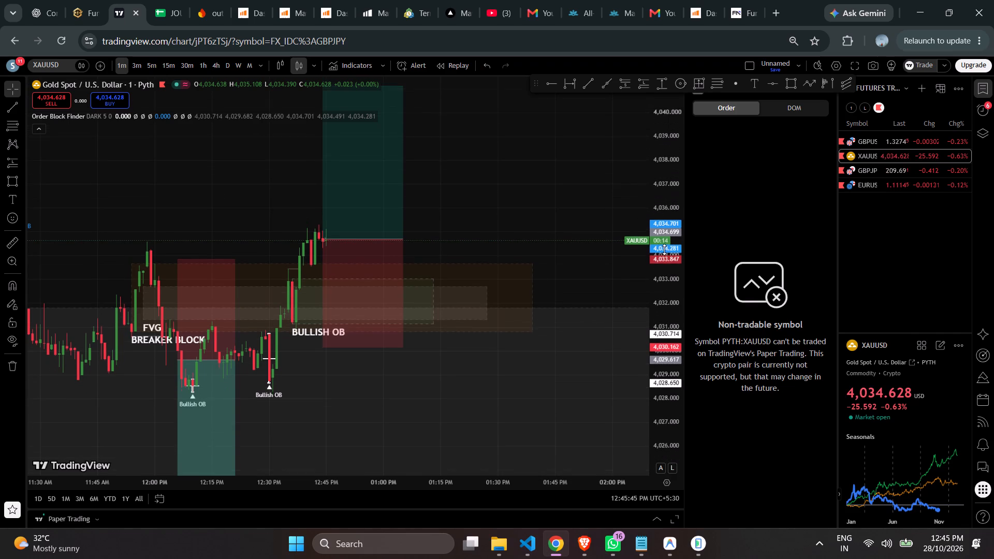
left_click_drag(664, 249, 664, 252)
left_click_drag(661, 279, 647, 210)
scroll(607, 214, "up", 1)
scroll(607, 214, "down", 1)
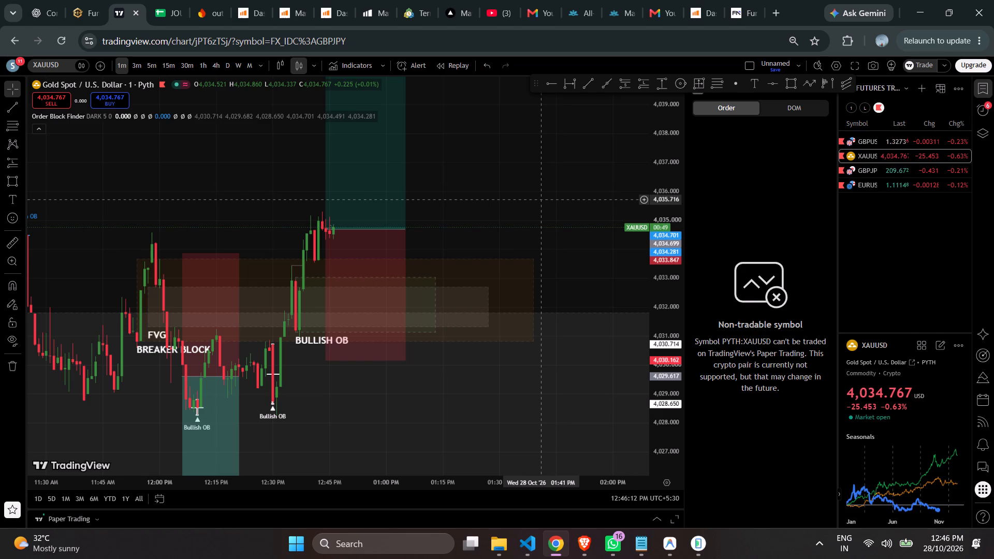
scroll(510, 198, "down", 4)
left_click_drag(667, 174, 667, 238)
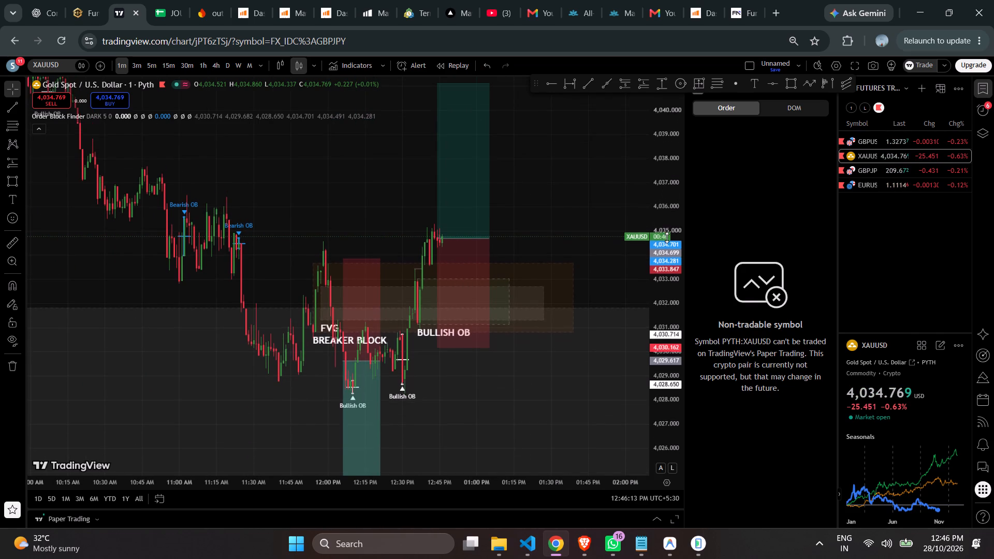
Lower the long position's target to about 4,036.4 on the 3-minute chart, near the 11:00 AM Bearish OB level.
left_click(141, 62)
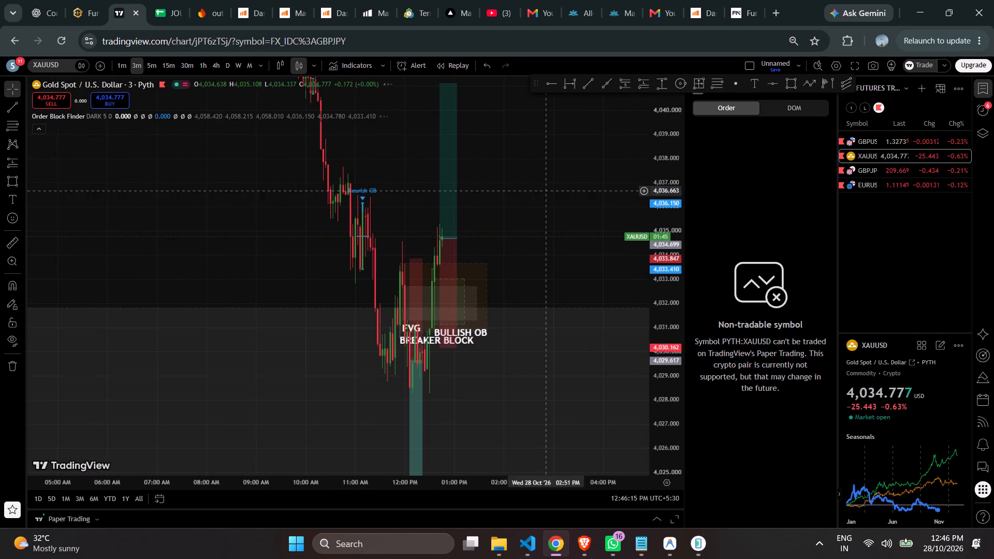
left_click_drag(526, 179, 472, 168)
scroll(471, 168, "up", 2)
left_click_drag(463, 168, 531, 276)
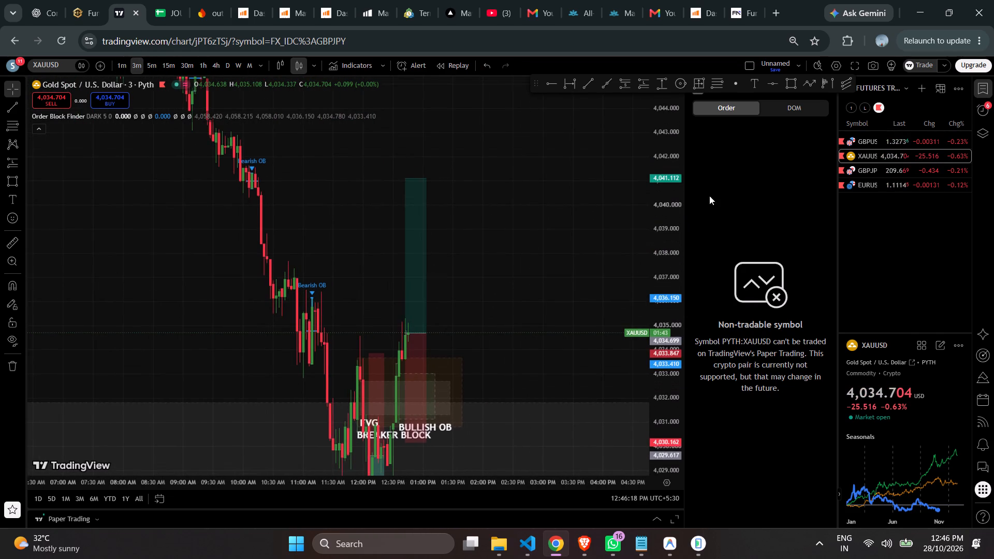
left_click_drag(667, 181, 633, 357)
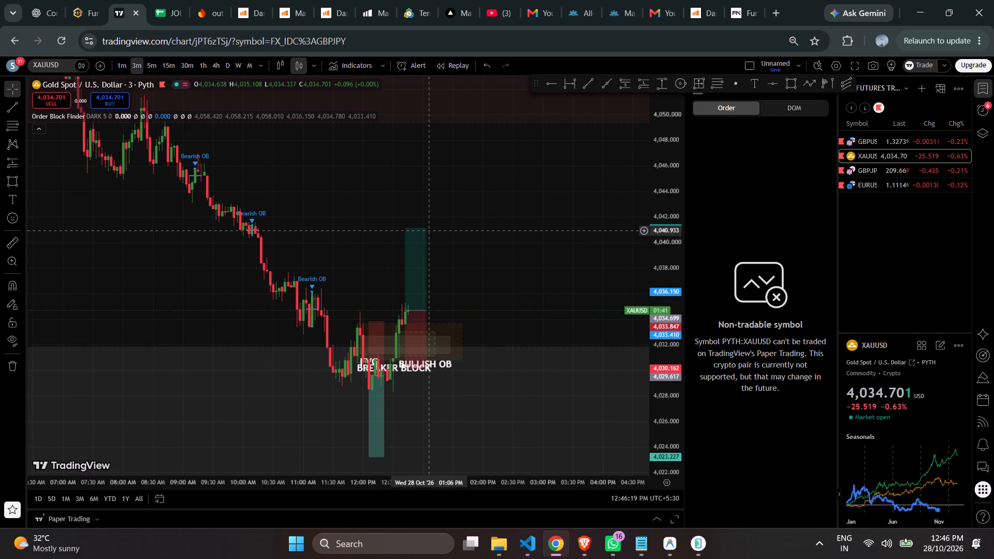
left_click(421, 228)
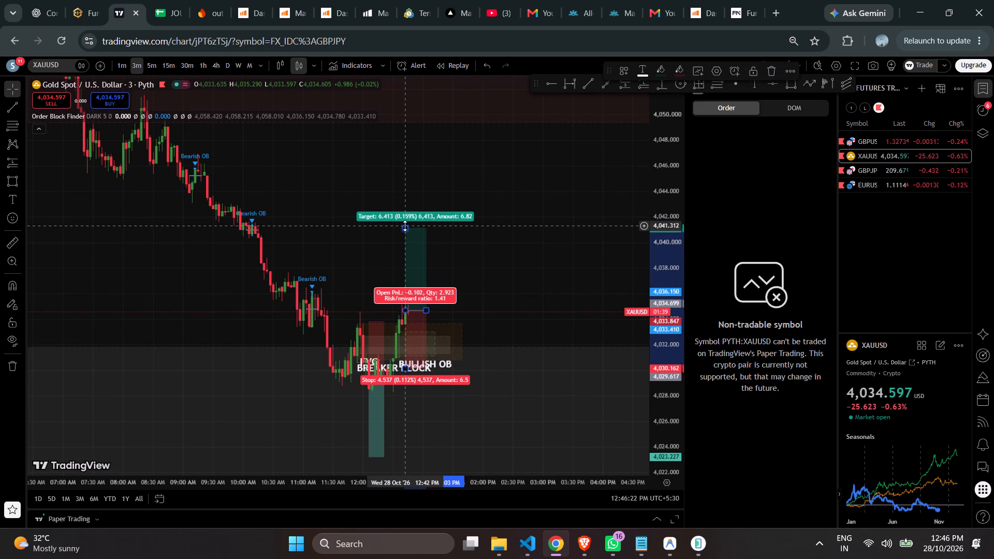
left_click_drag(405, 226, 390, 288)
Raise the long position's stop to about 4,030.66, near the lower edge of the breaker block.
scroll(428, 280, "up", 2)
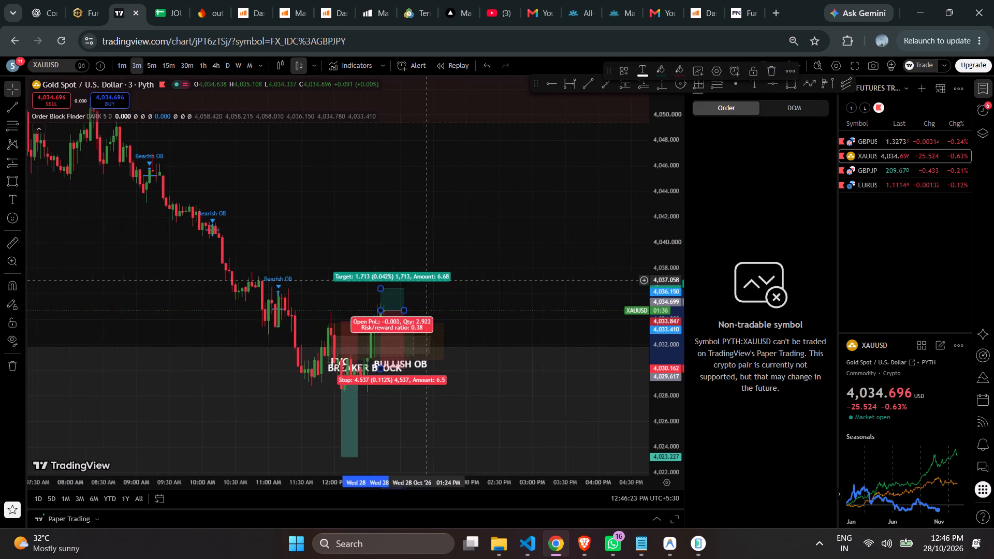
scroll(498, 298, "up", 3)
left_click_drag(665, 348, 650, 227)
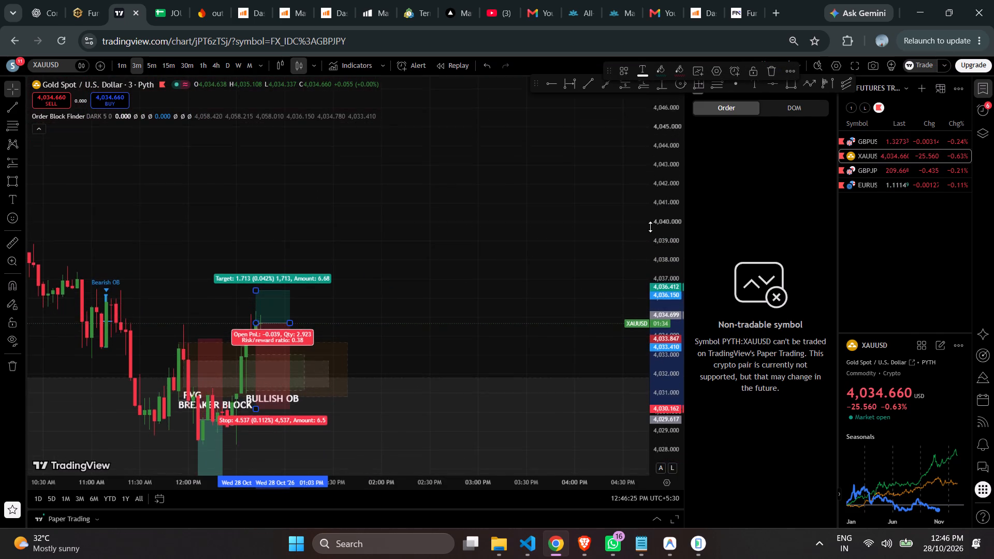
left_click_drag(650, 227, 650, 226)
scroll(594, 262, "up", 1)
left_click_drag(533, 284, 656, 279)
scroll(589, 290, "up", 4)
scroll(378, 259, "down", 2)
scroll(383, 261, "up", 1)
scroll(385, 262, "down", 1)
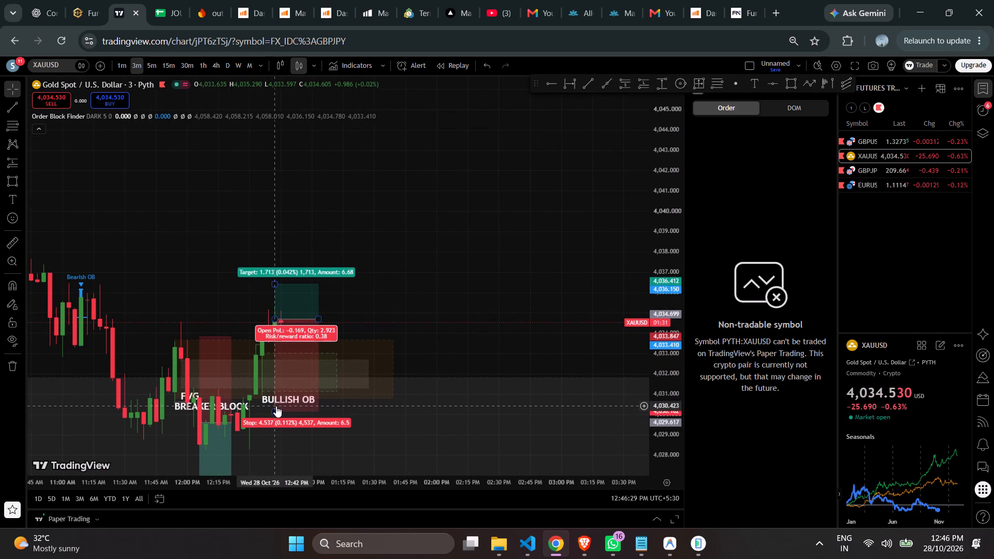
left_click_drag(275, 409, 274, 383)
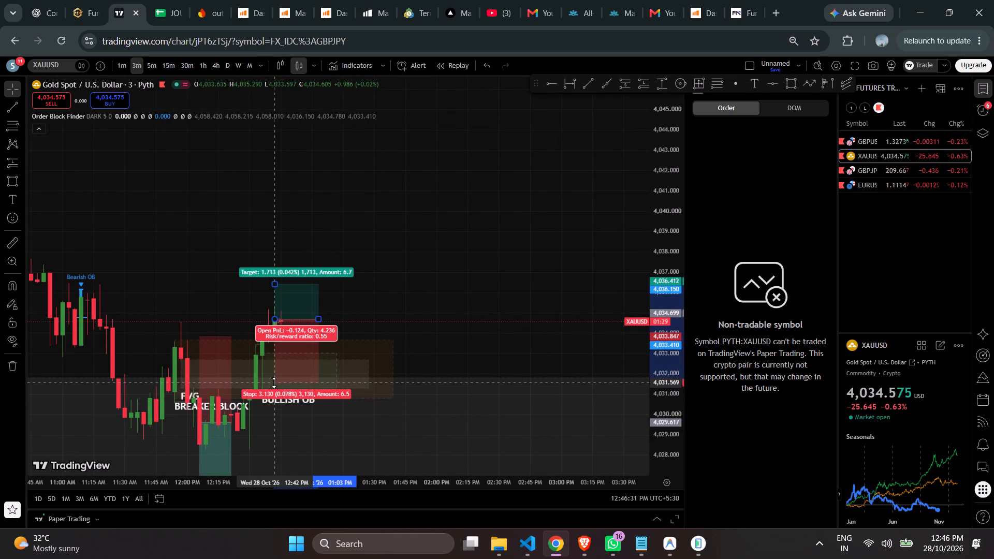
left_click_drag(274, 383, 274, 401)
Review the adjusted long position against the decline and marked zones on the 5-minute chart.
scroll(419, 267, "down", 2)
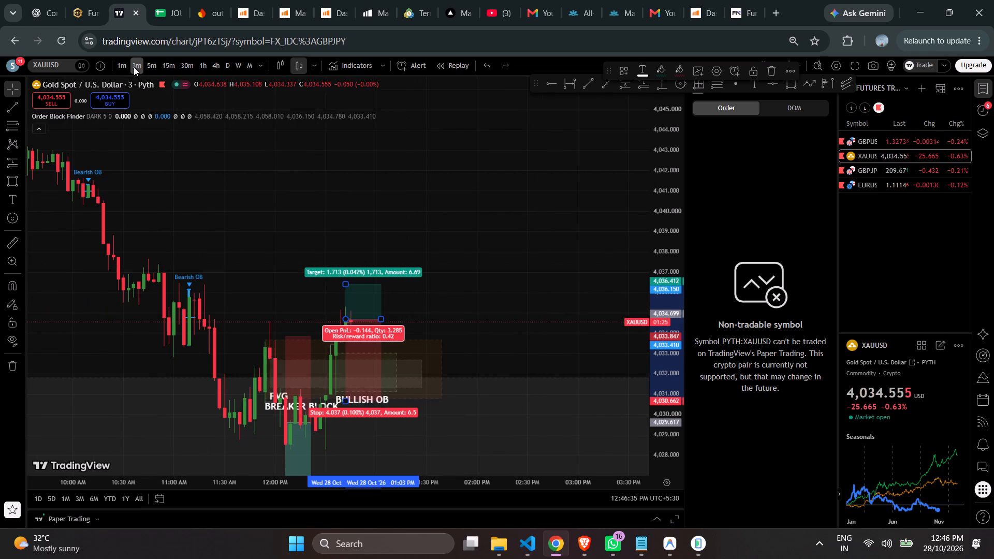
left_click(153, 67)
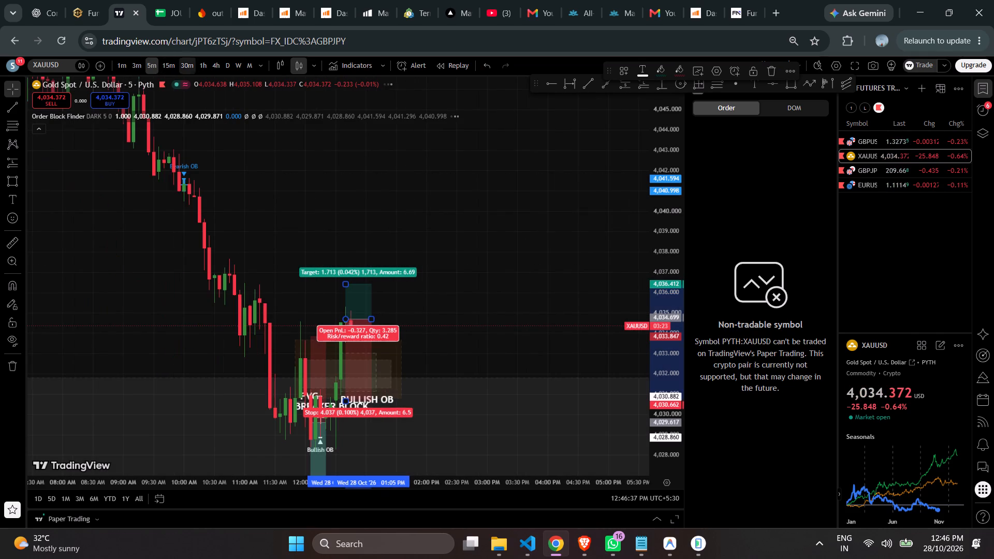
scroll(381, 195, "up", 1)
scroll(381, 195, "down", 4)
left_click_drag(379, 201, 342, 86)
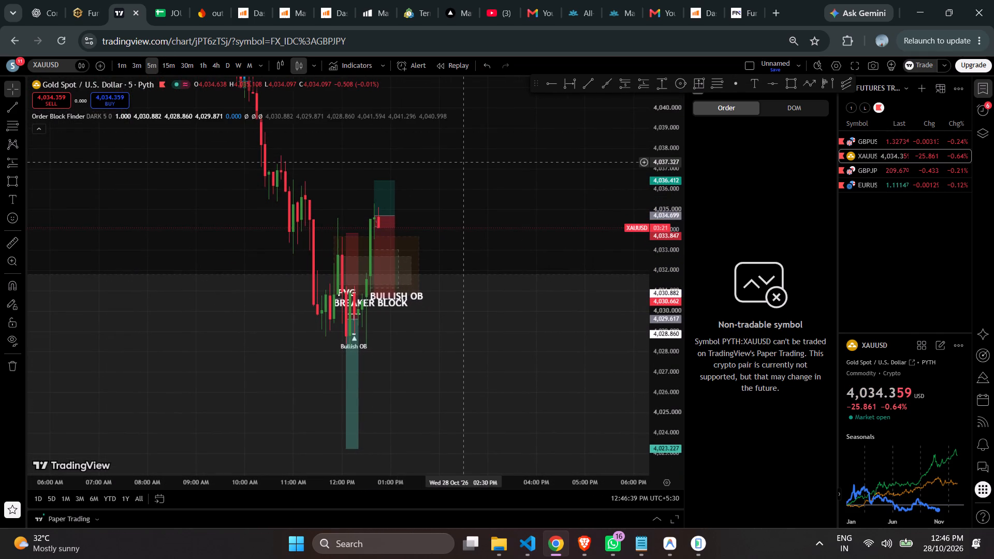
Raise the long position's stop to about 4,031.17 on the 3-minute chart, at the lower edge of the BULLISH OB zone.
left_click(139, 62)
left_click_drag(664, 149, 666, 209)
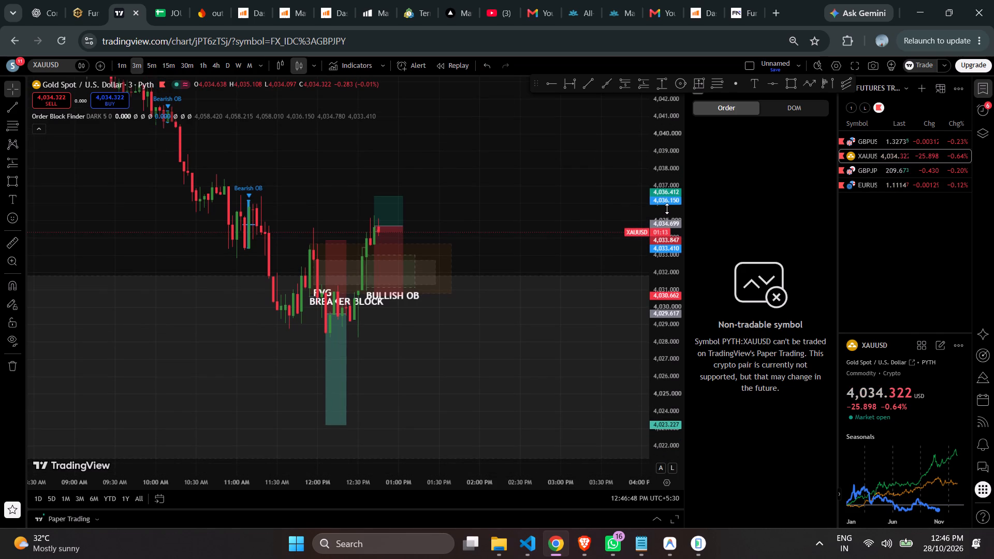
scroll(668, 213, "up", 11)
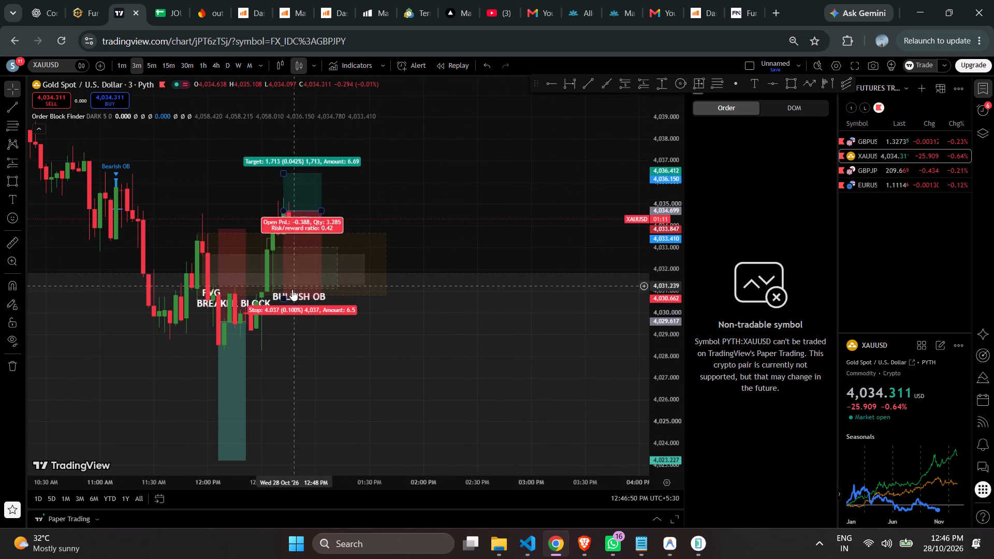
left_click_drag(282, 297, 283, 288)
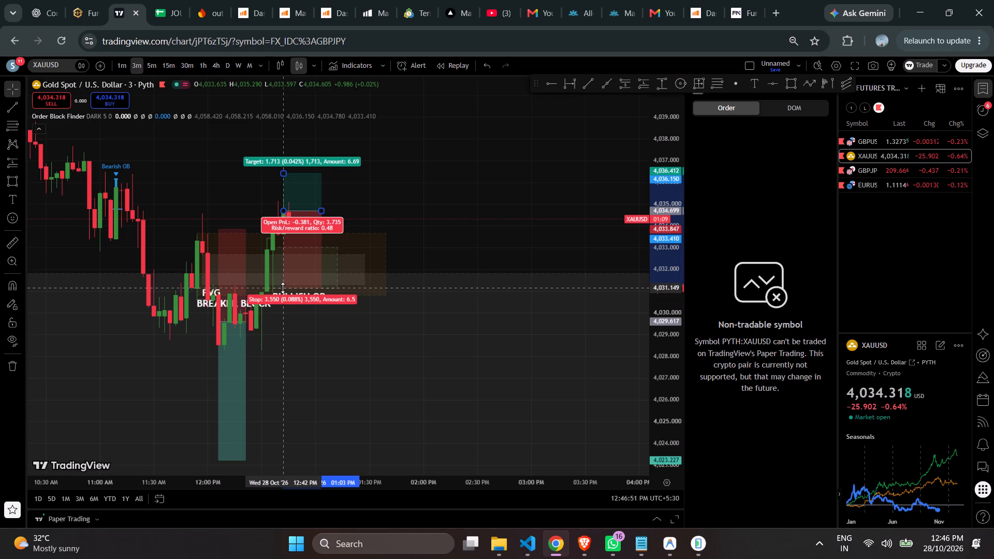
left_click_drag(283, 288, 283, 287)
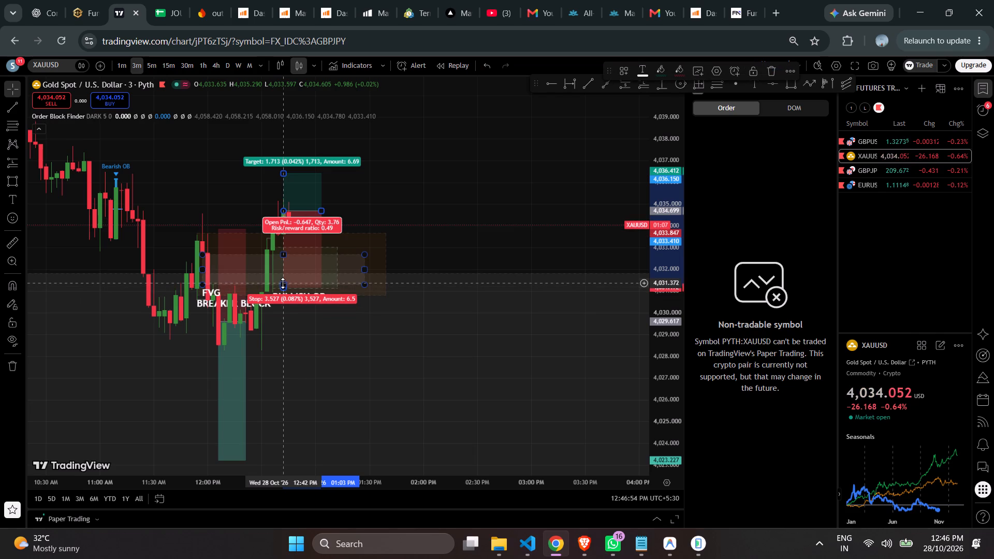
scroll(370, 187, "up", 1)
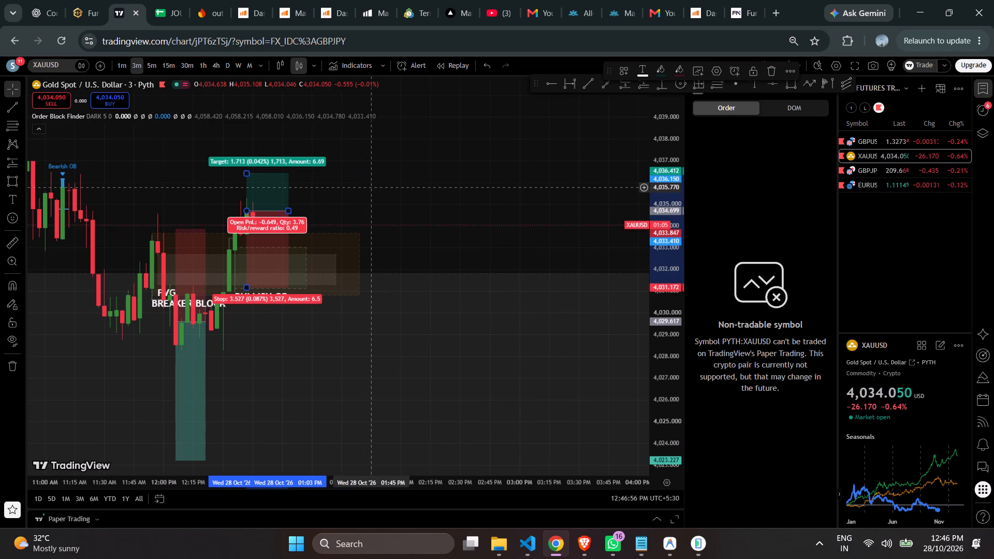
left_click(473, 180)
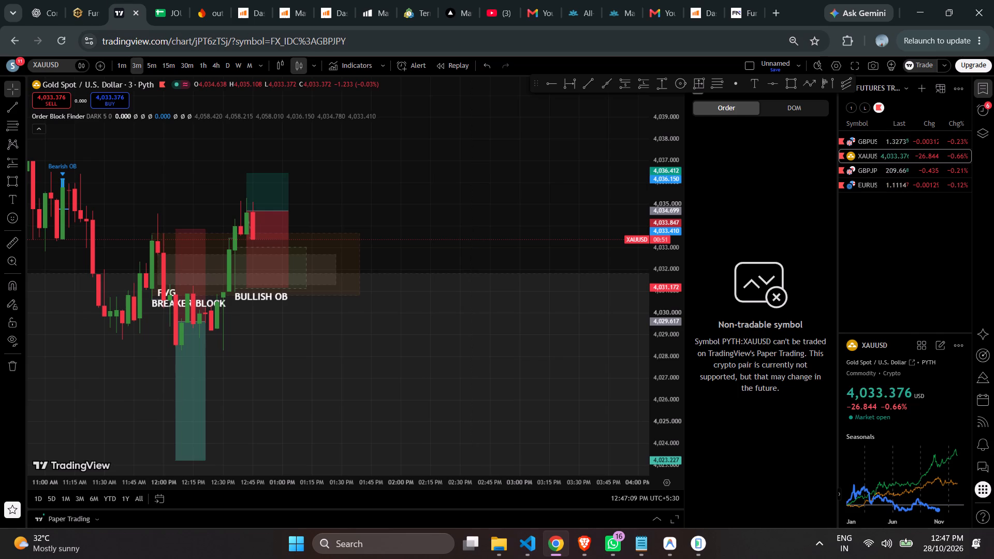
Set the fill opacity of the green BULLISH OB rectangle to 55% on the 1-minute chart.
left_click(114, 66)
scroll(440, 156, "down", 1)
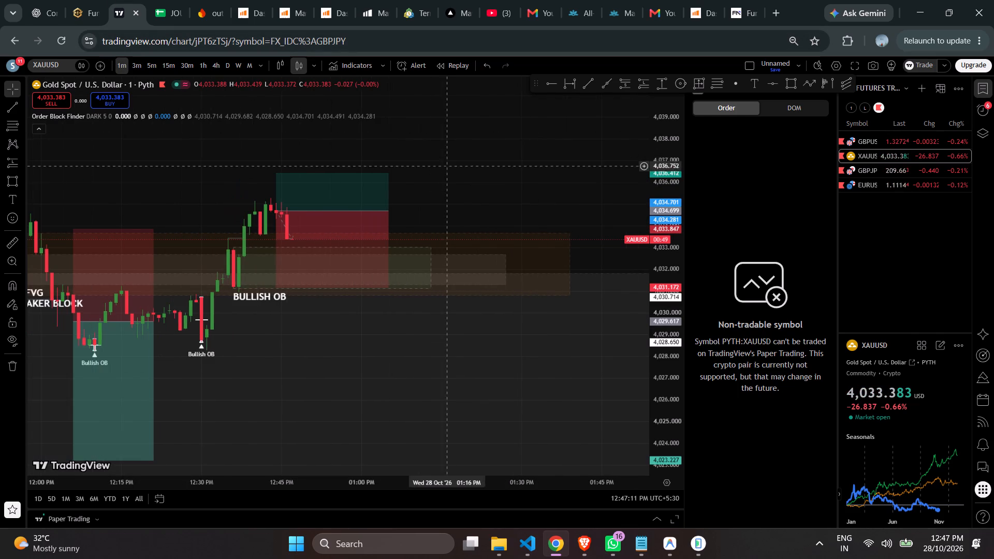
scroll(456, 181, "down", 2)
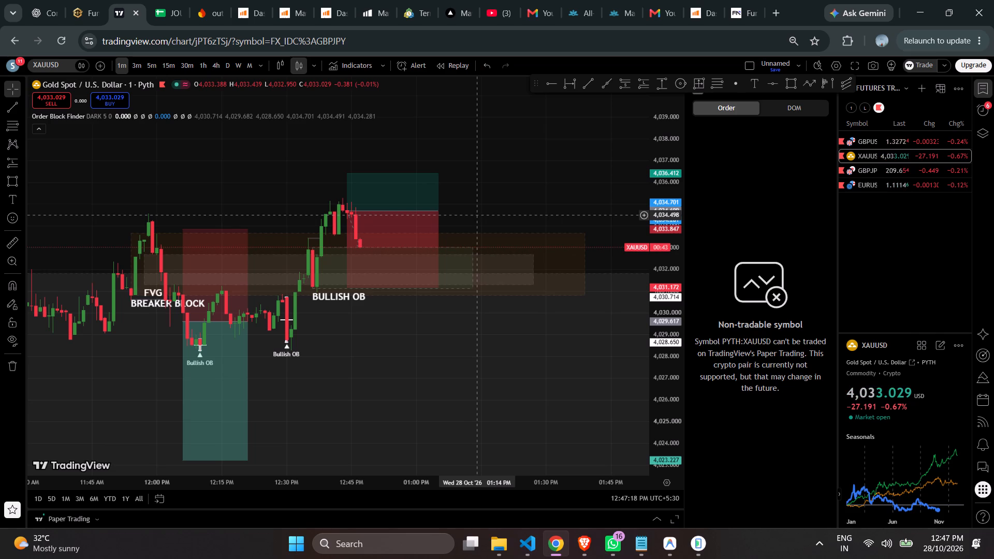
scroll(475, 214, "up", 2)
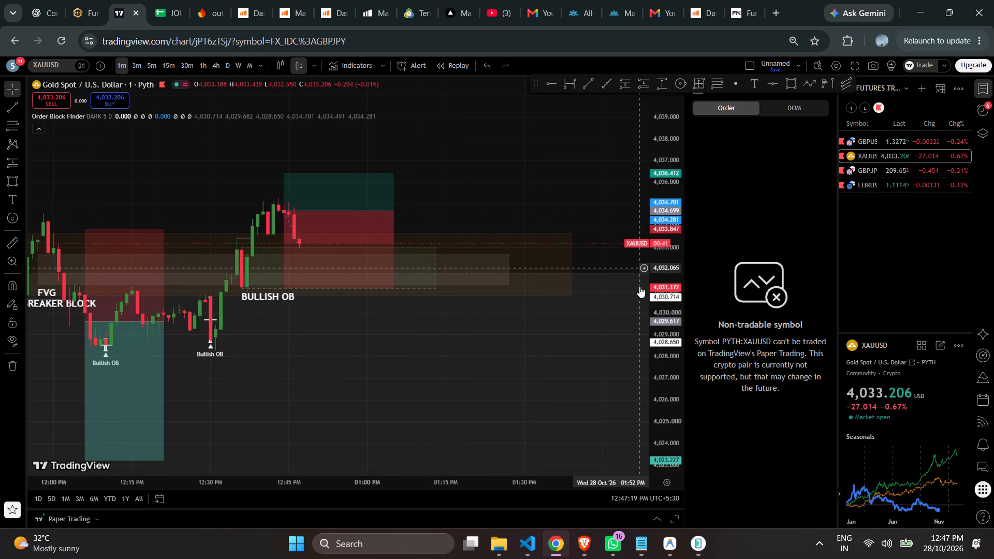
left_click_drag(663, 308, 630, 188)
scroll(587, 181, "up", 1)
left_click_drag(573, 176, 578, 199)
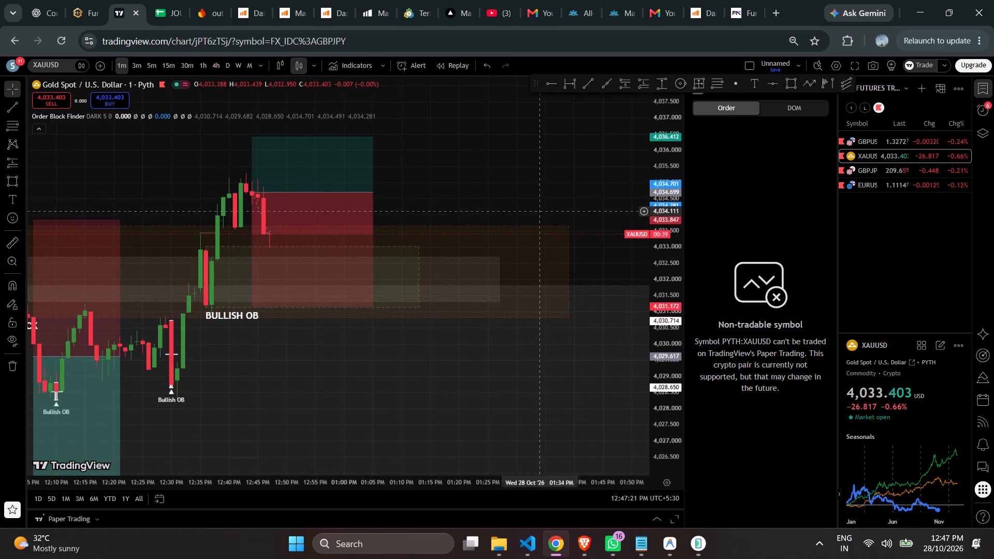
left_click(207, 248)
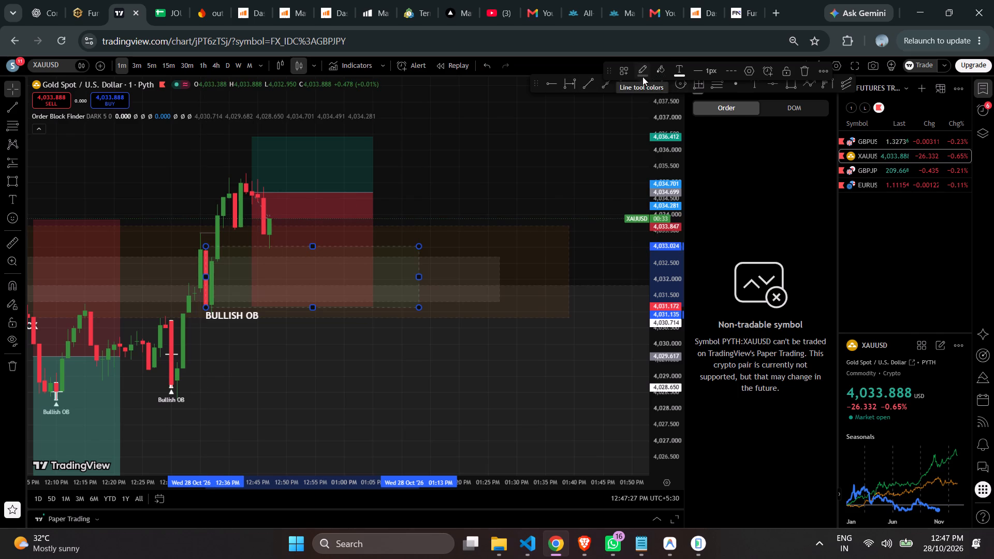
left_click(664, 68)
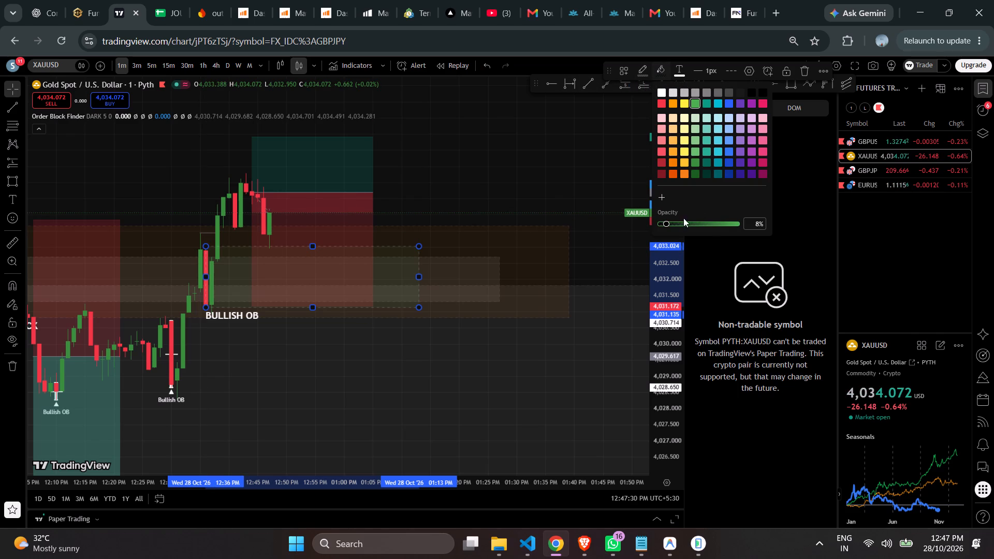
left_click_drag(664, 223, 712, 227)
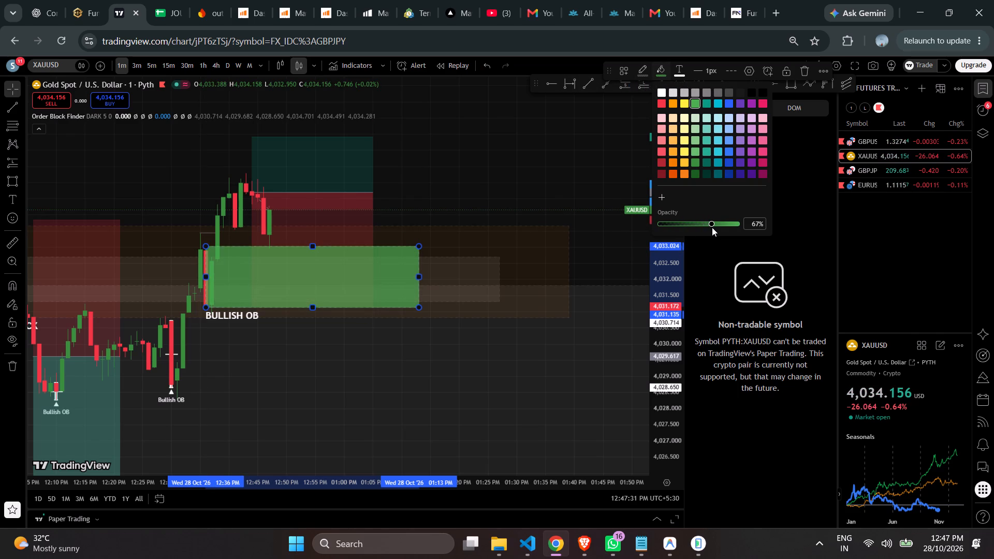
left_click_drag(712, 227, 703, 225)
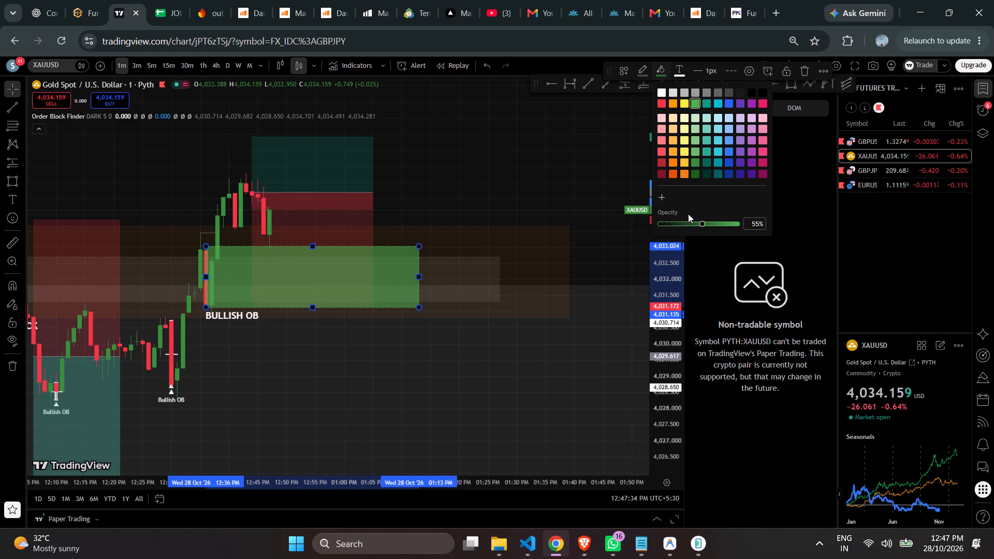
Examine the 1-minute candles around the long entry against the BULLISH OB, FVG and breaker block zones.
scroll(472, 158, "down", 3)
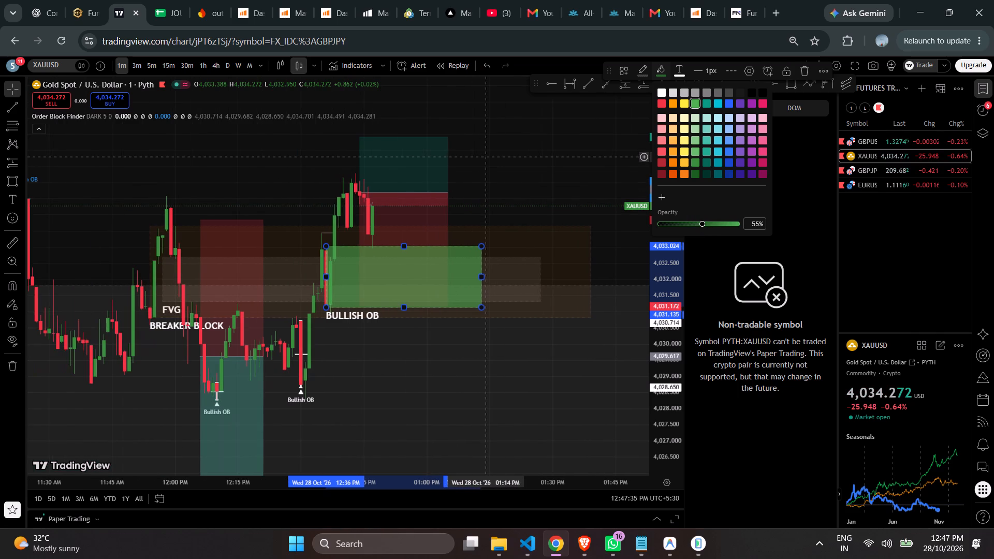
scroll(491, 156, "up", 5)
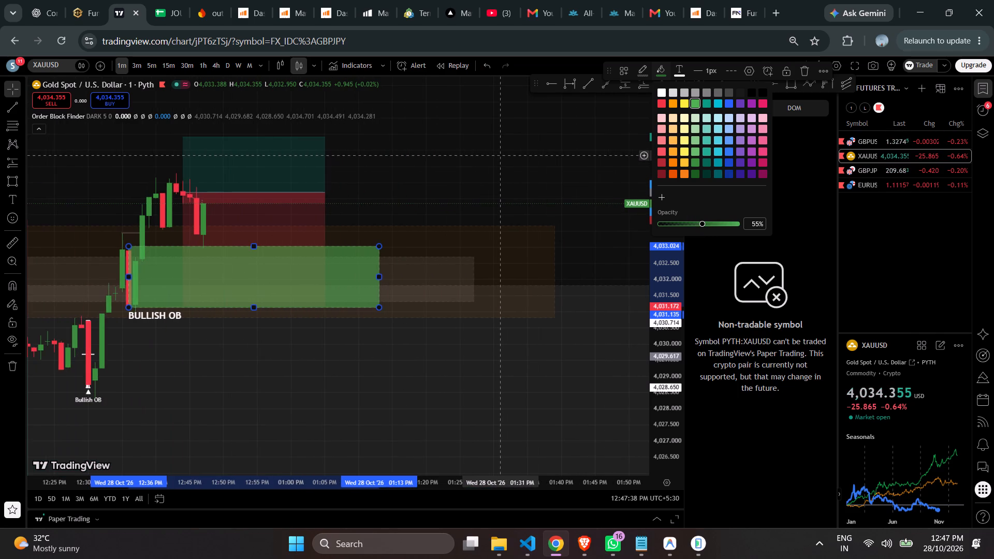
left_click_drag(517, 181, 493, 244)
left_click_drag(659, 136, 661, 176)
left_click_drag(673, 203, 654, 142)
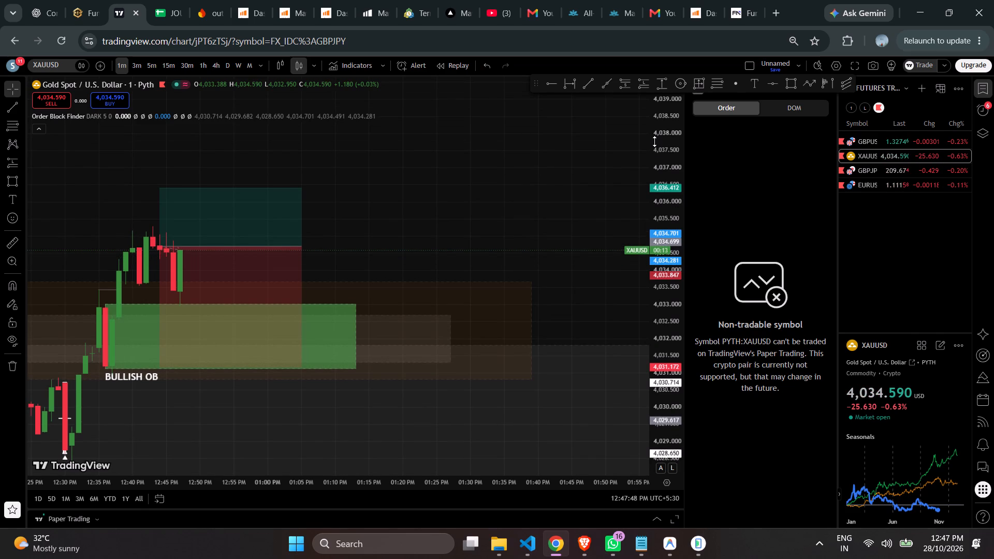
left_click_drag(666, 182, 664, 117)
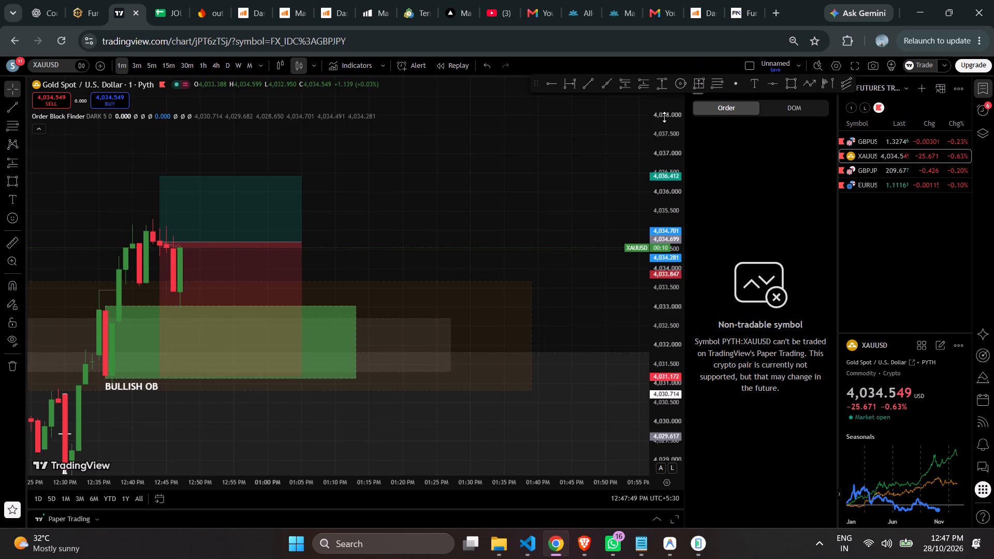
left_click_drag(664, 117, 661, 105)
scroll(400, 153, "down", 1)
scroll(400, 153, "up", 1)
scroll(399, 153, "down", 1)
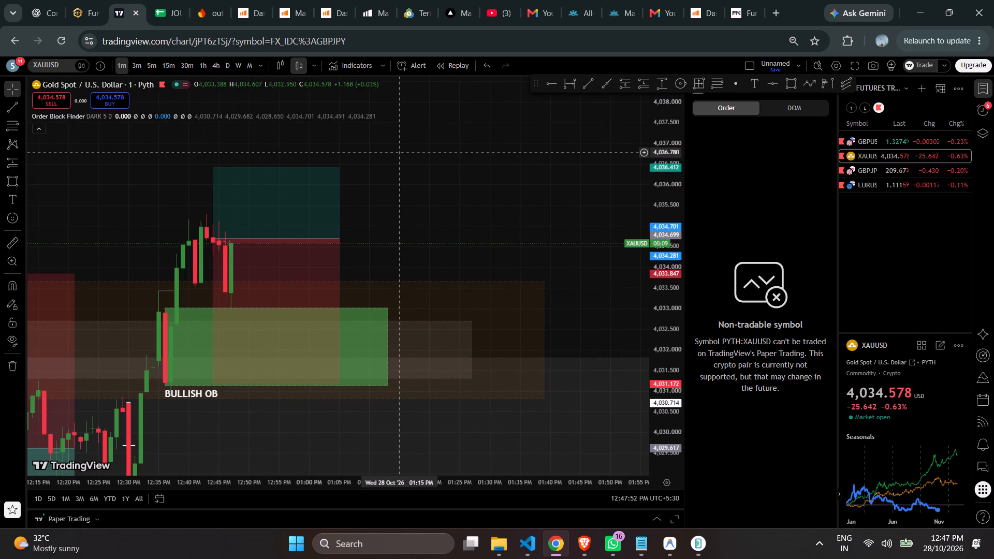
scroll(406, 157, "up", 1)
scroll(406, 157, "down", 1)
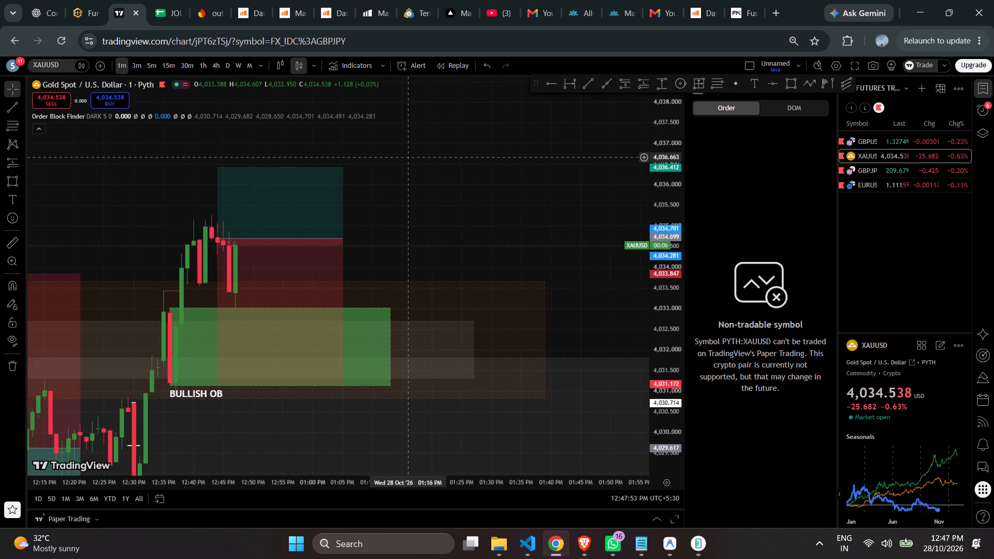
scroll(406, 157, "down", 4)
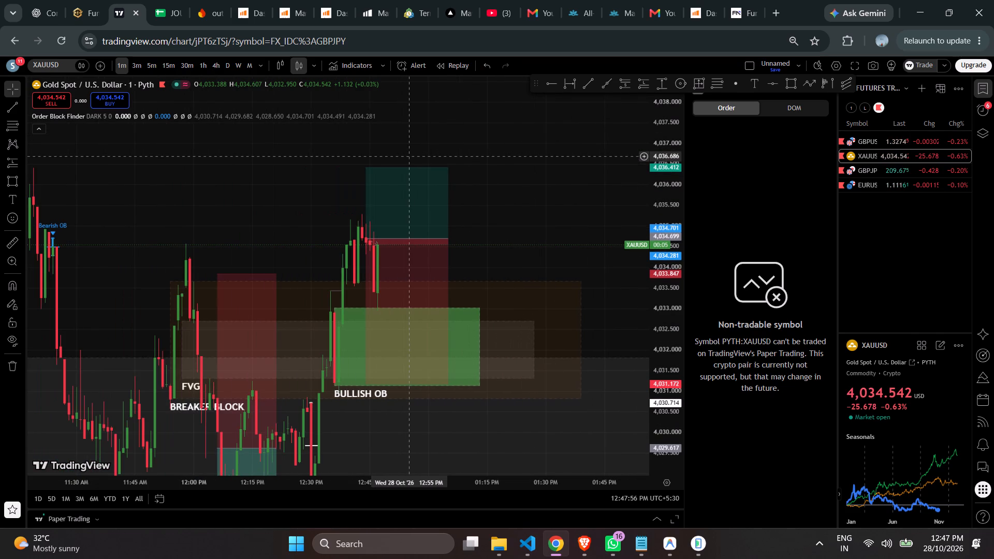
scroll(410, 154, "up", 5)
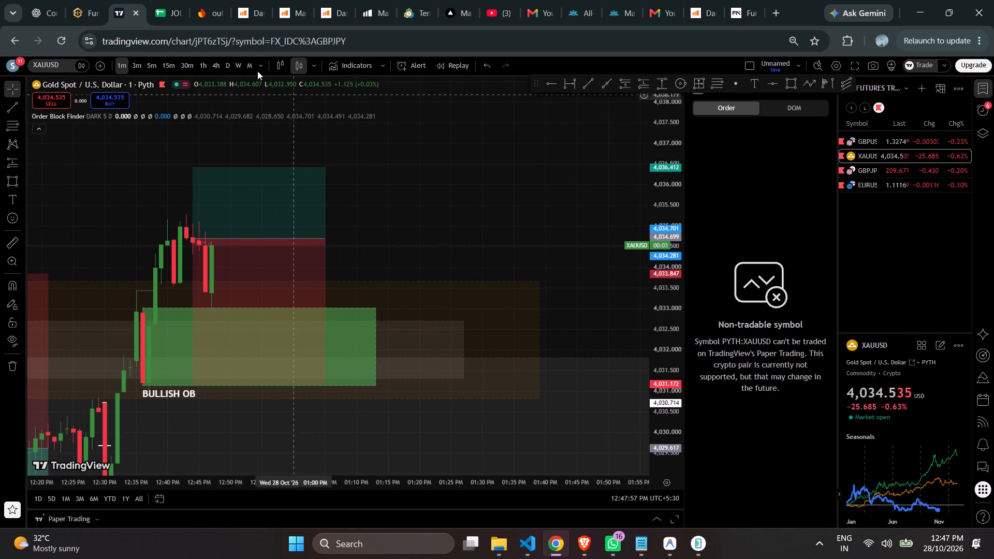
Compare the long position and marked zones with the preceding decline on the 15-minute and 30-minute charts.
left_click(159, 71)
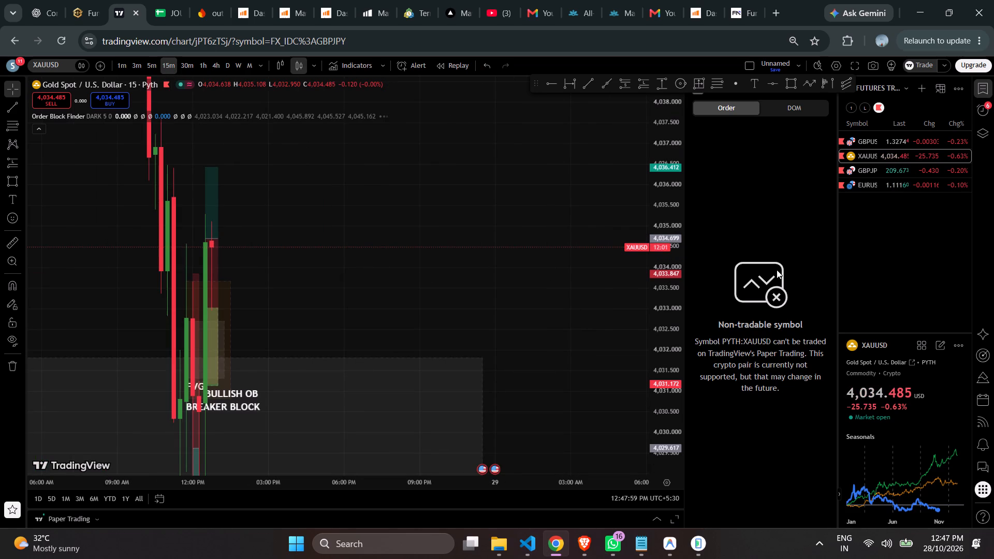
left_click_drag(652, 140, 669, 356)
left_click_drag(377, 198, 601, 224)
left_click(188, 65)
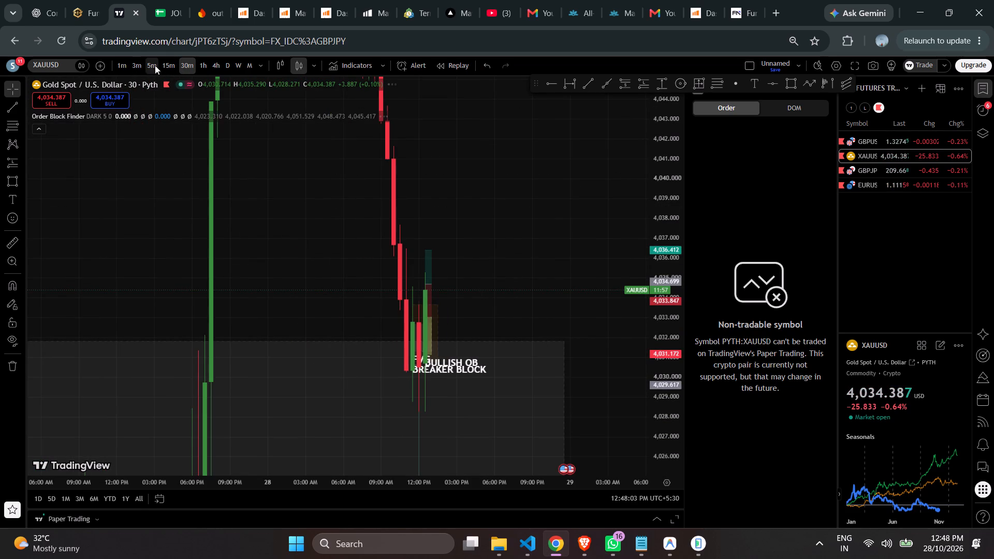
scroll(465, 164, "down", 1)
scroll(465, 164, "up", 2)
left_click(167, 64)
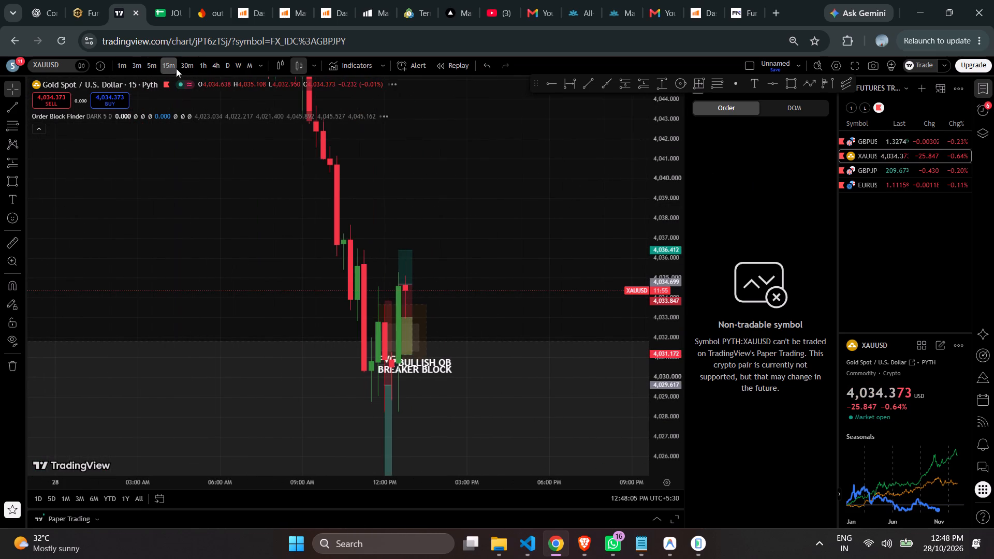
scroll(466, 185, "up", 5)
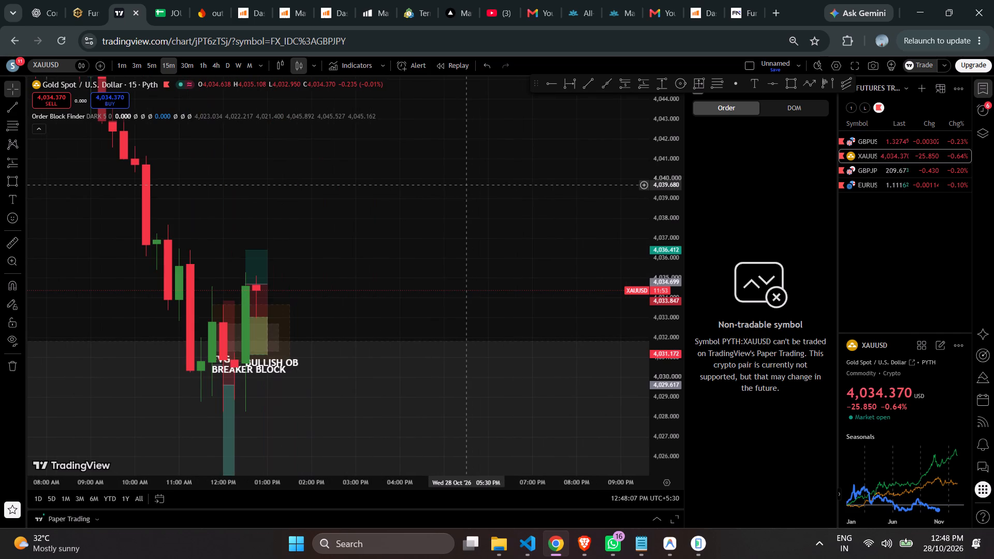
Reset the 3-minute chart view and extend the long position's end time to 01:15 PM.
left_click(139, 61)
right_click(413, 152)
left_click(466, 158)
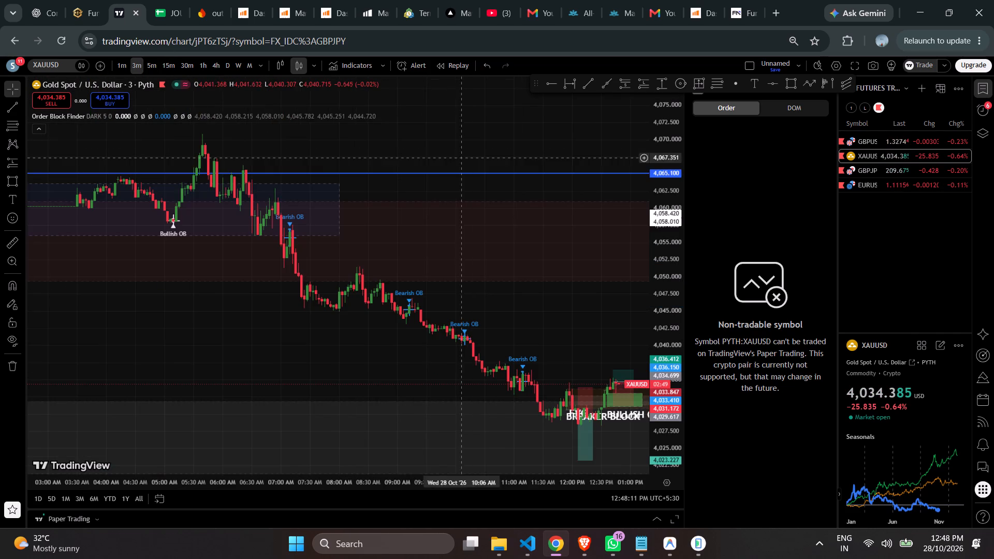
left_click_drag(553, 290, 357, 213)
left_click_drag(685, 388, 677, 384)
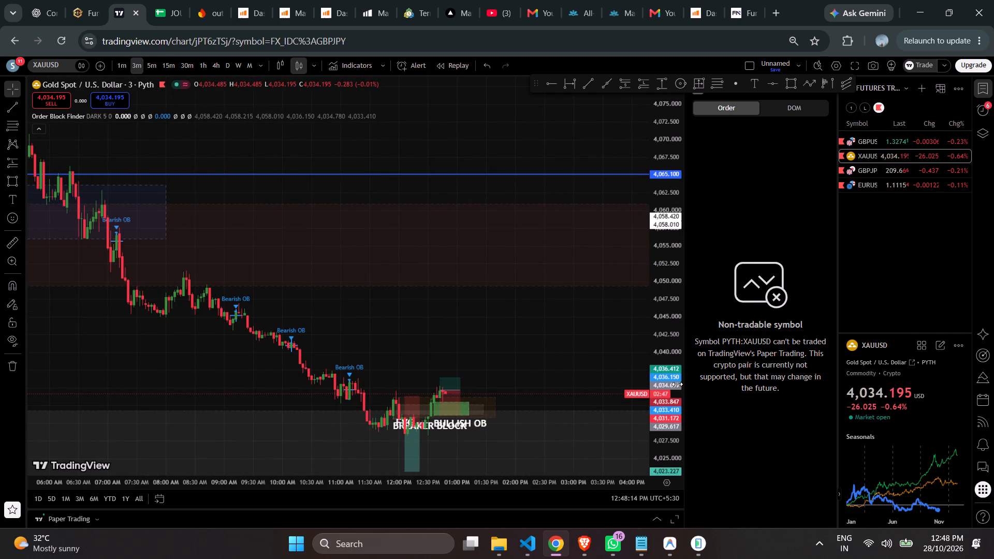
left_click_drag(677, 384, 618, 266)
left_click_drag(626, 362, 602, 224)
left_click_drag(526, 301, 448, 119)
scroll(452, 231, "up", 5)
left_click_drag(620, 347, 567, 79)
left_click_drag(360, 159, 584, 91)
scroll(566, 112, "up", 3)
left_click_drag(508, 169, 524, 170)
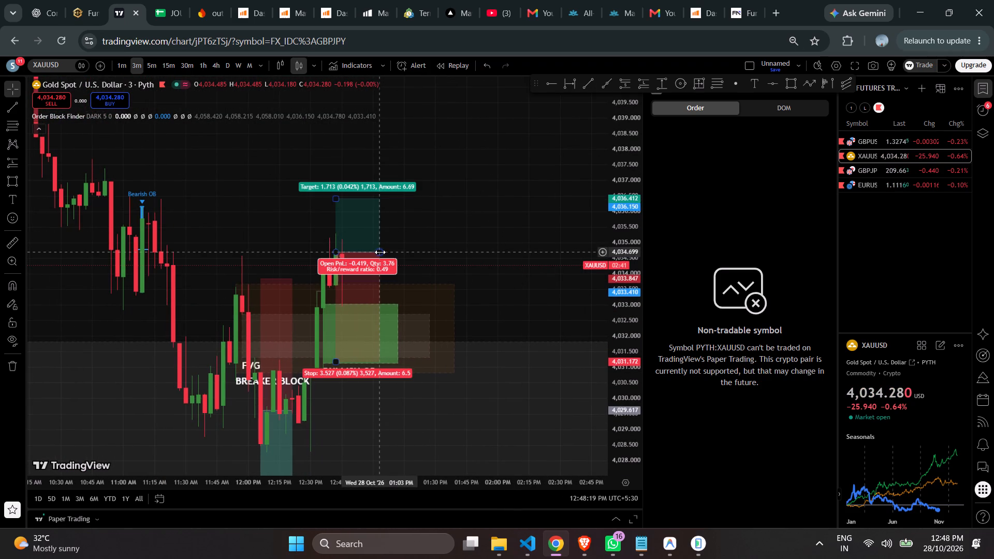
left_click_drag(380, 253, 404, 251)
Raise the long position's target to about 4,041.6 on the 3-minute chart.
left_click_drag(335, 199, 325, 109)
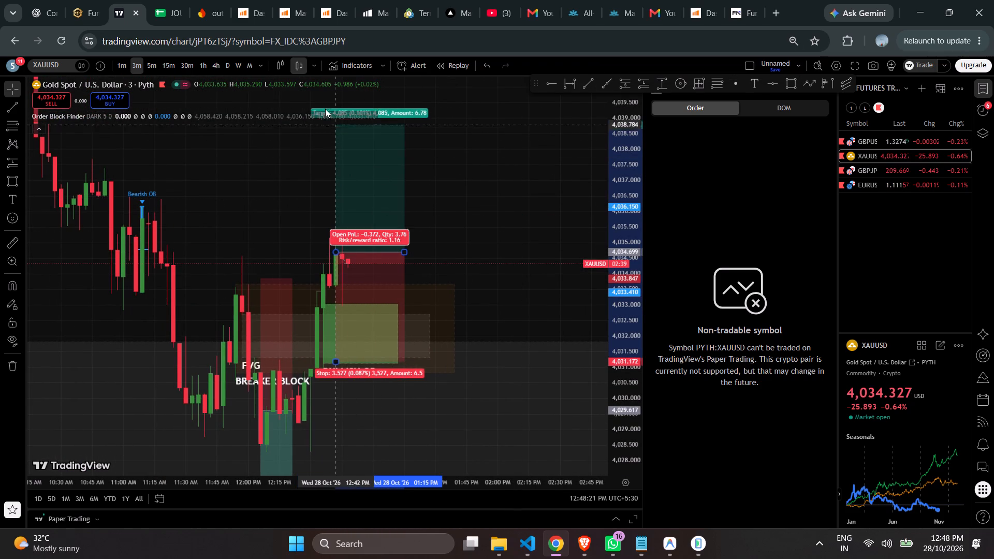
left_click_drag(325, 109, 324, 107)
scroll(425, 107, "down", 4)
left_click_drag(620, 117, 620, 246)
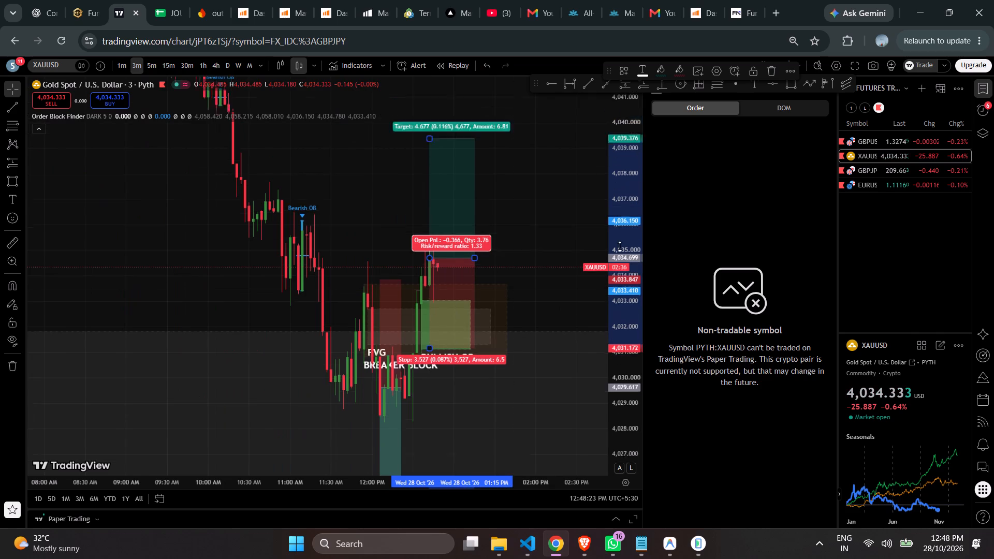
left_click_drag(620, 246, 616, 321)
left_click_drag(430, 186, 434, 154)
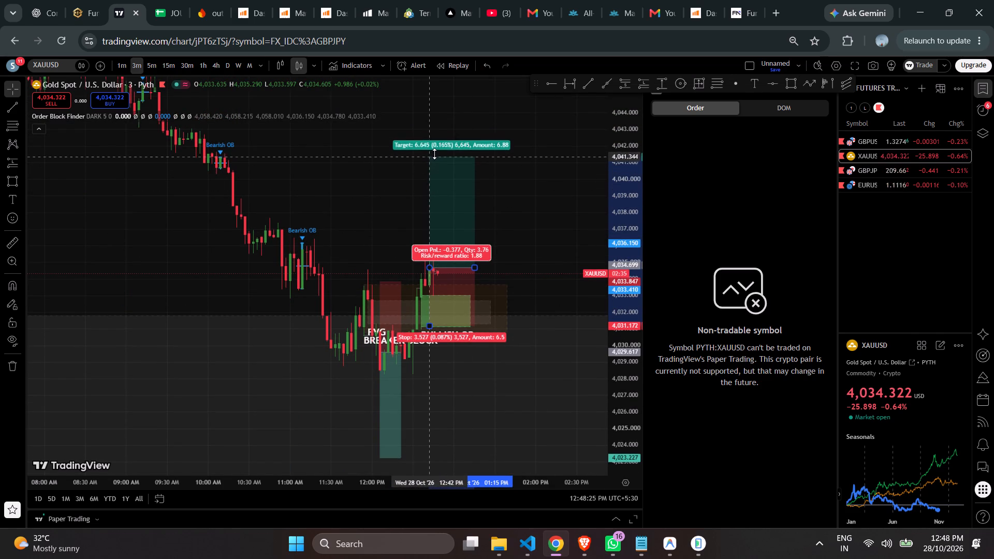
left_click_drag(434, 154, 434, 152)
Review the current 3-minute candles around the long position's entry and the BULLISH OB zone.
scroll(518, 157, "up", 8)
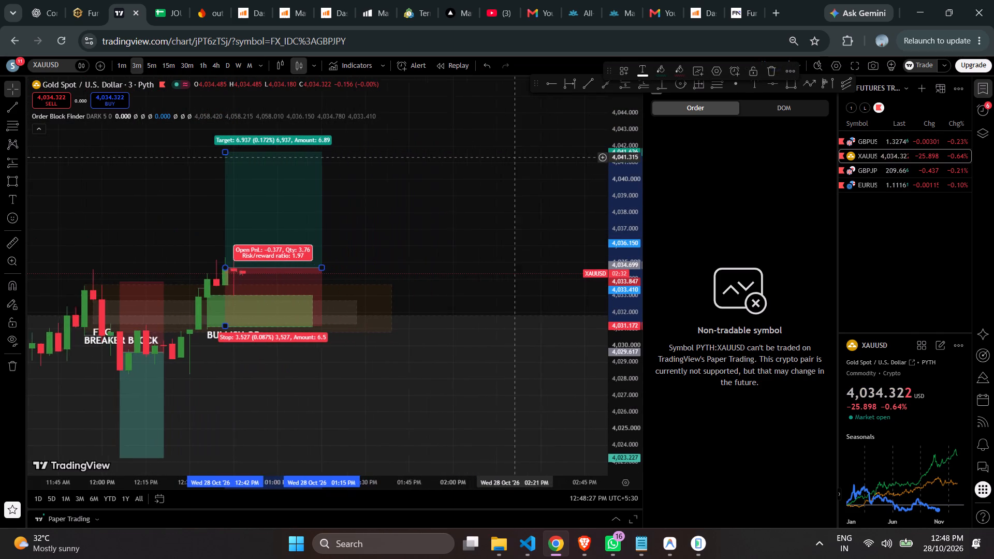
scroll(518, 157, "up", 1)
left_click_drag(631, 293, 588, 109)
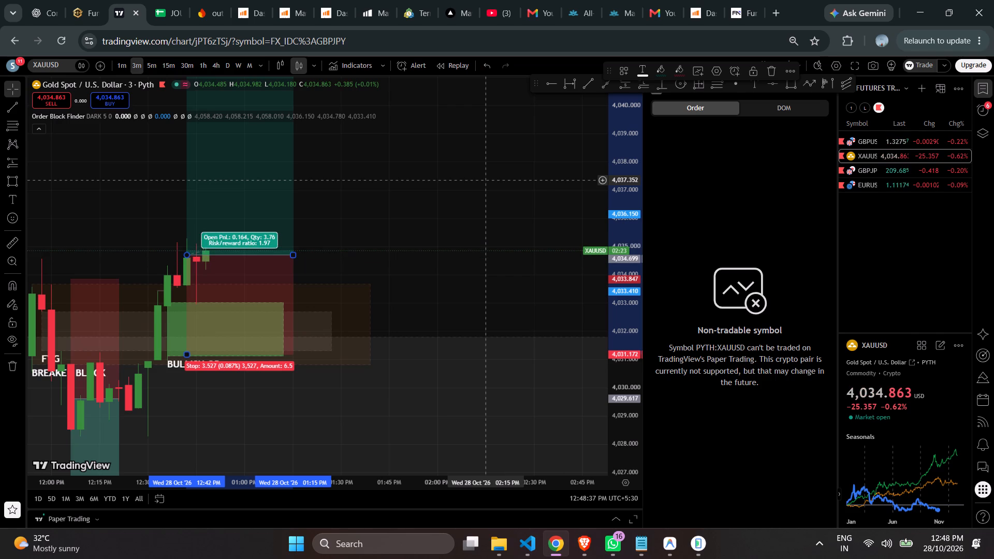
scroll(467, 152, "down", 1)
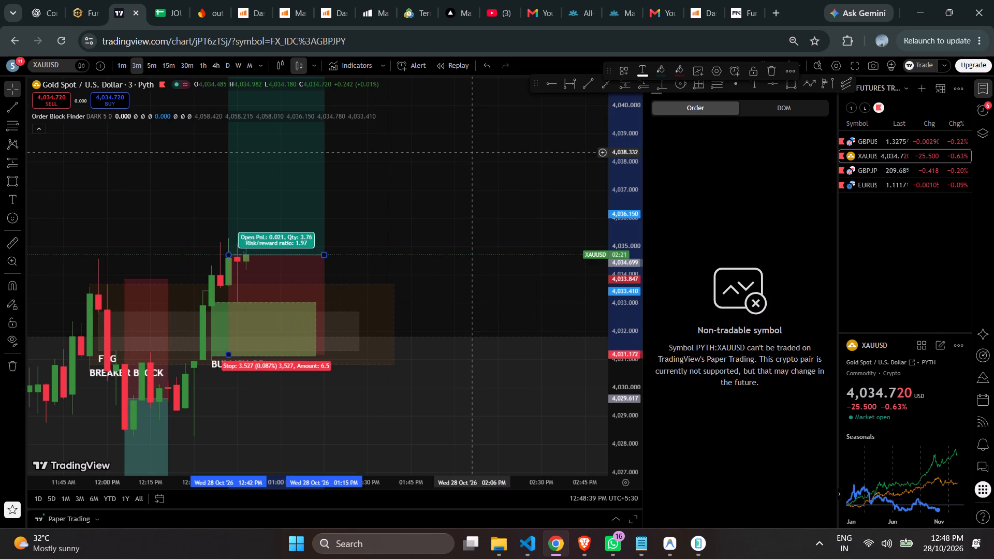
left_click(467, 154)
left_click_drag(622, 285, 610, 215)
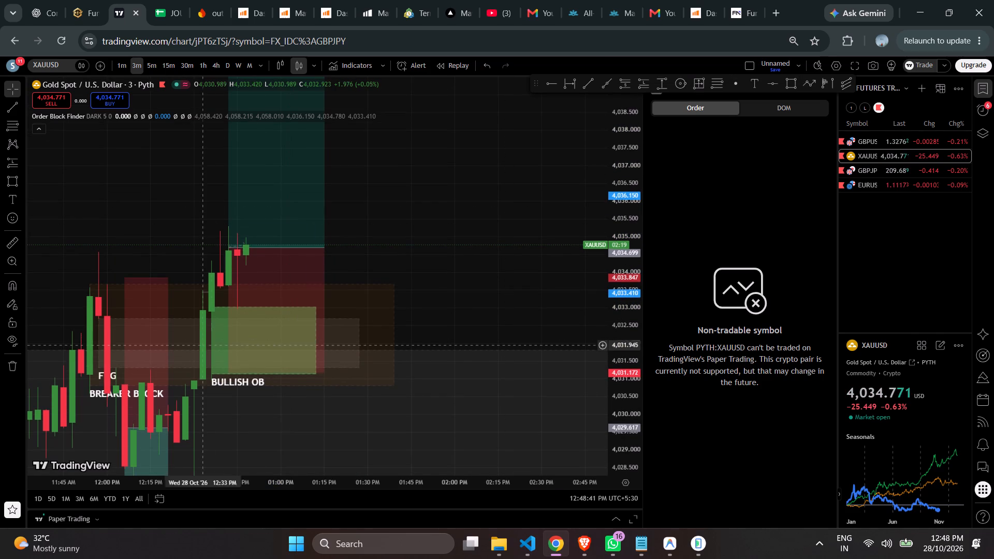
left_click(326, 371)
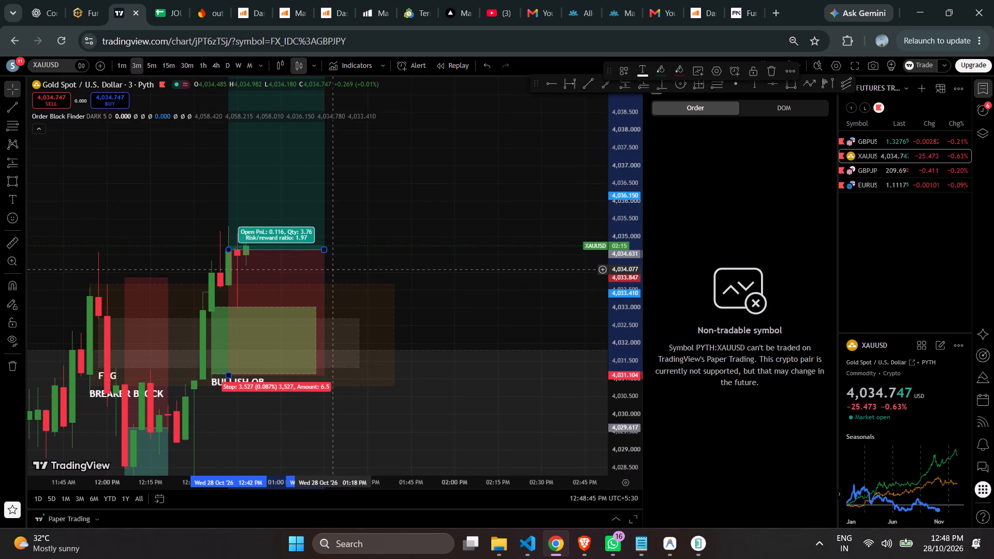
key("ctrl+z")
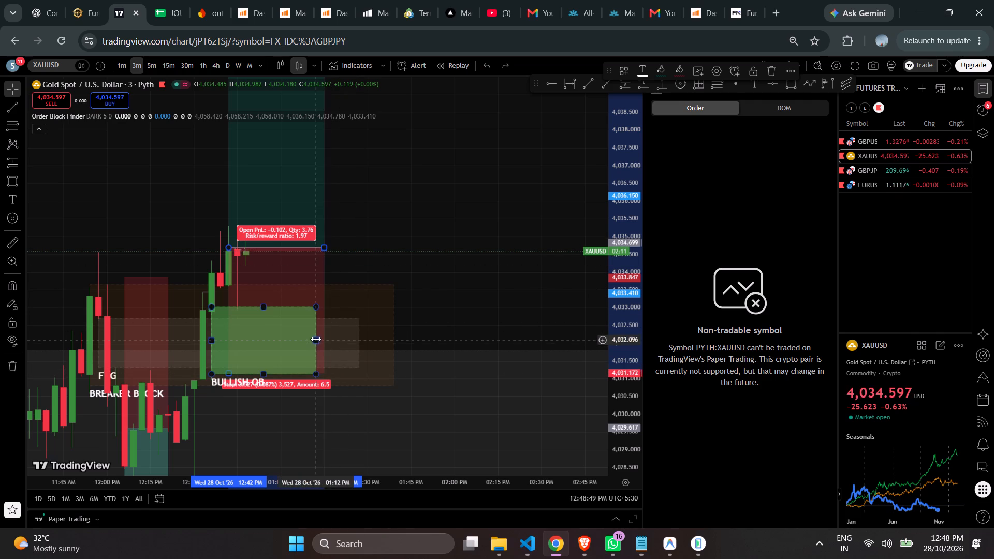
Extend the BULLISH OB zone's end time to 01:30 PM on the 3-minute chart.
left_click_drag(316, 339, 368, 333)
Lower the long position's stop to about 4,030.84 on the 1-minute chart, just below the BULLISH OB zone.
left_click(316, 269)
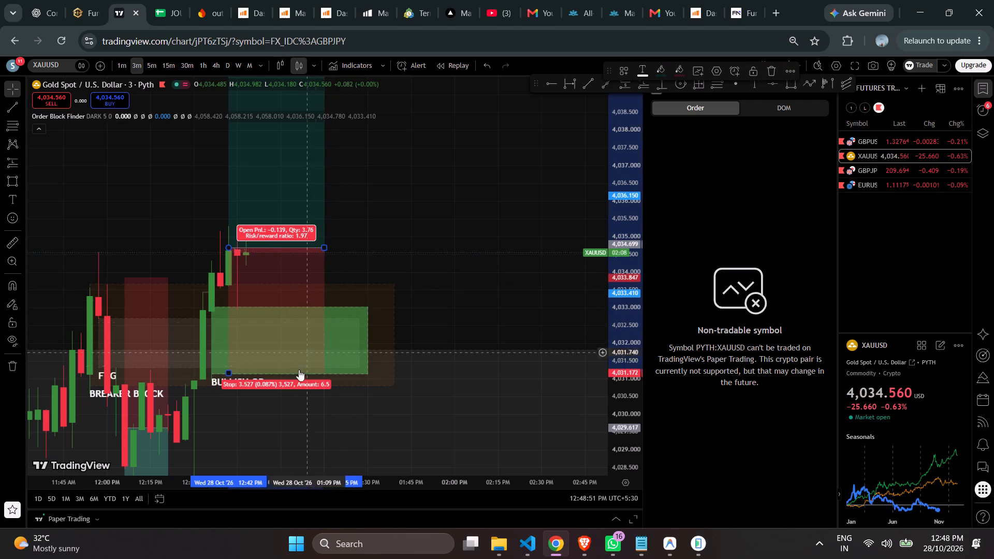
left_click(230, 371)
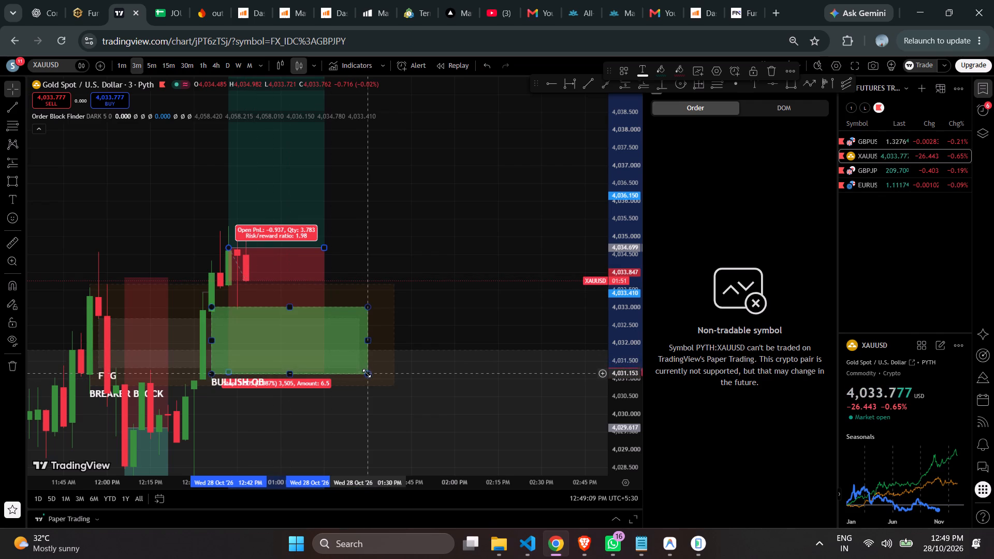
left_click(367, 374)
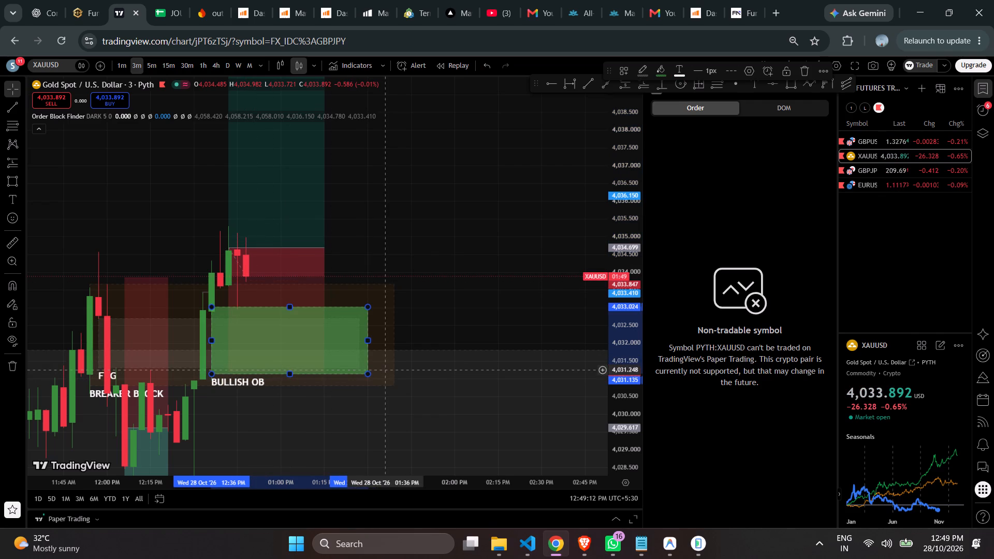
left_click(468, 240)
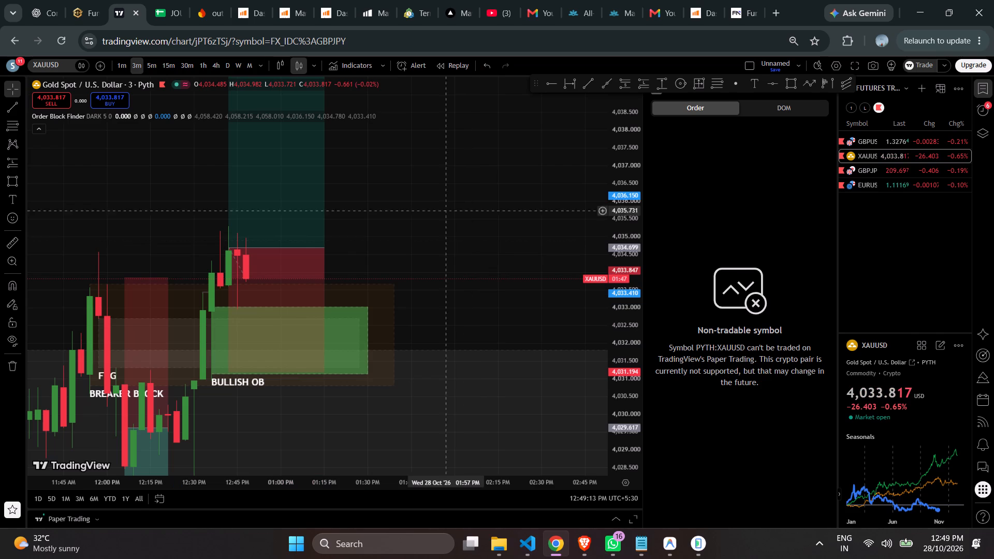
left_click(155, 67)
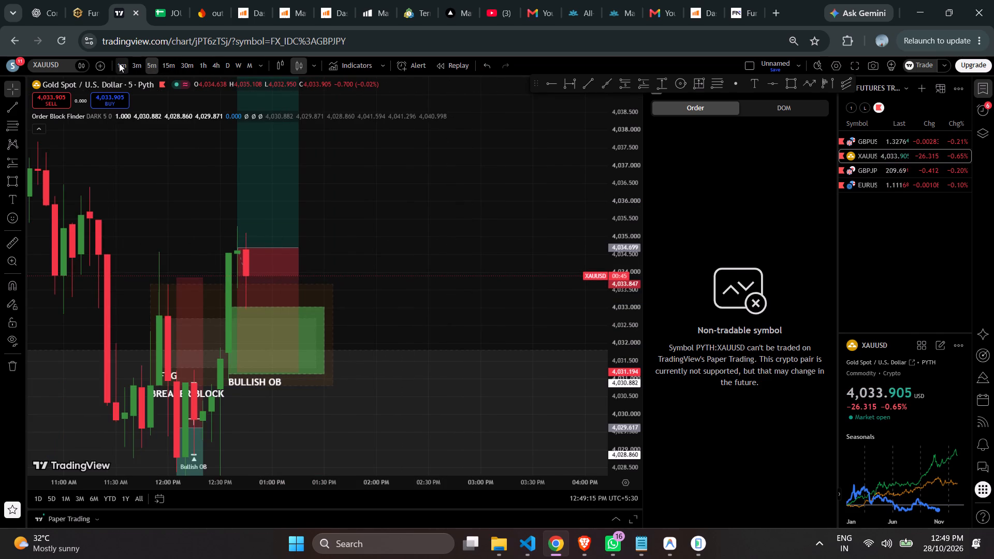
left_click(119, 62)
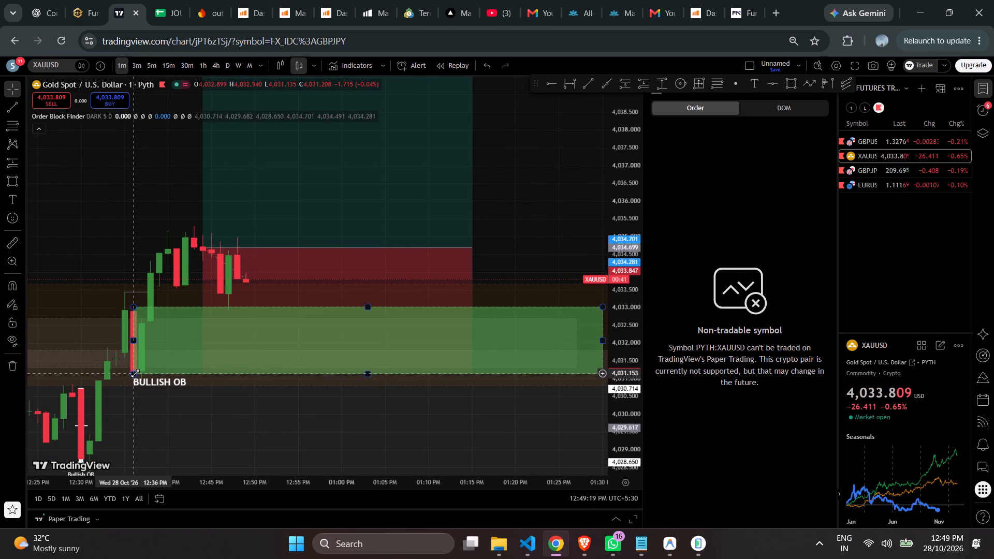
left_click_drag(202, 373, 202, 383)
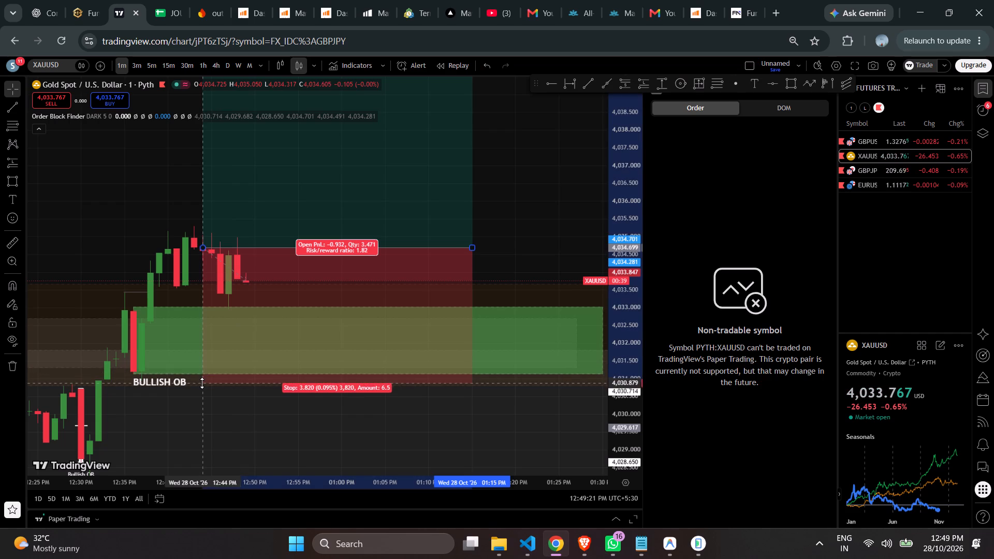
left_click_drag(202, 383, 202, 385)
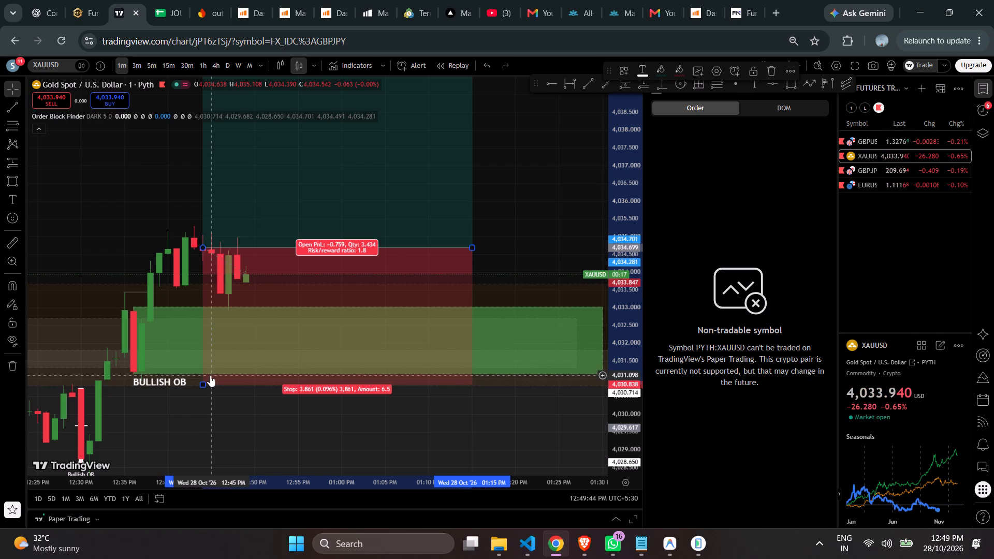
Compare the latest candles with the long position's entry, stop and target and the BULLISH OB zone on the 1-minute and 3-minute charts.
scroll(213, 372, "down", 1)
scroll(242, 344, "up", 1)
scroll(436, 220, "down", 2)
left_click_drag(628, 119, 620, 251)
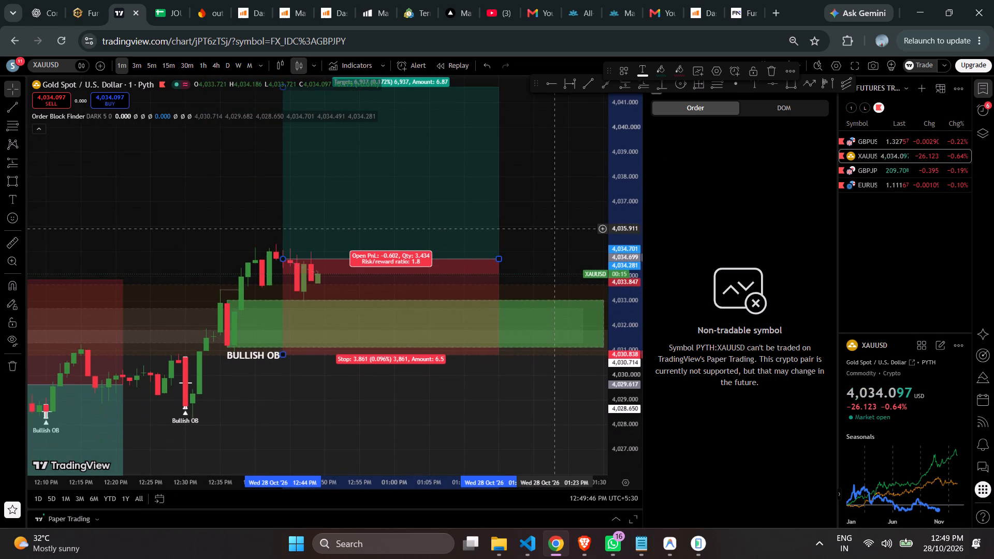
scroll(501, 228, "down", 2)
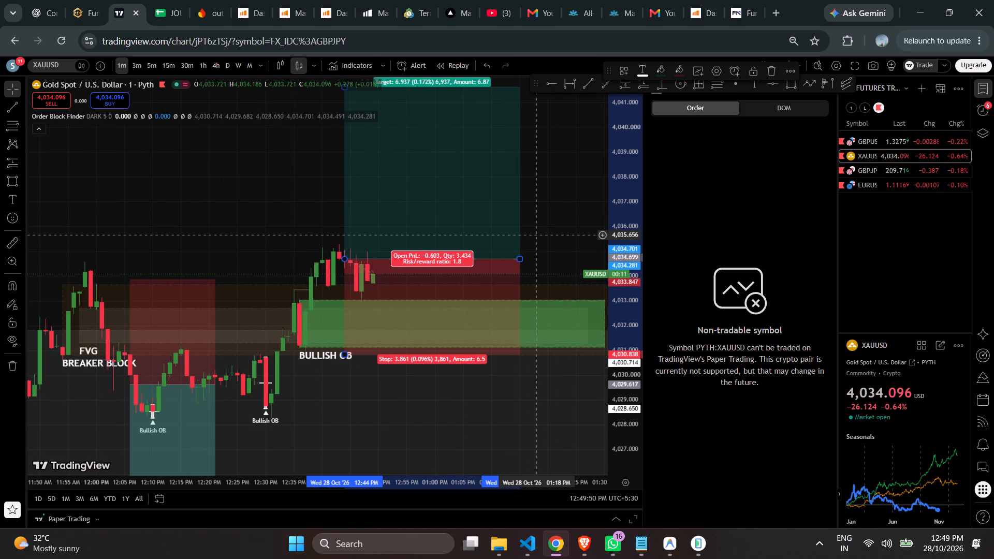
left_click(136, 63)
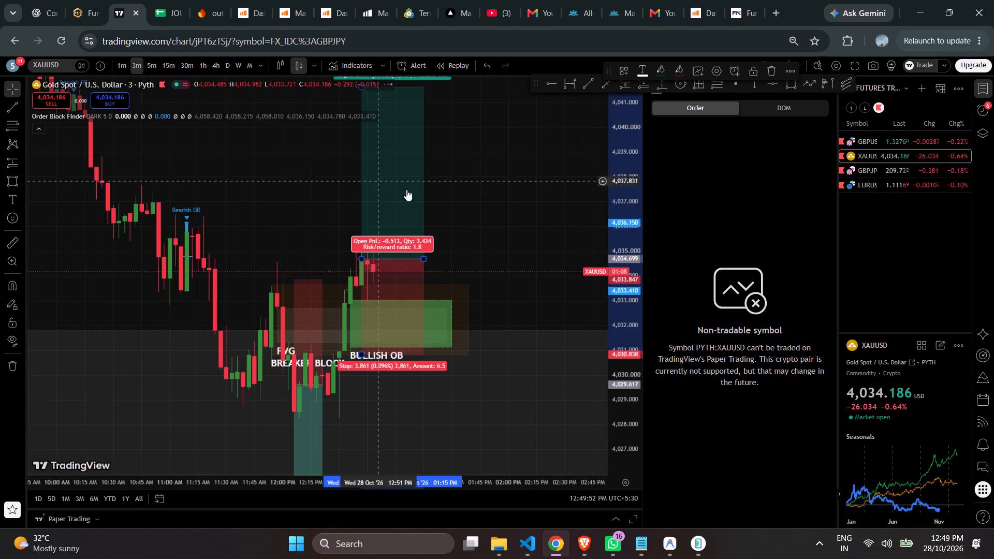
left_click_drag(522, 200, 535, 243)
scroll(474, 257, "up", 1)
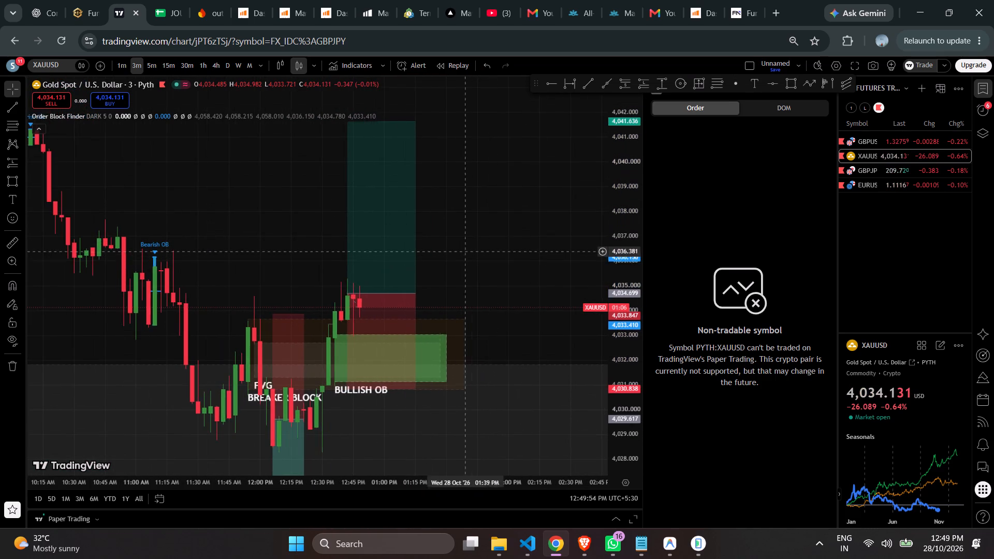
left_click_drag(436, 253, 461, 273)
scroll(467, 273, "up", 2)
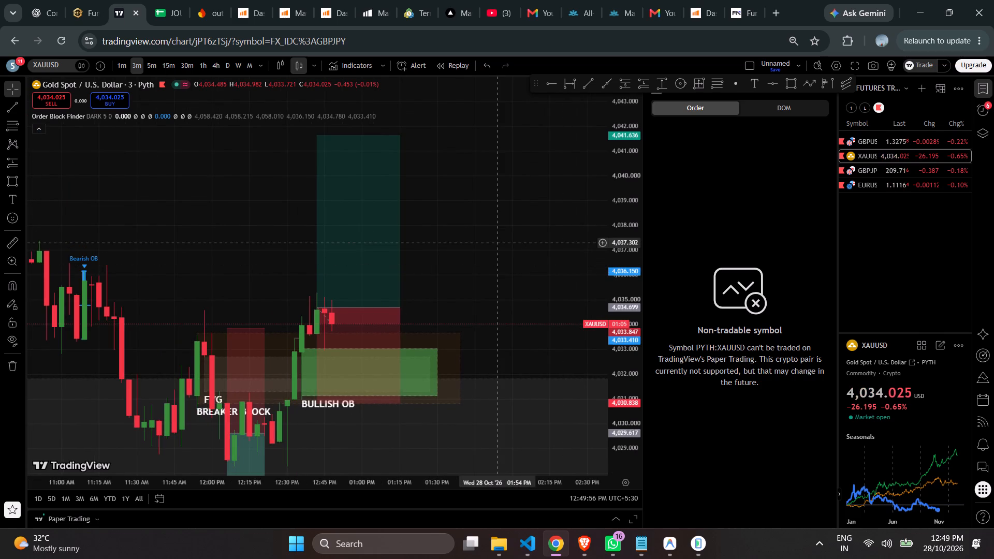
scroll(494, 243, "up", 1)
left_click(127, 64)
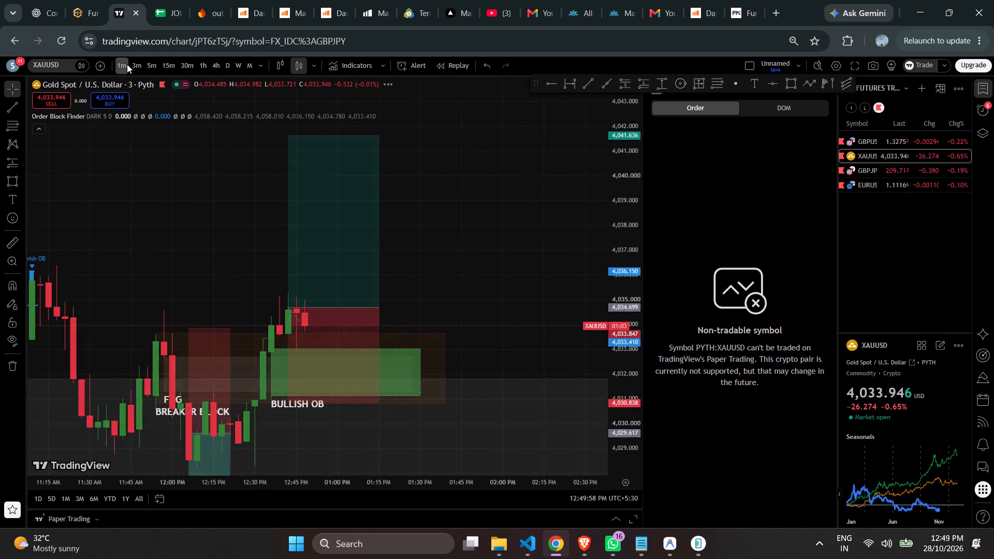
left_click_drag(631, 317, 588, 201)
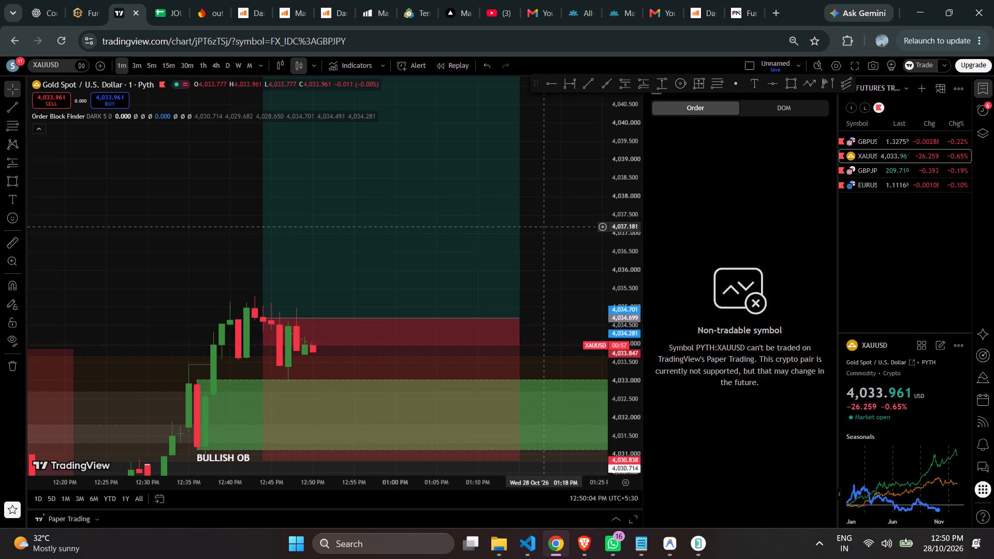
scroll(524, 223, "down", 1)
scroll(524, 223, "up", 1)
scroll(524, 223, "down", 2)
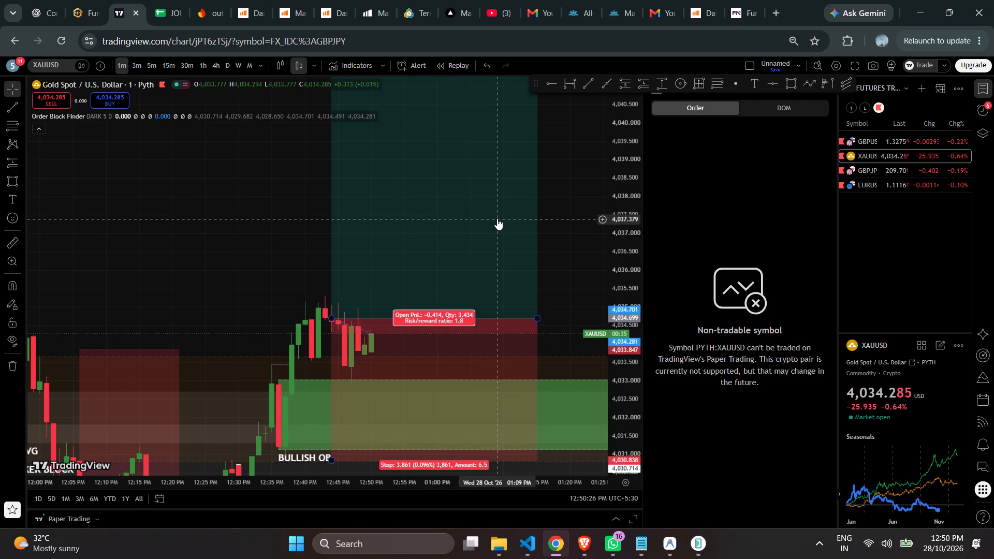
left_click_drag(621, 226, 635, 320)
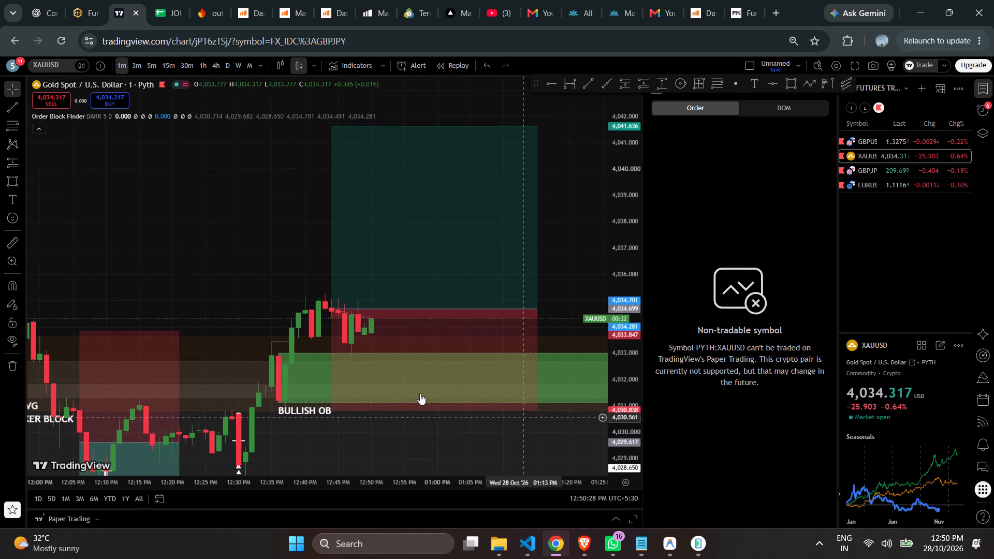
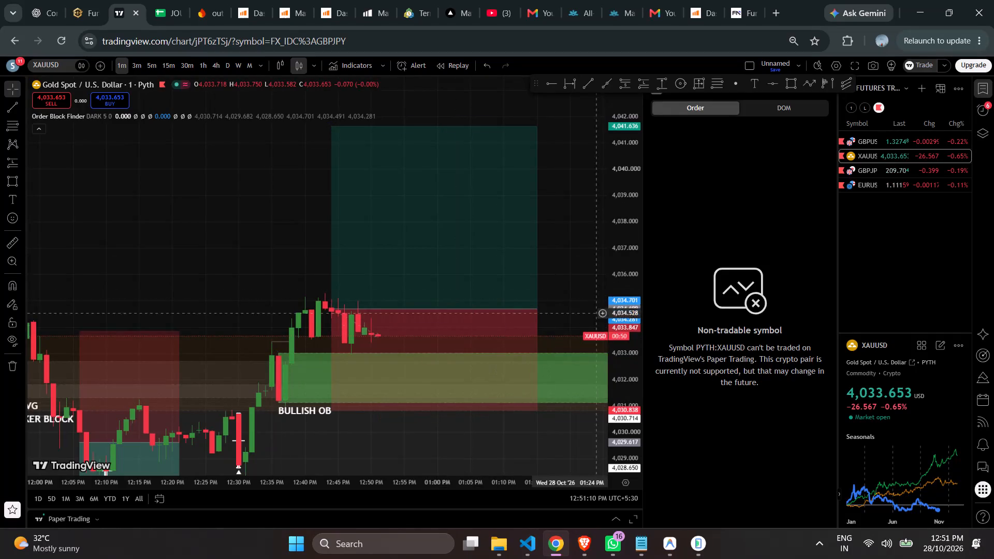
Review the latest 1-minute candles against the long position's entry, stop and target and the BULLISH OB zone.
left_click_drag(622, 341, 620, 317)
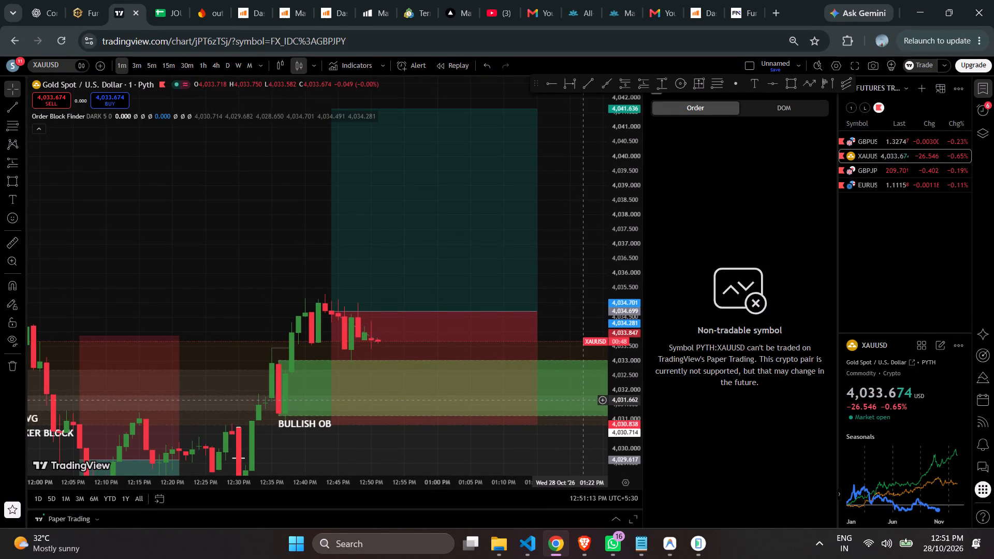
left_click_drag(617, 397, 616, 376)
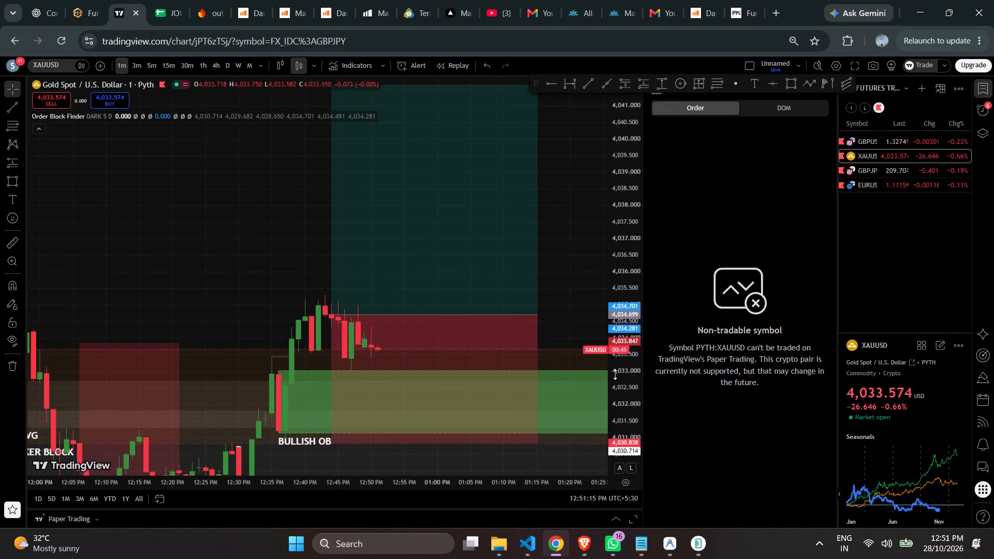
scroll(565, 317, "down", 3)
left_click_drag(585, 318, 455, 264)
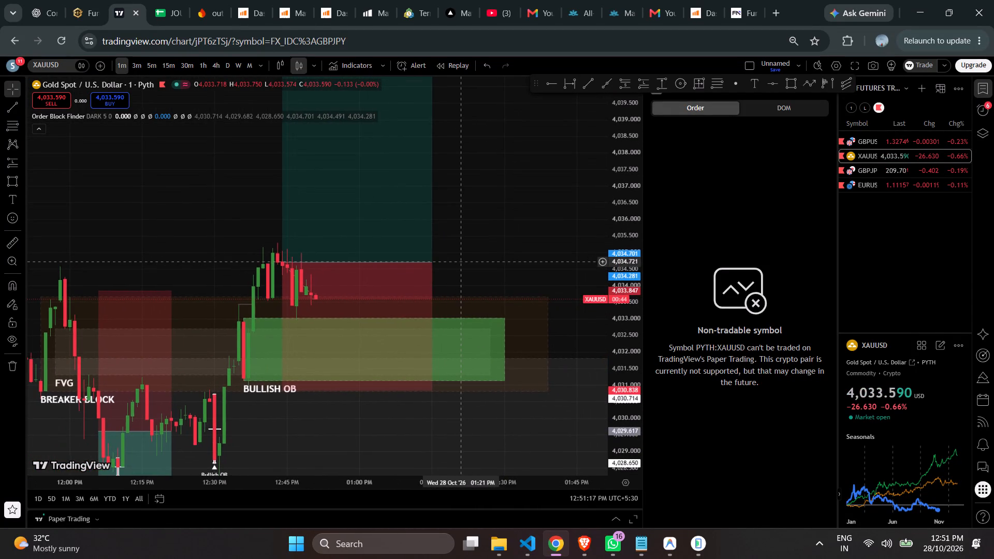
scroll(462, 263, "down", 3)
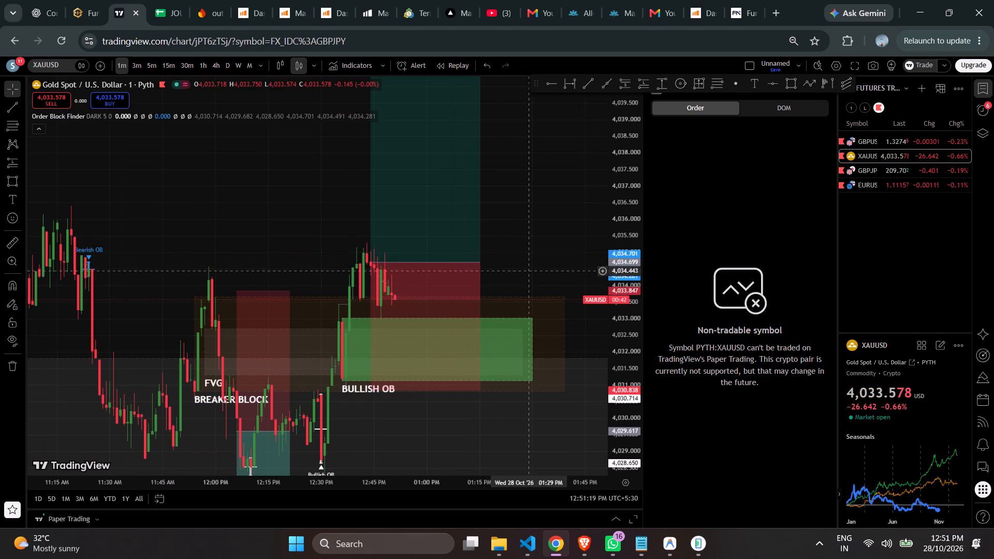
left_click_drag(539, 246, 546, 289)
left_click_drag(619, 239, 637, 417)
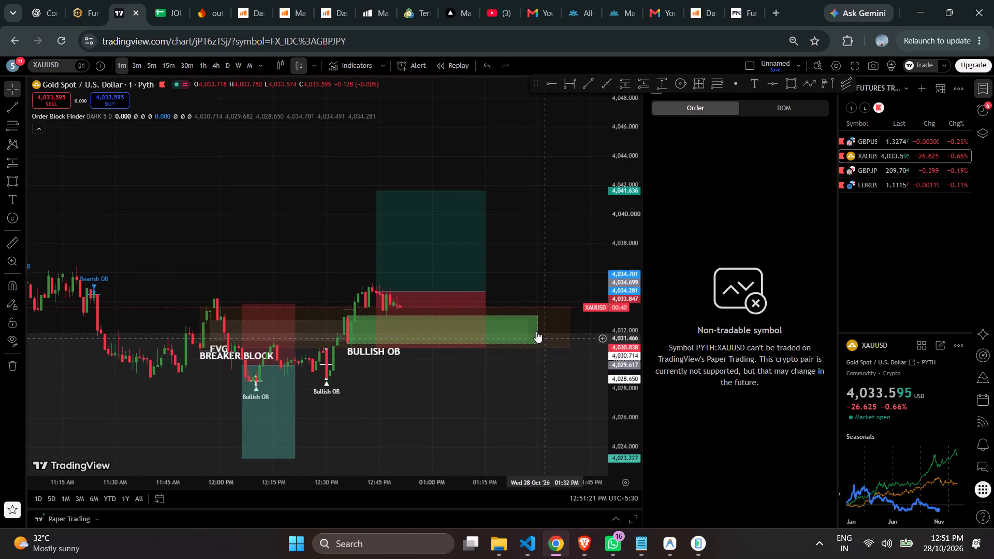
scroll(534, 328, "down", 5)
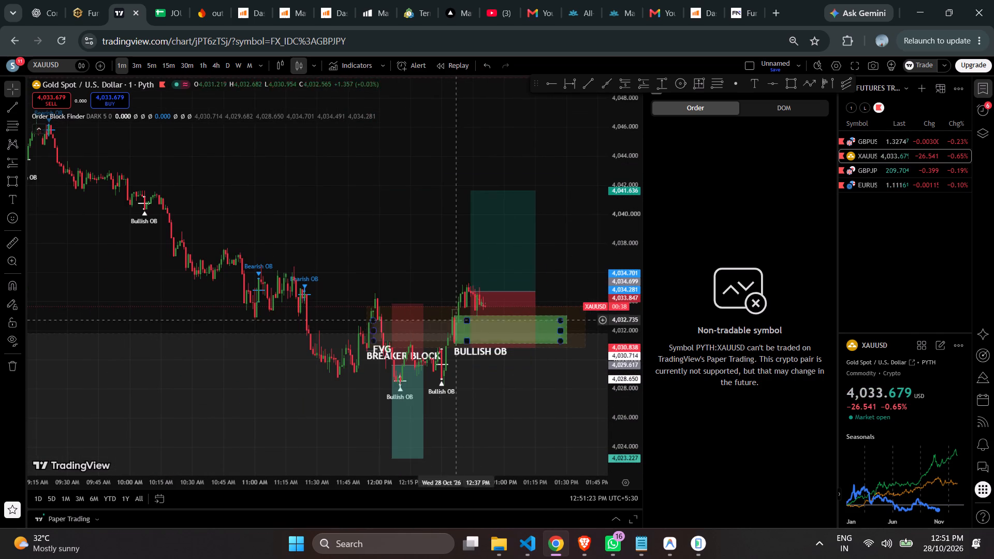
left_click_drag(396, 283, 363, 290)
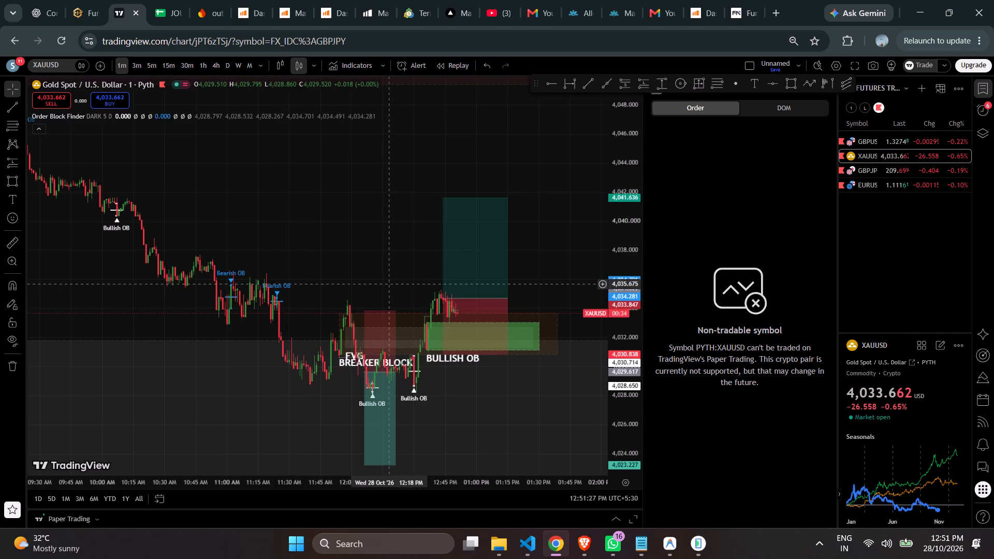
scroll(389, 279, "up", 5)
left_click_drag(626, 352, 625, 352)
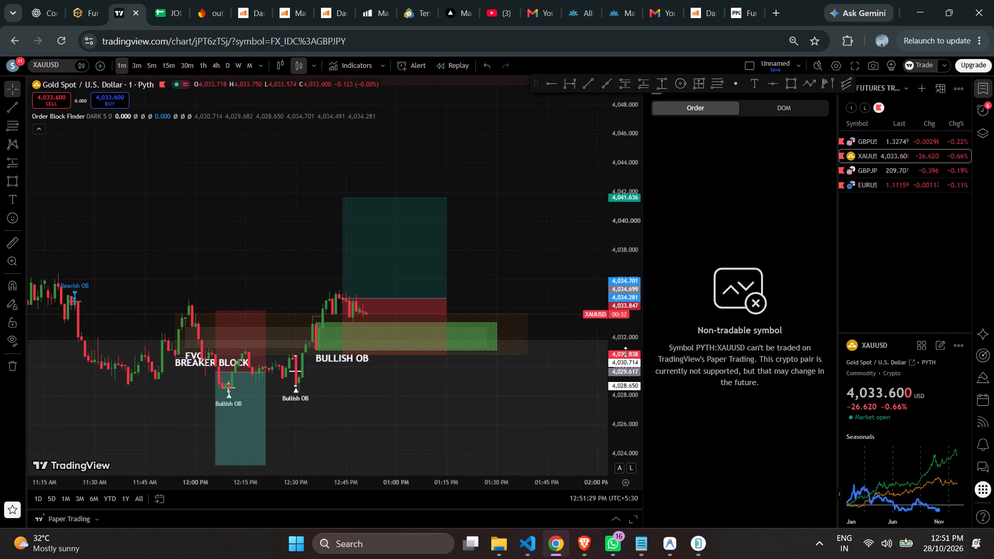
left_click_drag(625, 352, 587, 276)
scroll(487, 327, "up", 3)
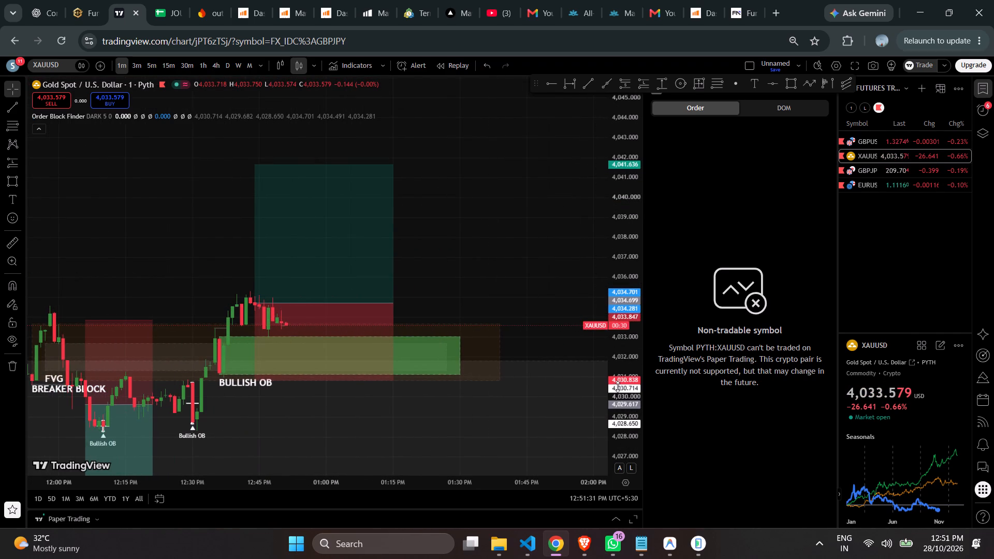
left_click_drag(620, 386, 576, 249)
left_click_drag(540, 281, 576, 224)
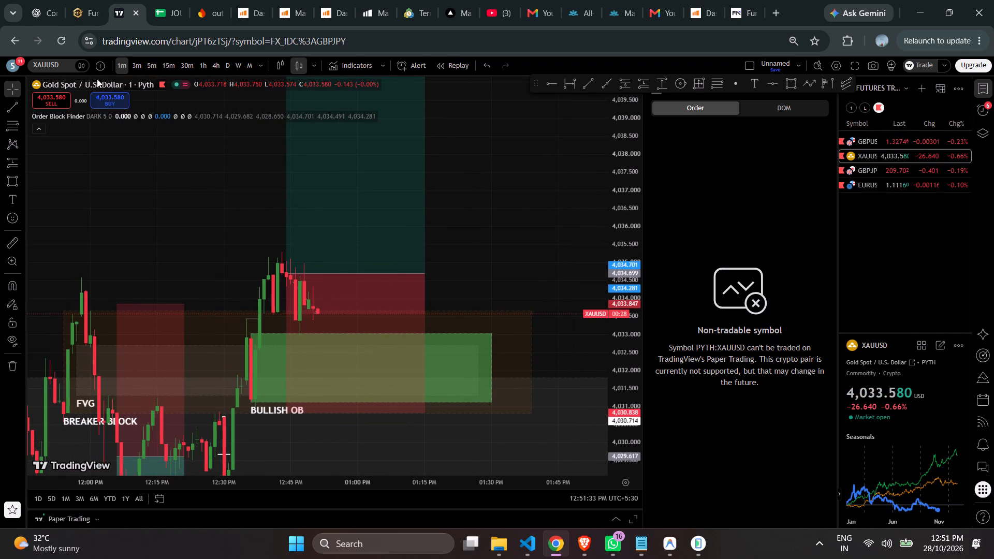
Draw a Fib retracement on the 3-minute chart from about 4,028.12 at 12:30 PM to about 4,035.34 at 01:36 PM.
left_click(138, 65)
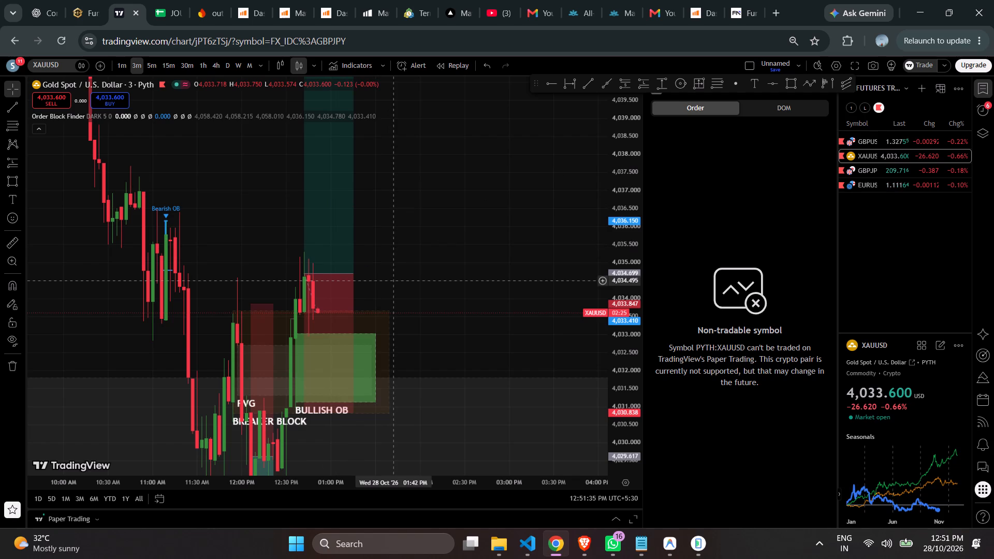
scroll(402, 278, "up", 3)
left_click_drag(406, 255, 585, 174)
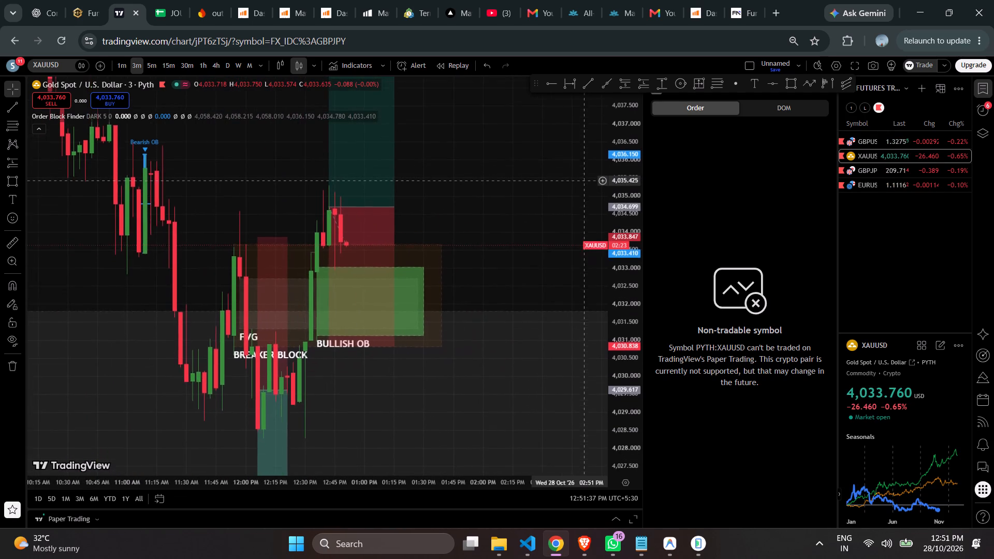
left_click_drag(585, 174, 584, 171)
scroll(499, 285, "down", 1)
scroll(483, 339, "up", 3)
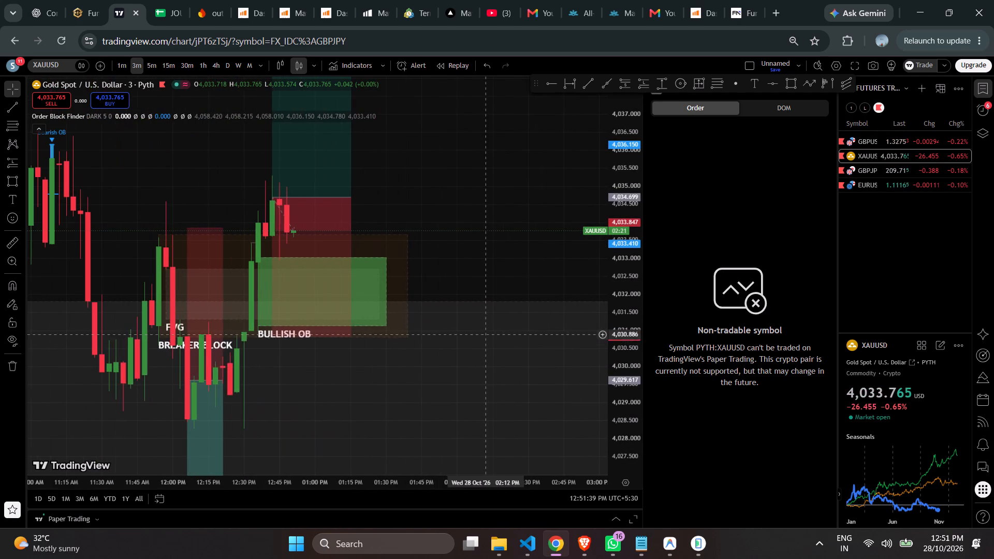
left_click_drag(426, 381, 465, 283)
left_click_drag(627, 183, 627, 374)
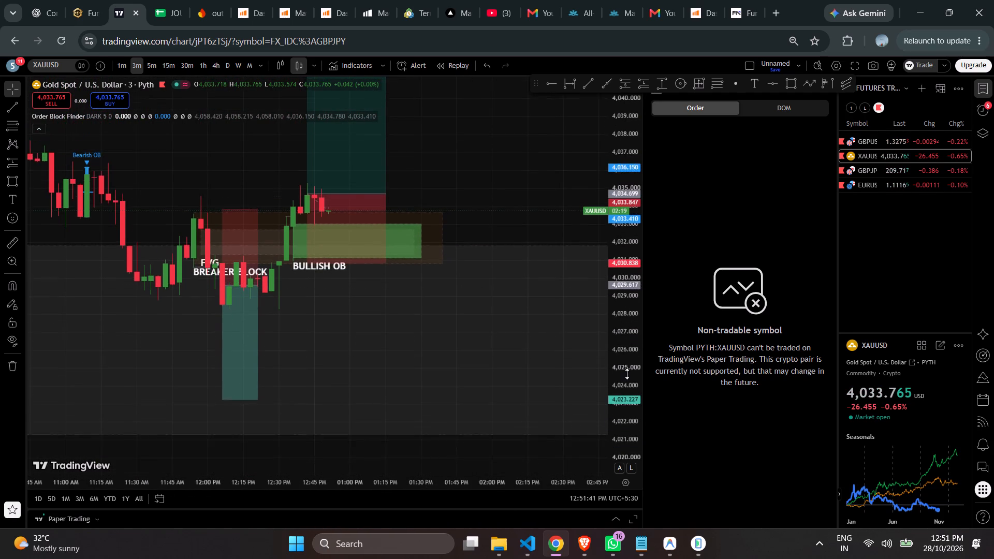
left_click_drag(627, 374, 627, 385)
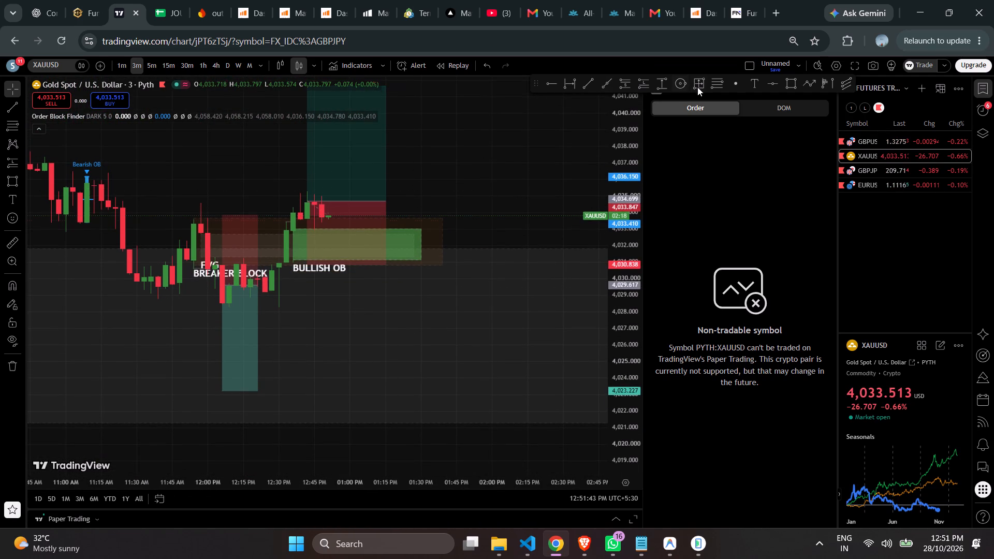
left_click(715, 80)
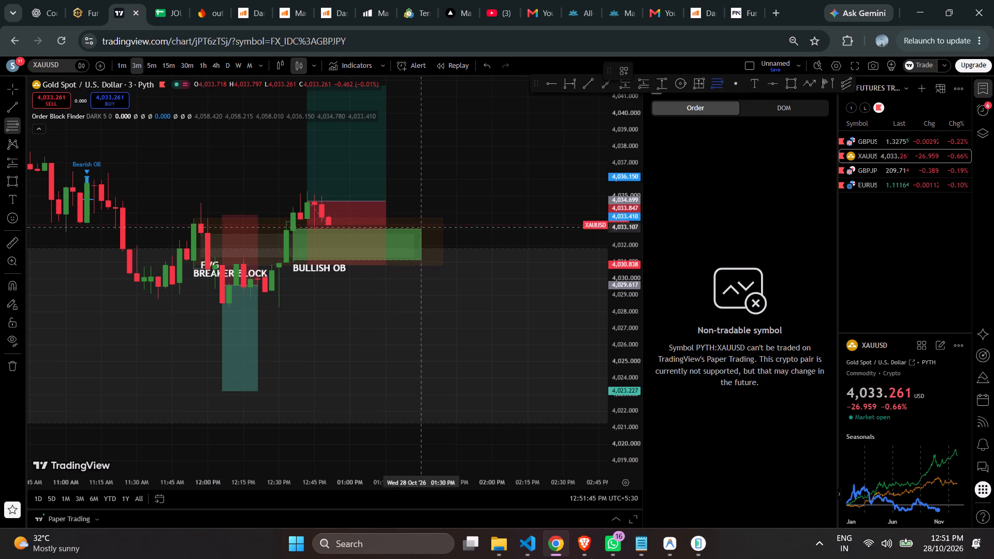
left_click_drag(278, 310, 277, 305)
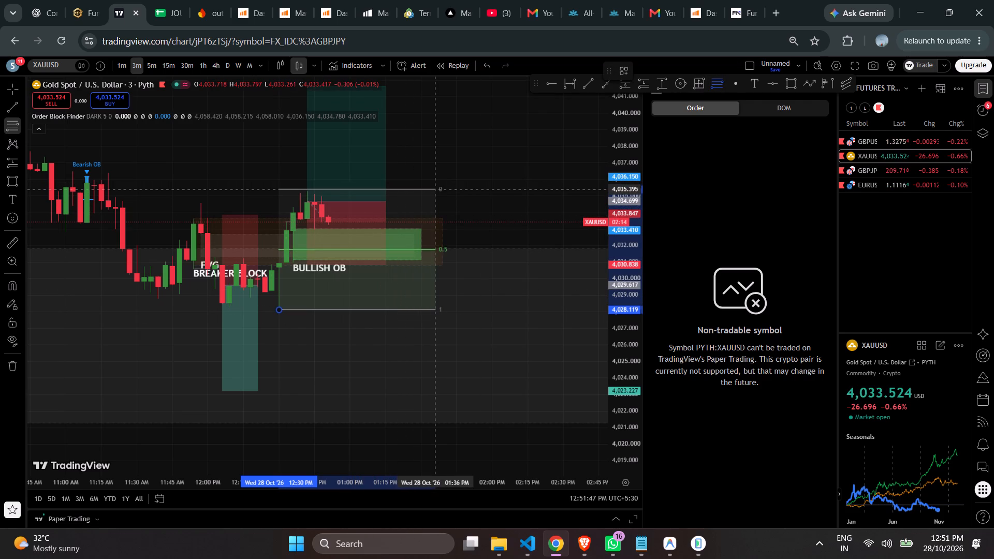
left_click(432, 190)
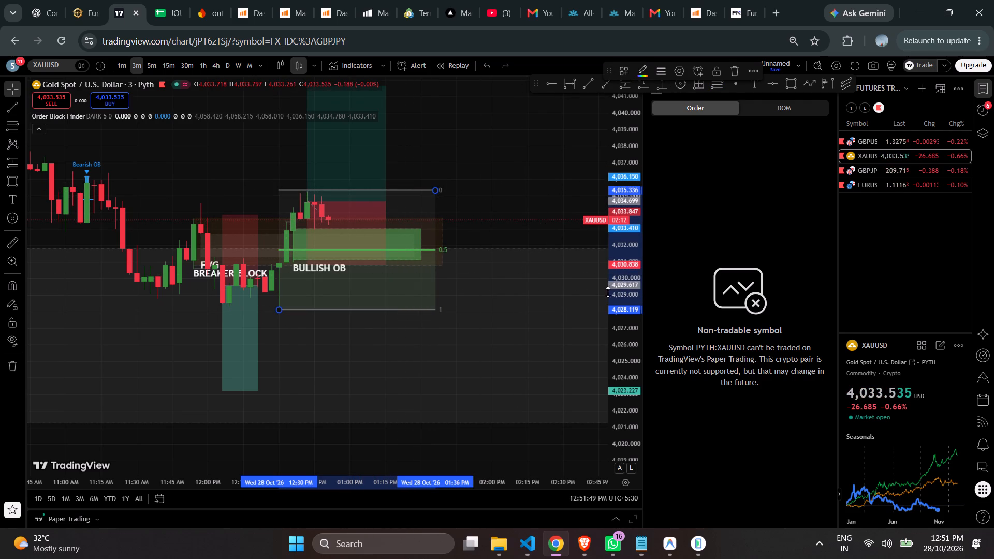
Move the Fib retracement's start point to about 4,030.91 at 12:34 PM on the 1-minute chart, just below the BULLISH OB zone.
left_click_drag(629, 294, 598, 196)
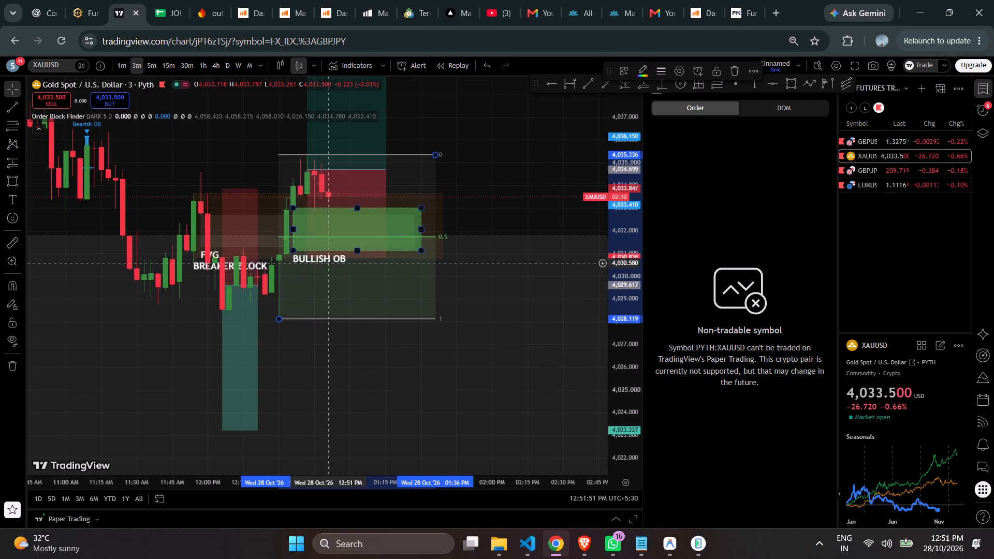
left_click(126, 68)
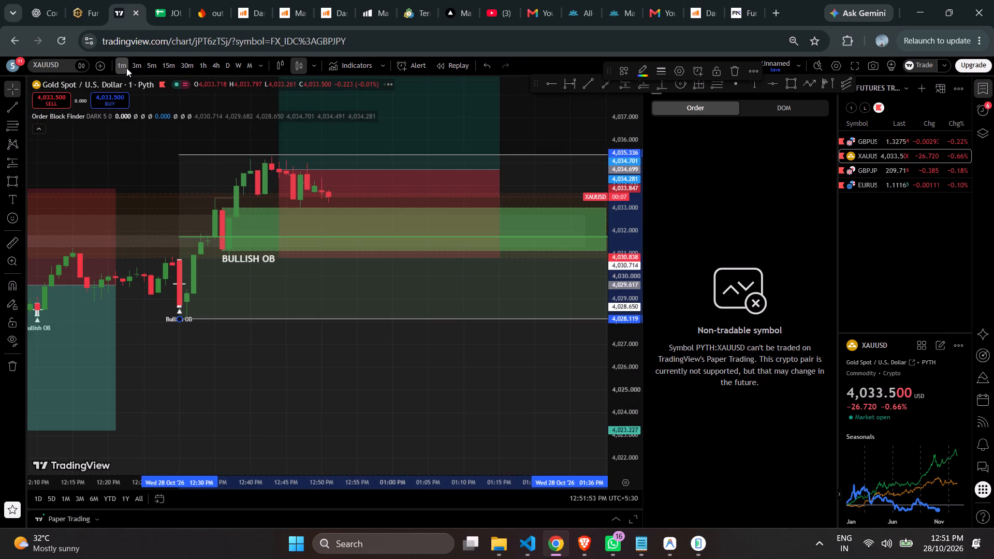
left_click(180, 320)
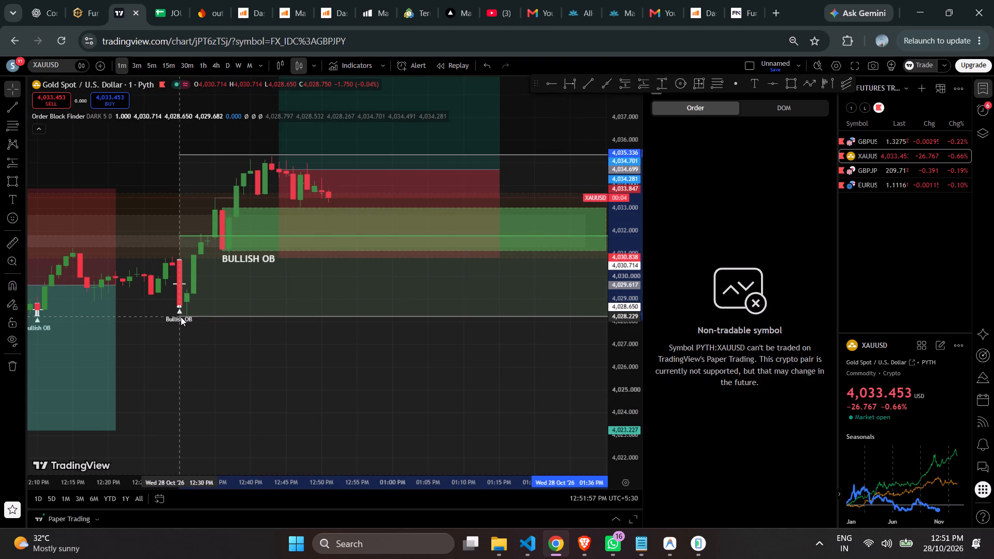
left_click_drag(628, 284, 605, 217)
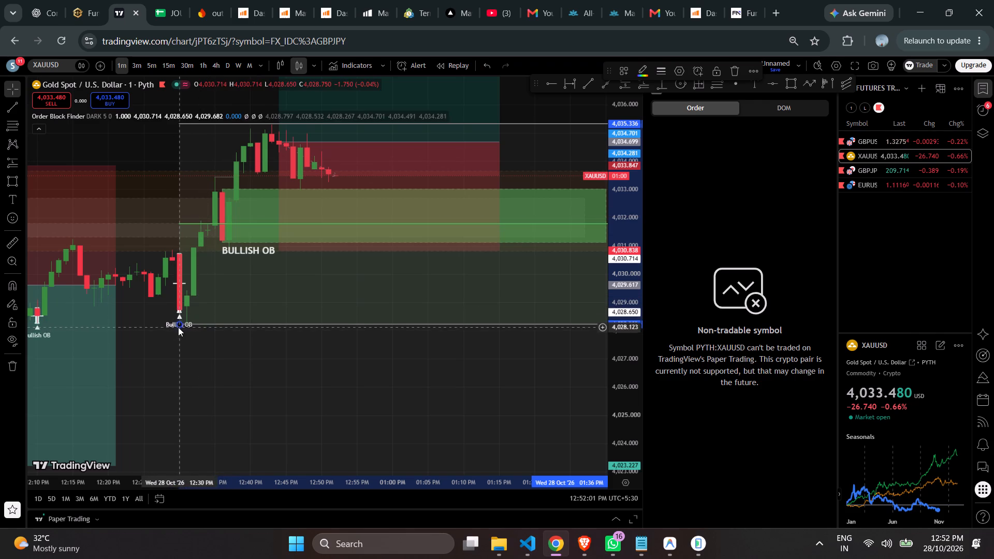
left_click_drag(178, 327, 207, 248)
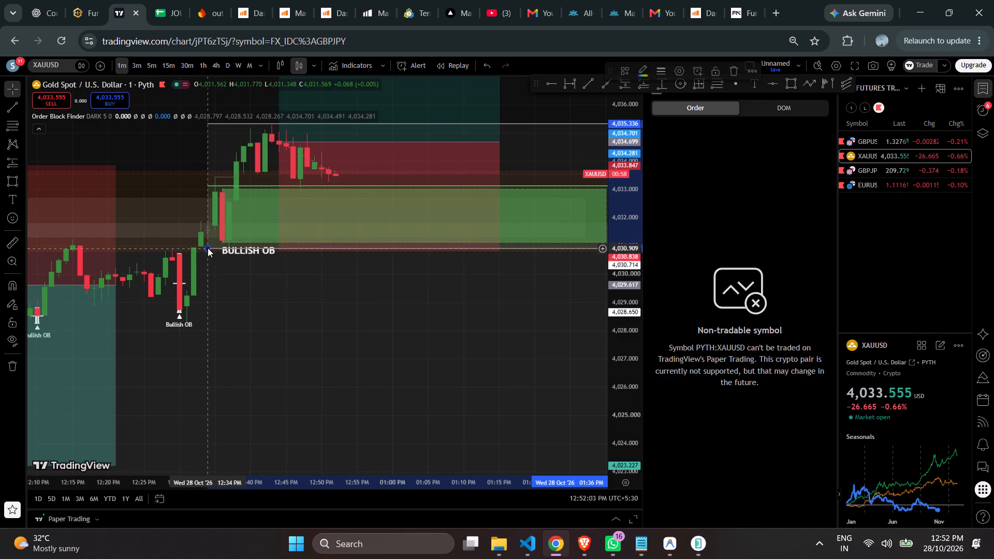
Examine the 1-minute candles against the retracement's 0.5 level, the BULLISH OB zone and the long position.
left_click_drag(628, 284, 621, 232)
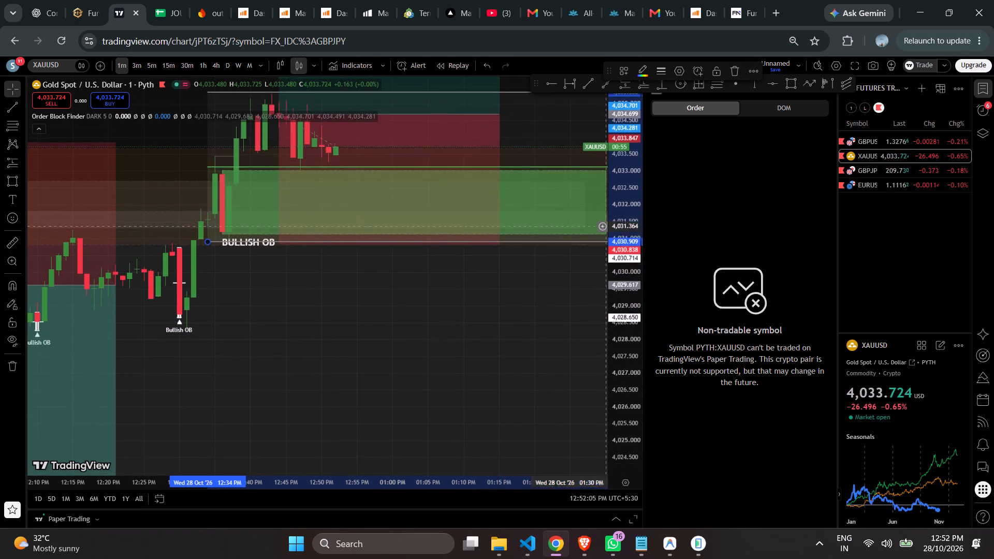
left_click_drag(515, 279, 450, 362)
scroll(461, 276, "down", 3)
scroll(466, 271, "up", 1)
scroll(466, 271, "down", 2)
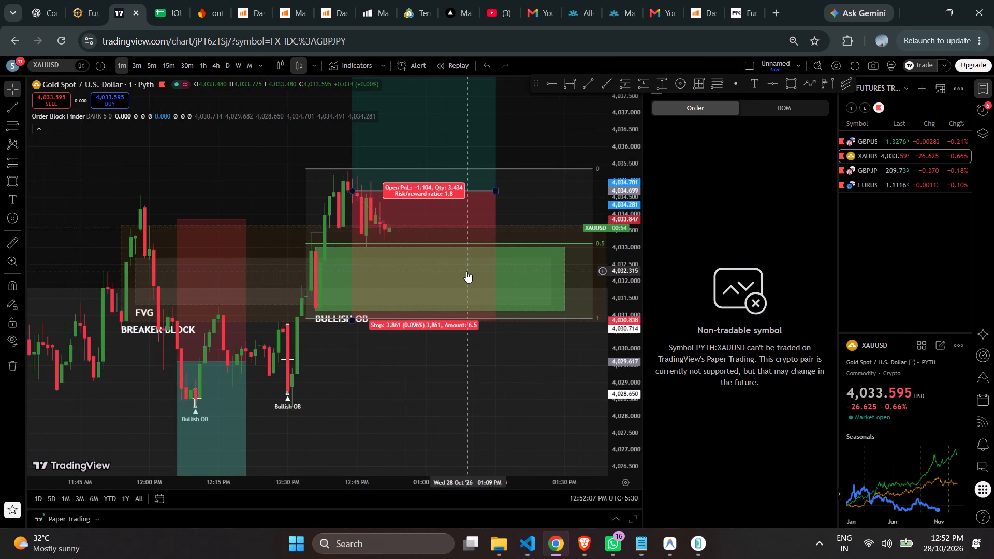
scroll(466, 271, "up", 1)
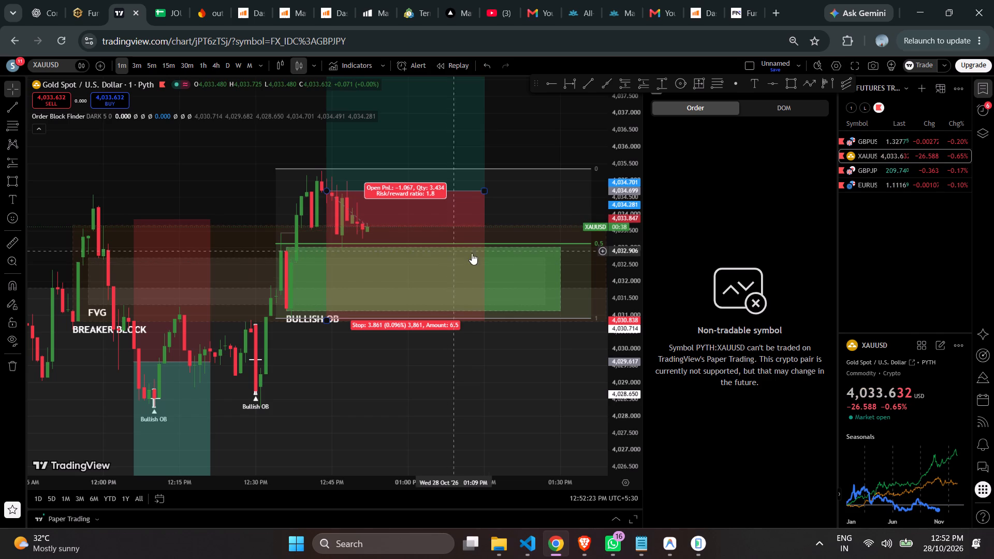
scroll(415, 204, "up", 2)
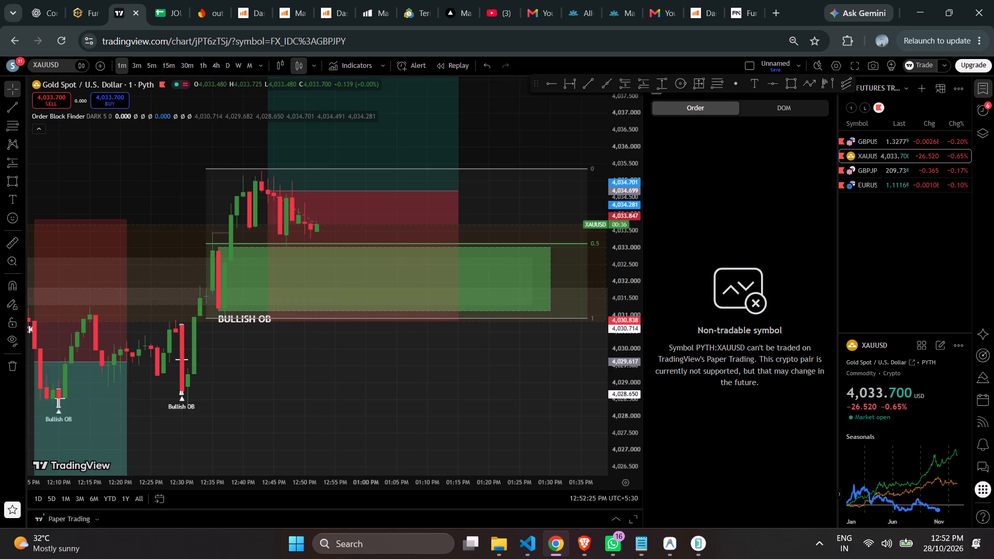
scroll(239, 151, "up", 3)
left_click_drag(632, 271, 566, 117)
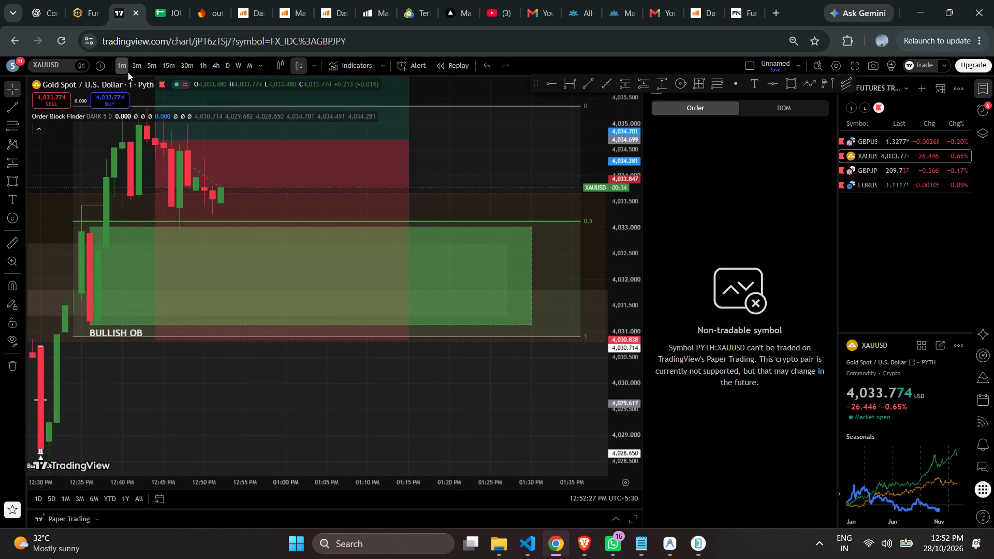
left_click(135, 62)
left_click_drag(430, 168, 453, 220)
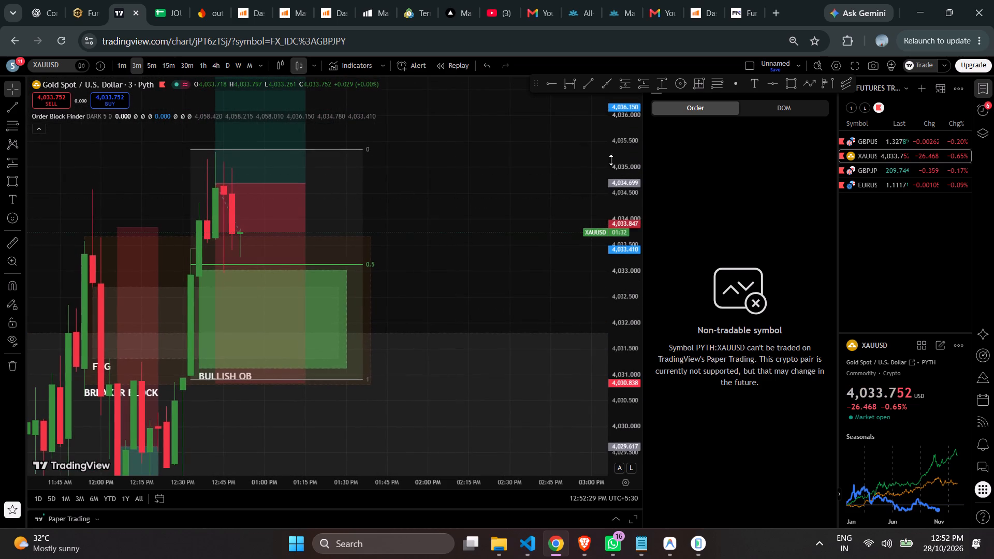
left_click_drag(618, 150, 623, 261)
left_click_drag(467, 195, 479, 245)
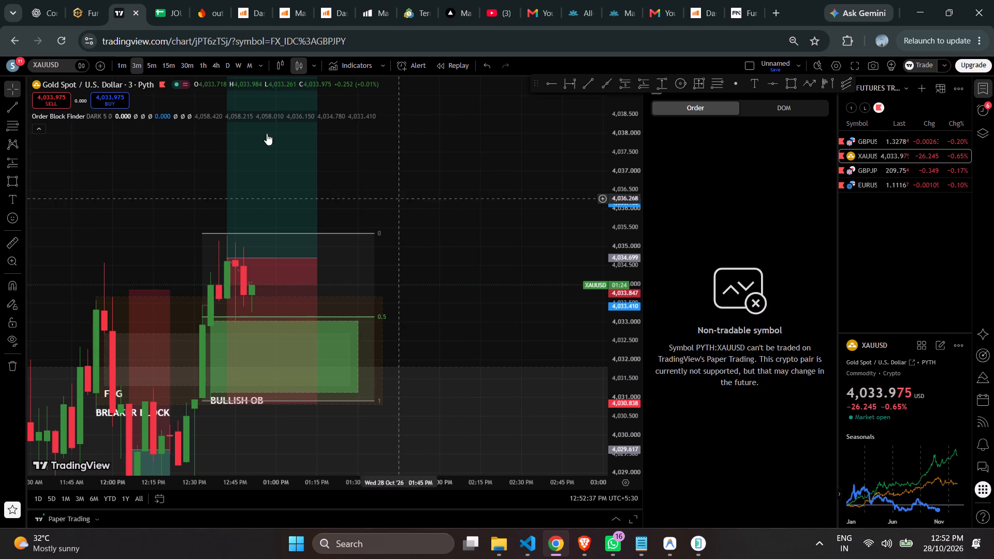
left_click(124, 67)
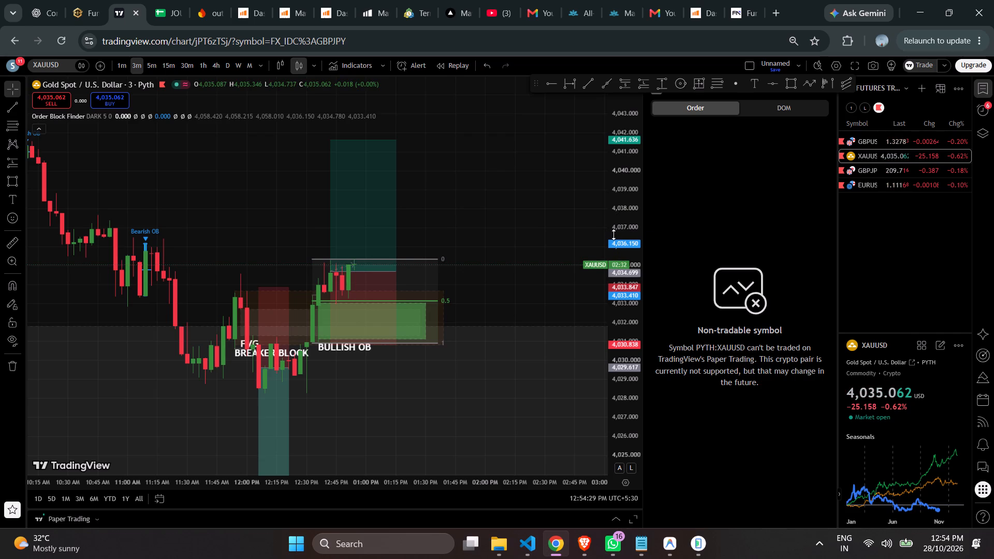
left_click_drag(628, 279, 624, 270)
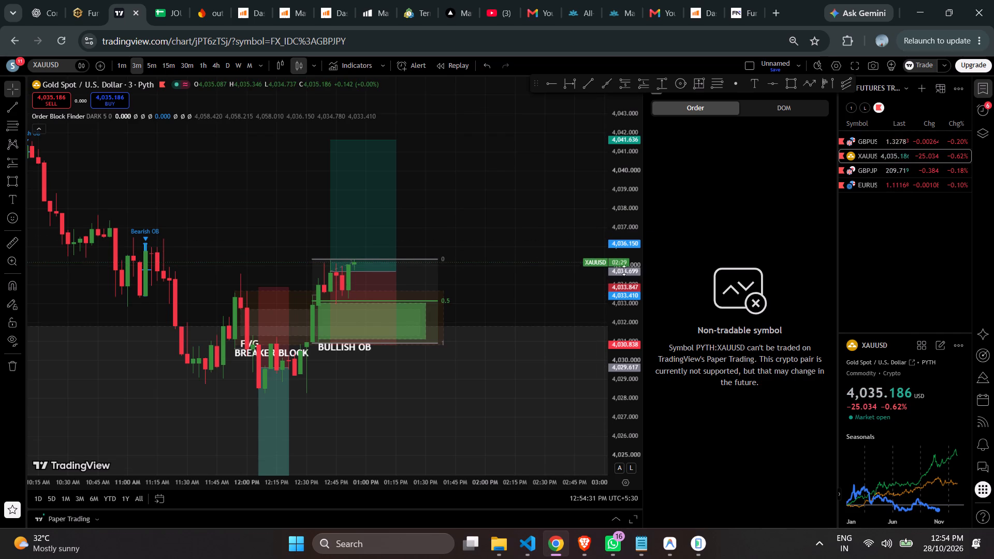
left_click_drag(624, 270, 621, 249)
left_click_drag(545, 210, 550, 259)
scroll(550, 259, "up", 5)
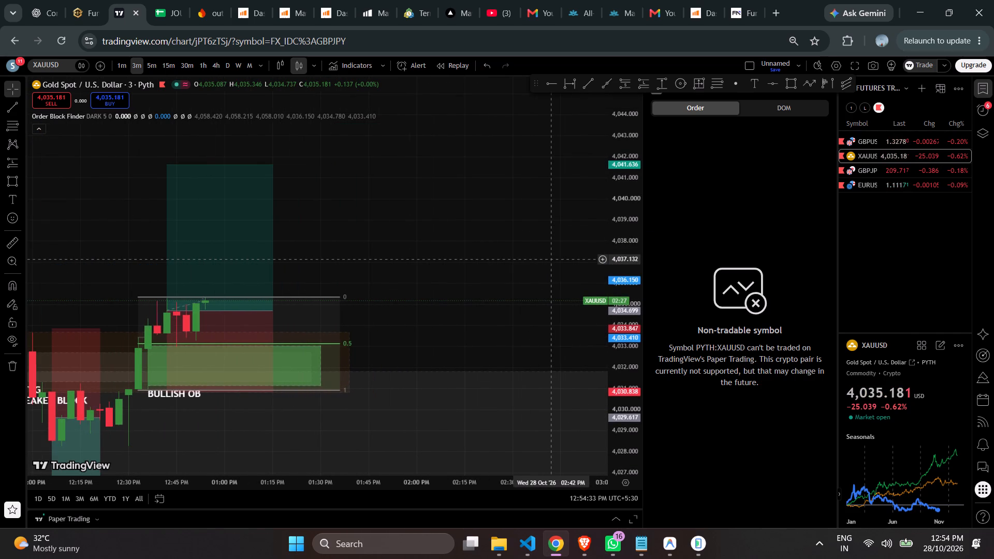
scroll(552, 259, "down", 6)
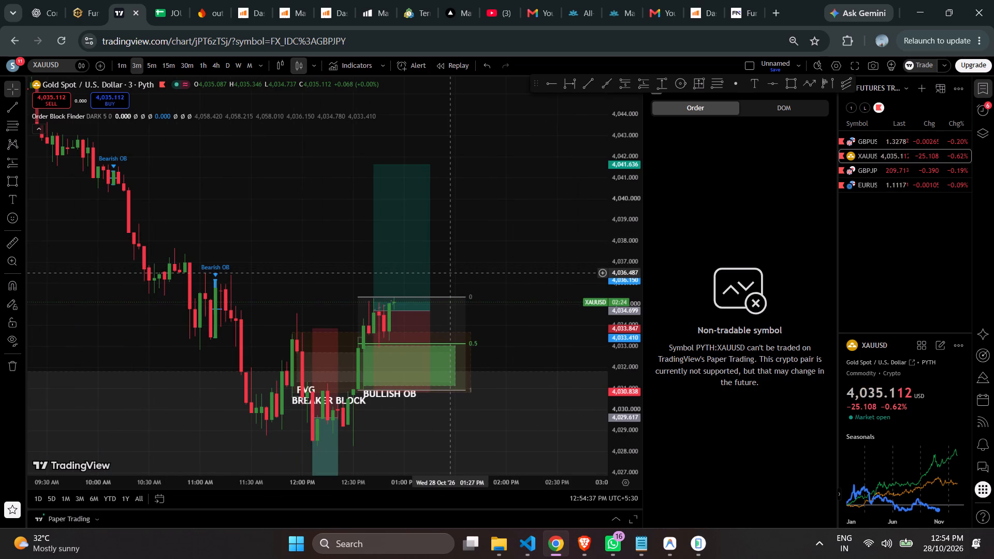
scroll(452, 273, "up", 2)
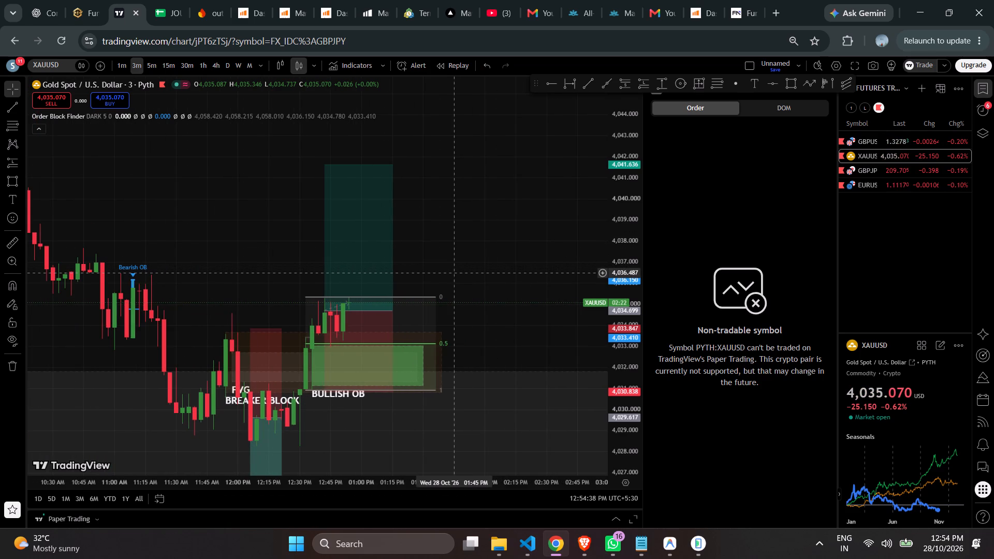
Examine recent gold price action on the 1-minute chart relative to the long position, retracement and BULLISH OB zone.
left_click(112, 65)
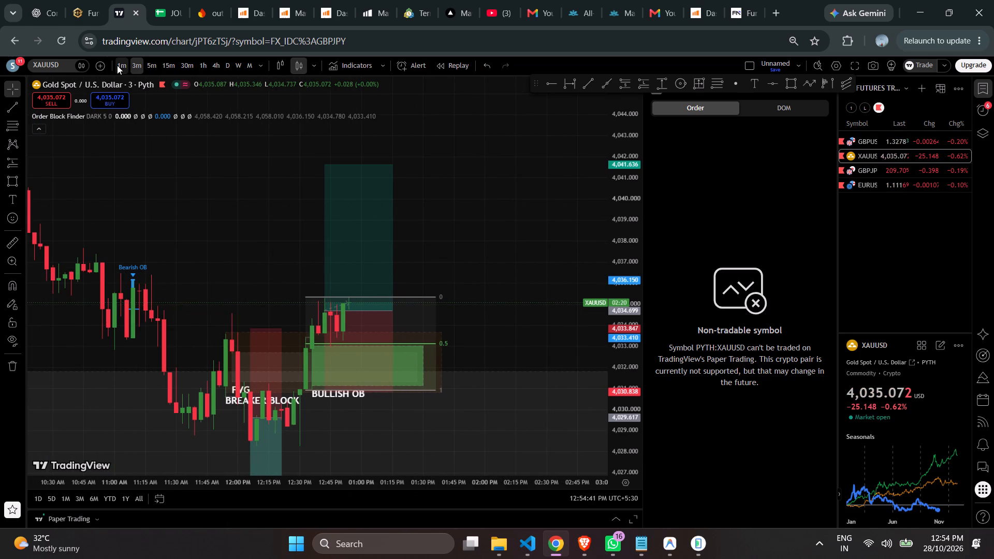
left_click(118, 65)
scroll(261, 150, "down", 5)
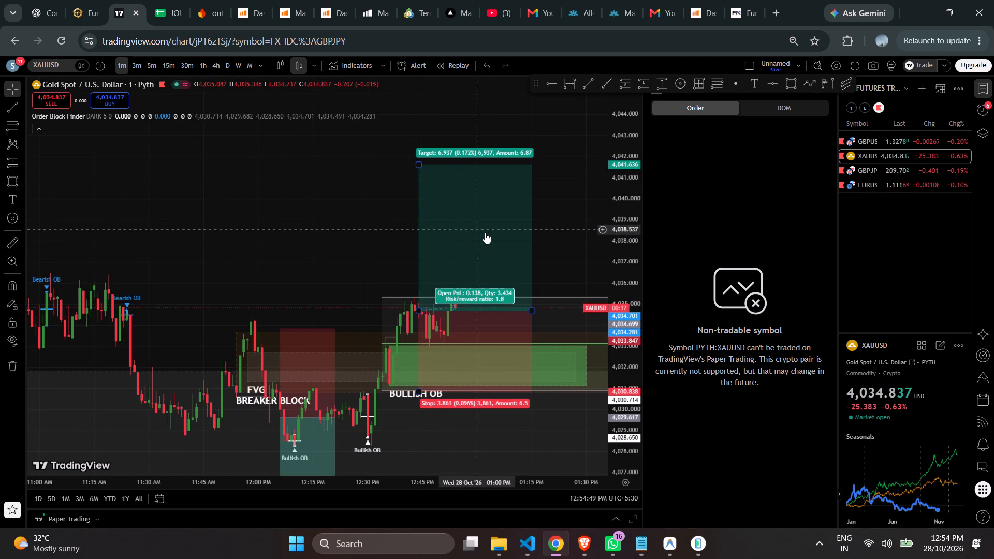
scroll(489, 234, "up", 2)
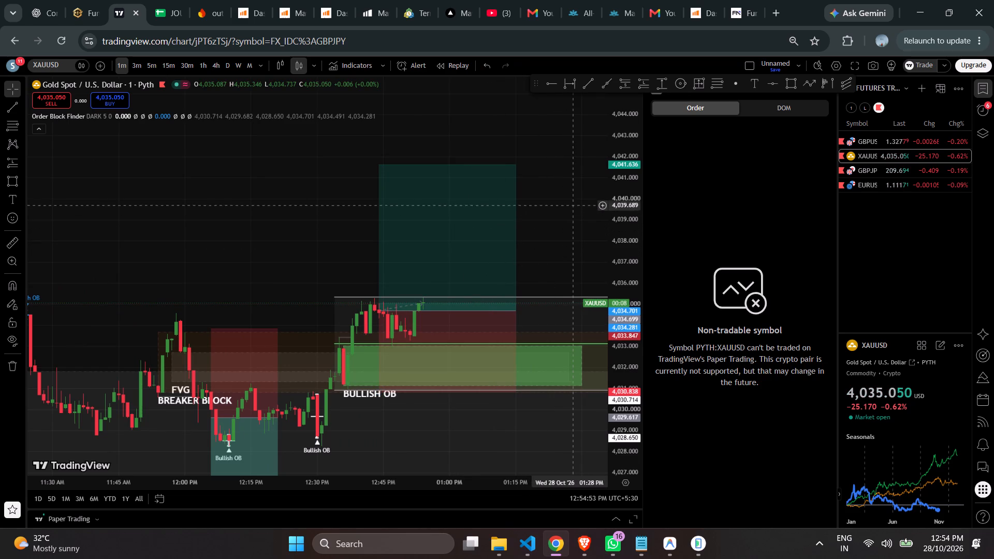
scroll(572, 208, "down", 5)
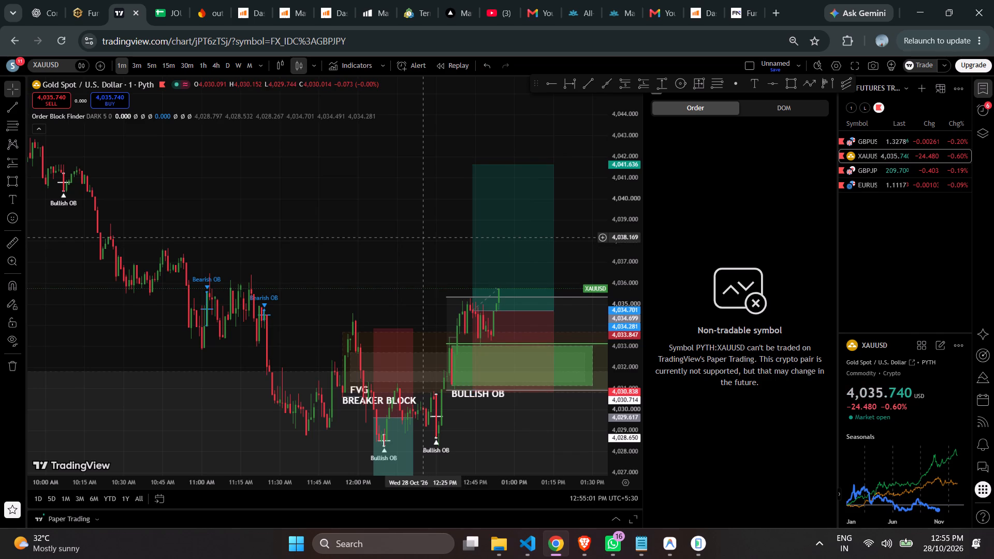
scroll(422, 238, "up", 2)
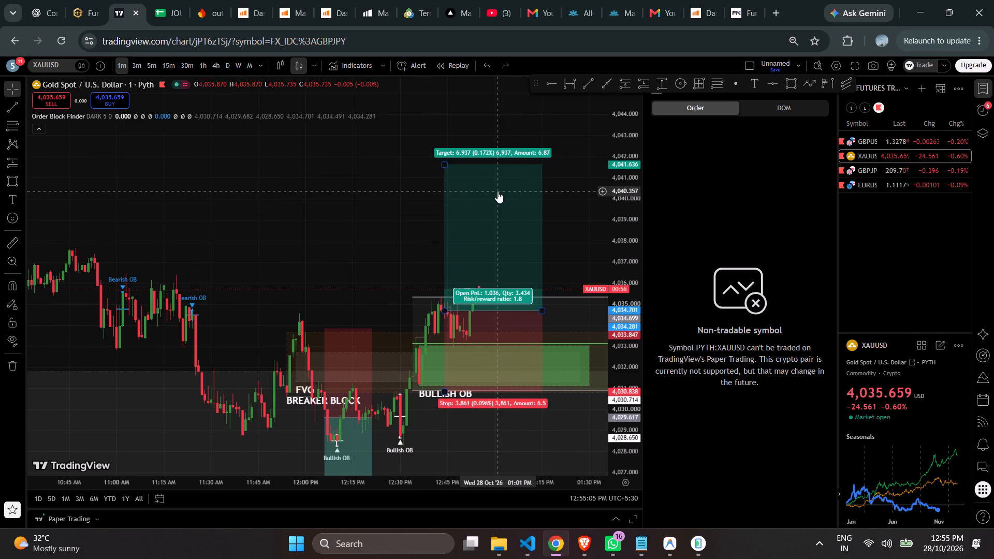
Examine the 1-minute gold candles around the long position's entry and the BULLISH OB zone, including the earlier Bearish OB markers.
scroll(401, 242, "up", 1)
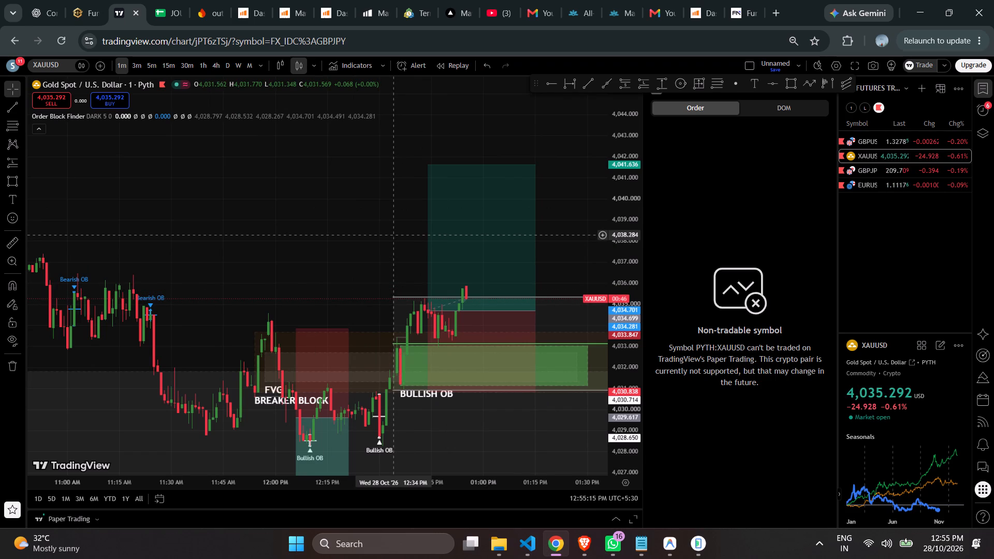
scroll(337, 229, "up", 4)
left_click_drag(634, 320, 604, 244)
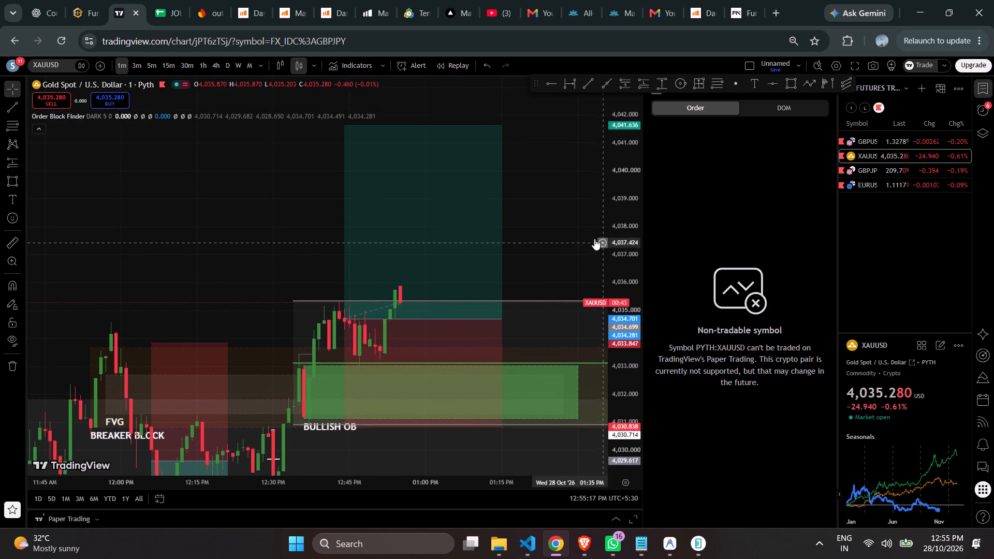
scroll(305, 259, "down", 1)
scroll(305, 260, "up", 1)
scroll(305, 260, "down", 1)
scroll(275, 307, "down", 3)
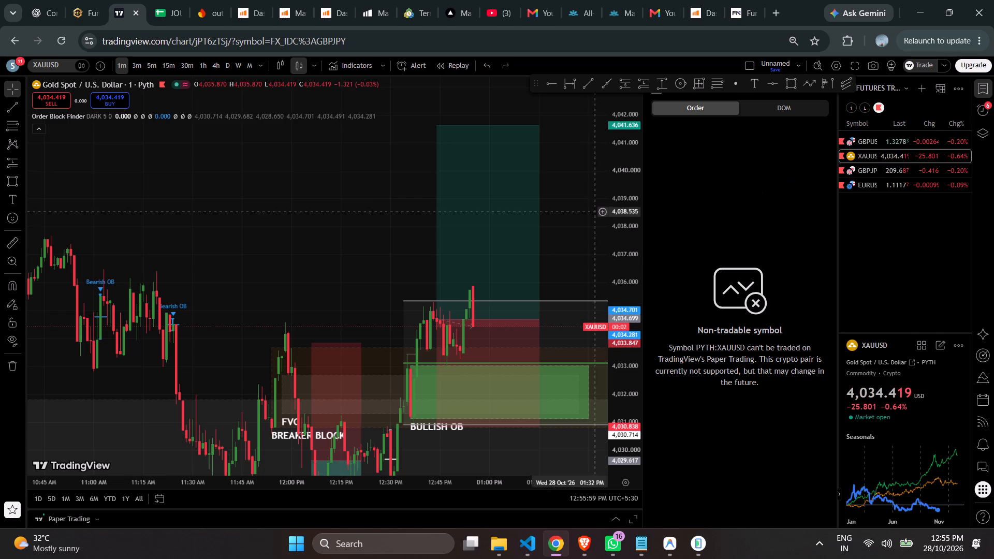
left_click(133, 63)
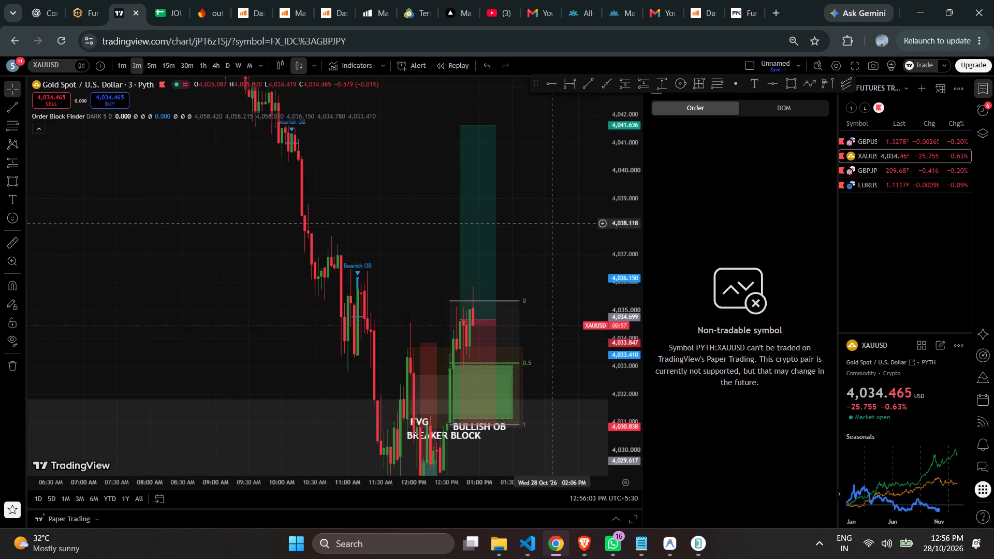
scroll(559, 227, "up", 3)
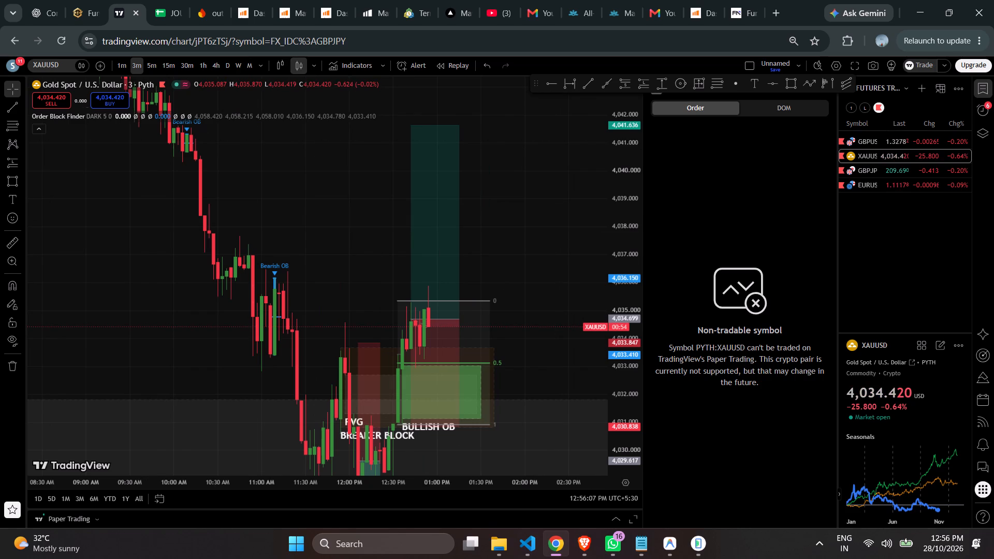
left_click(123, 62)
left_click_drag(633, 157, 633, 159)
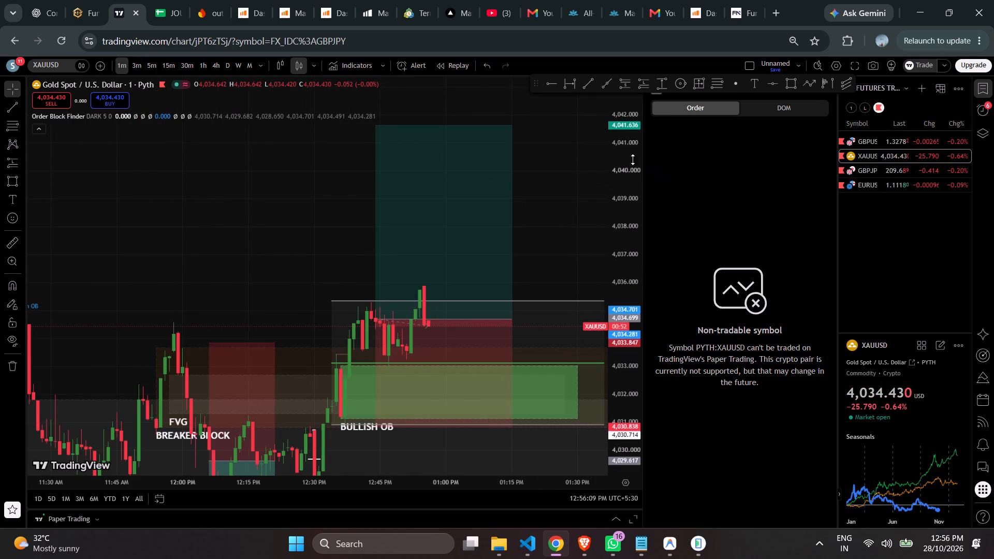
left_click_drag(633, 159, 631, 183)
scroll(556, 185, "up", 4)
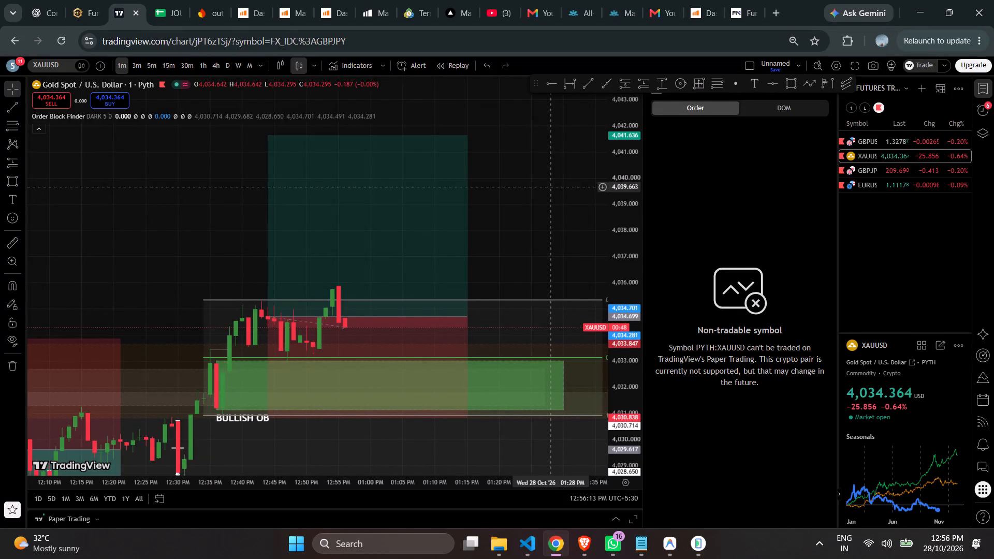
scroll(549, 196, "down", 4)
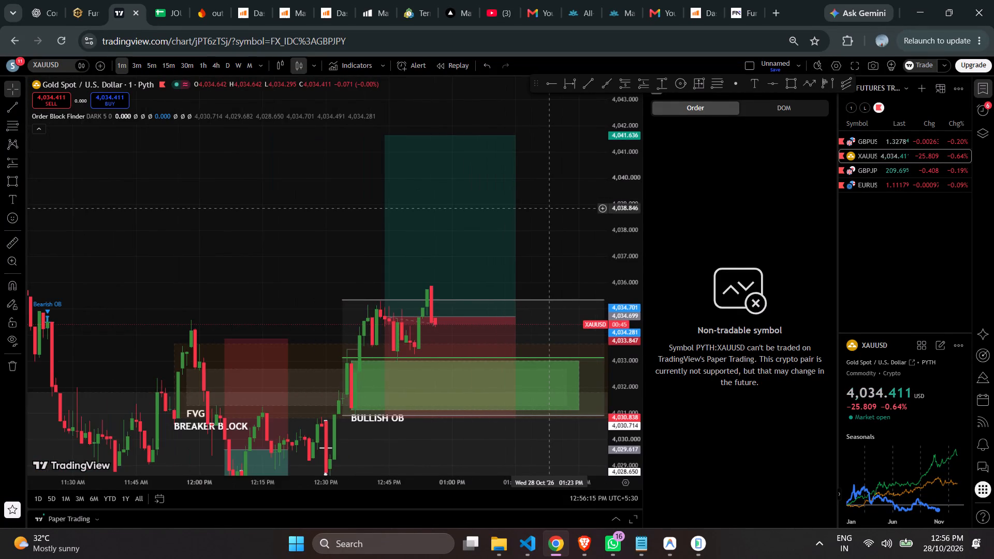
scroll(549, 209, "up", 1)
scroll(549, 210, "down", 2)
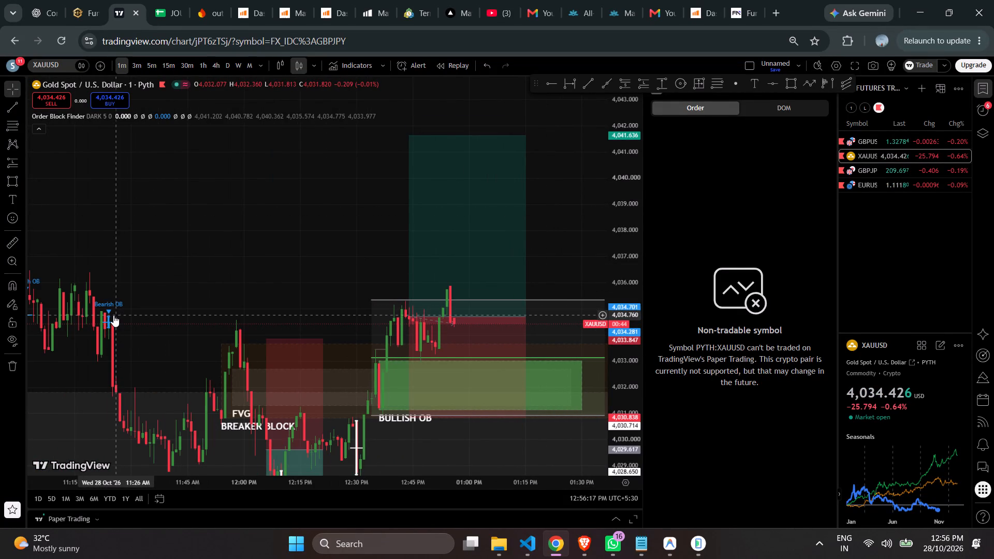
Draw a rectangle from the 11:23 AM Bearish OB marker to 1:17 PM, about 4,034.8 to 4,033.8, and apply the BEARISH OB template.
left_click(790, 82)
left_click_drag(106, 313, 113, 336)
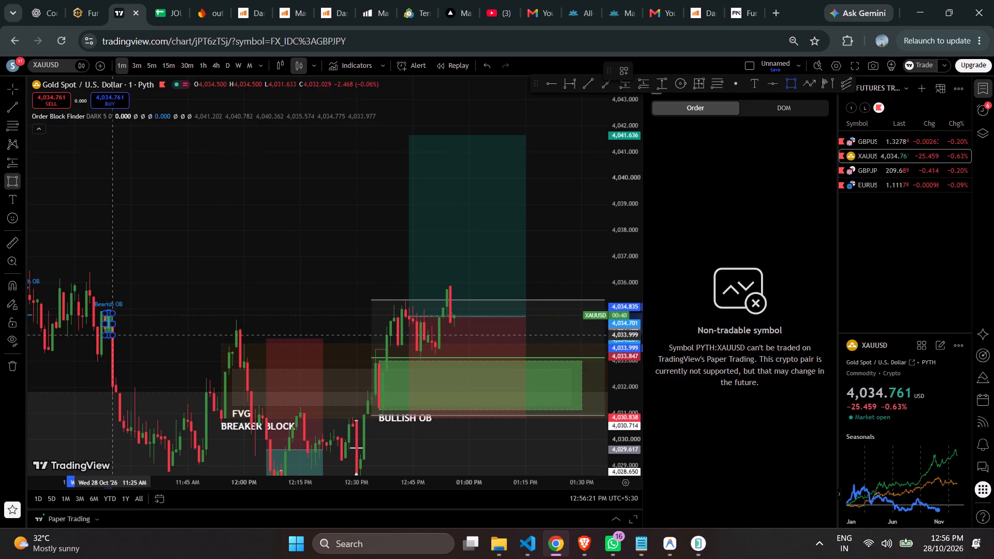
left_click_drag(113, 336, 511, 331)
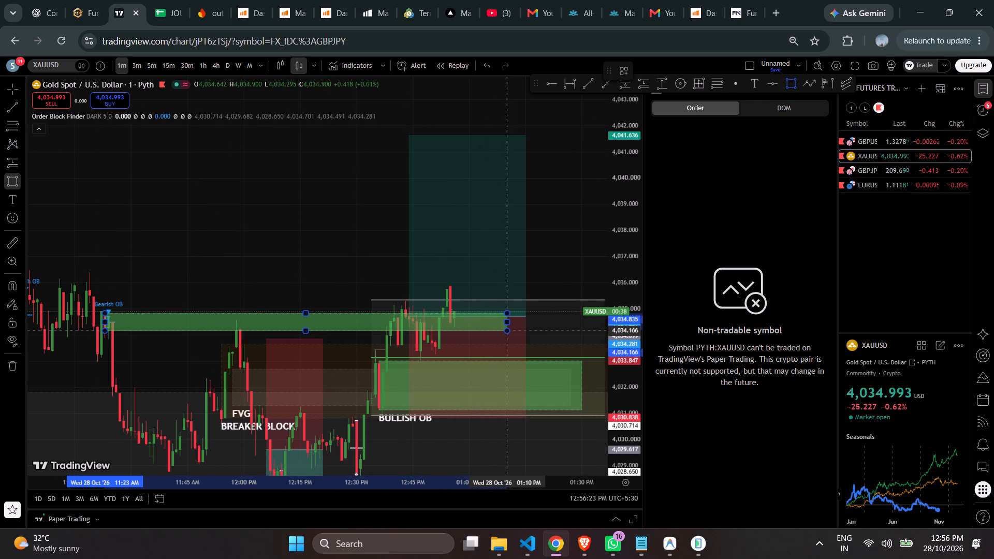
left_click_drag(511, 331, 531, 339)
left_click(531, 339)
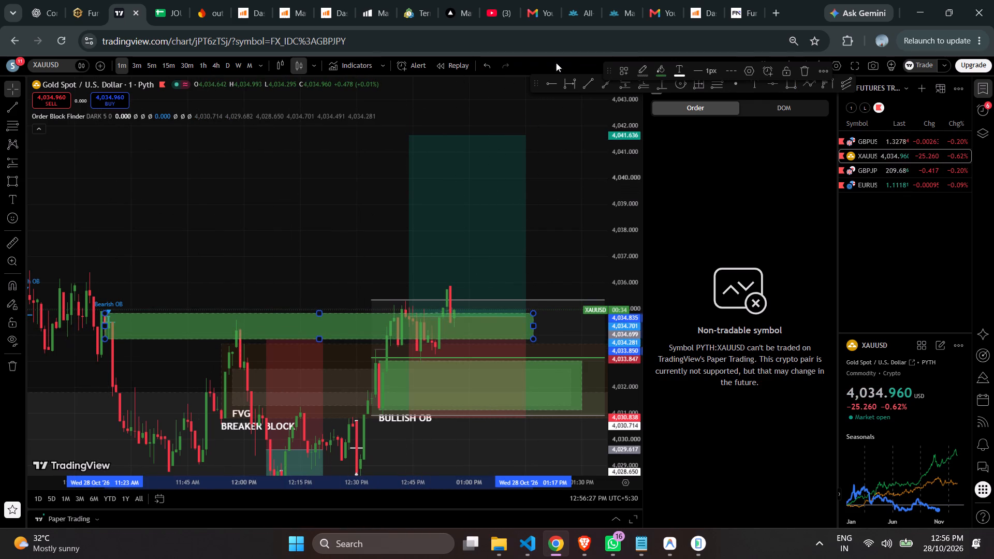
left_click(224, 319)
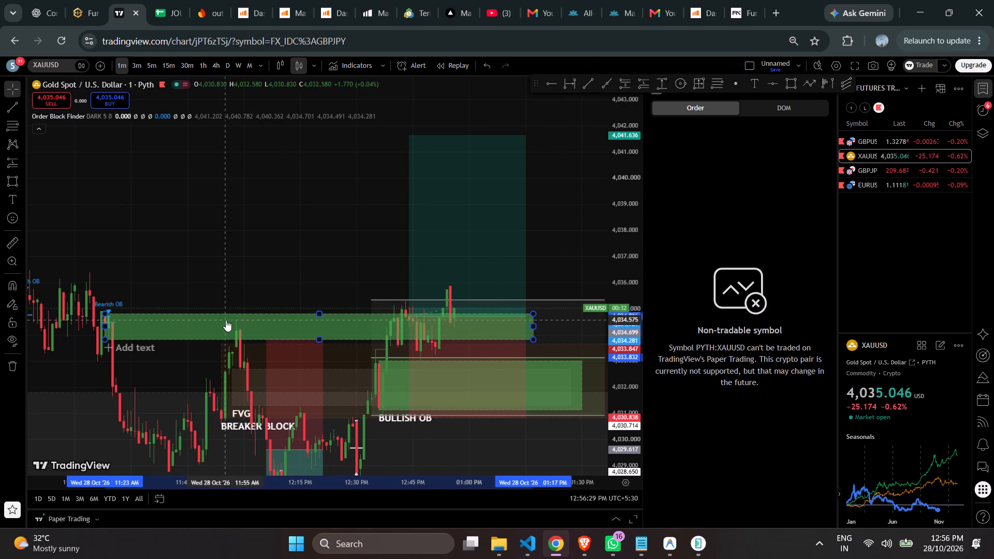
left_click(626, 72)
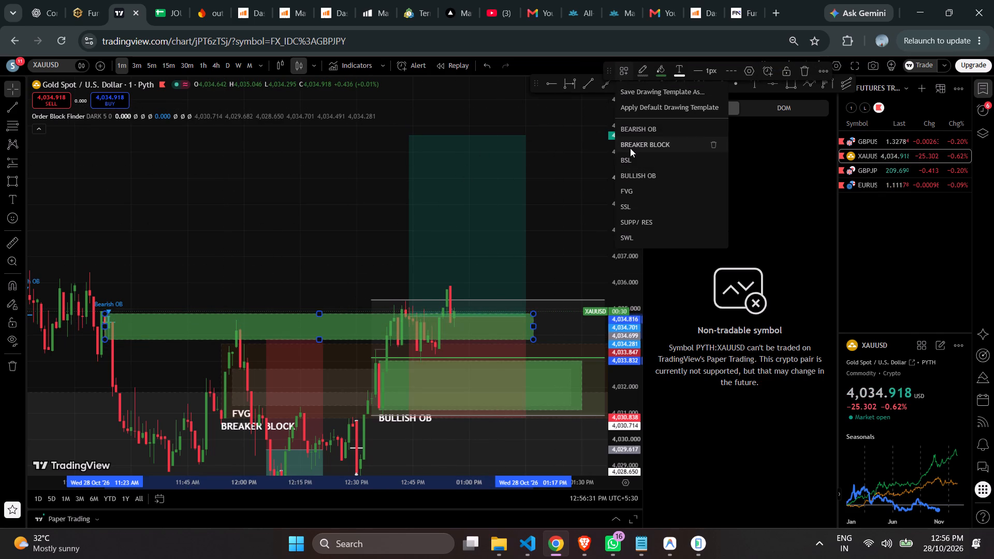
left_click(640, 128)
left_click(312, 189)
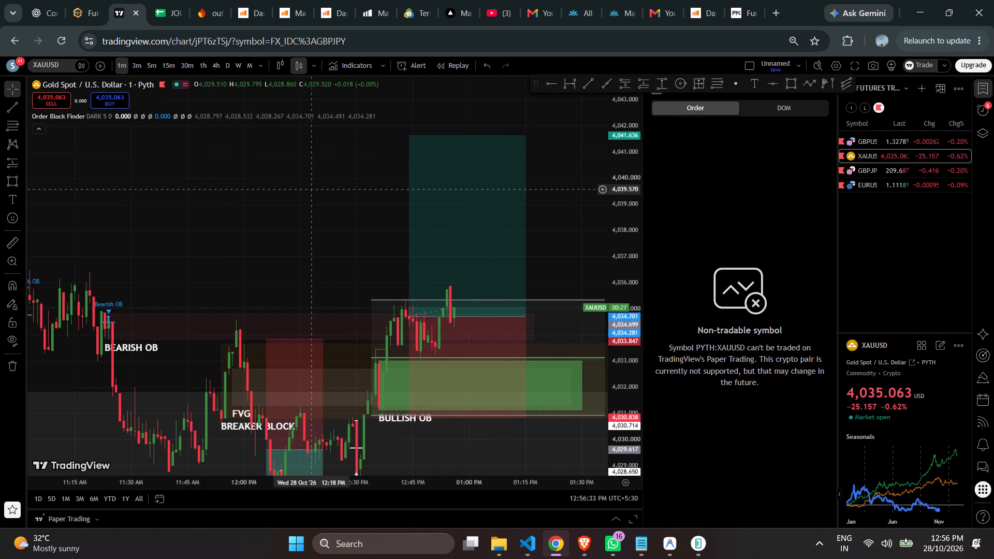
Examine the 1-minute gold candles against the new BEARISH OB zone and the long position.
scroll(547, 184, "up", 1)
left_click_drag(630, 156, 630, 177)
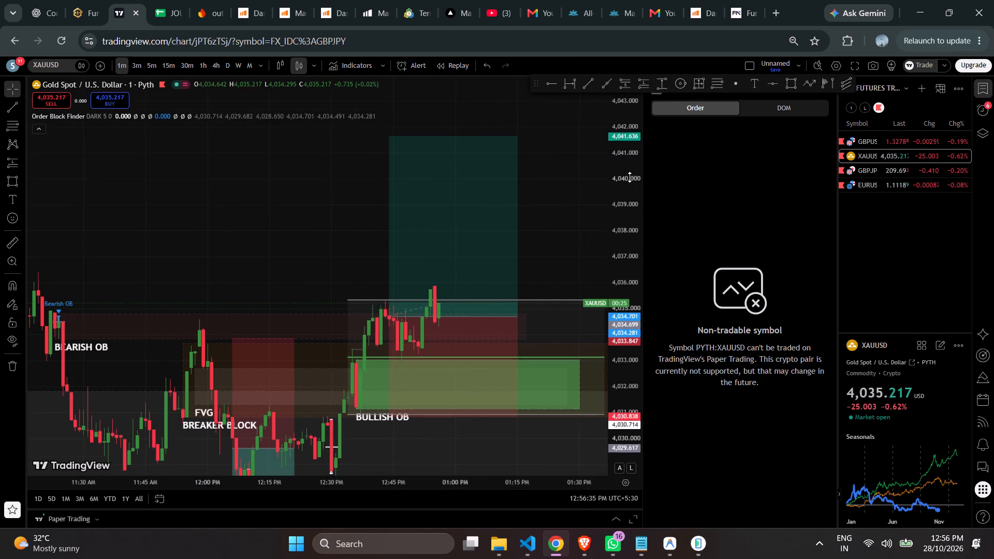
left_click_drag(630, 177, 627, 220)
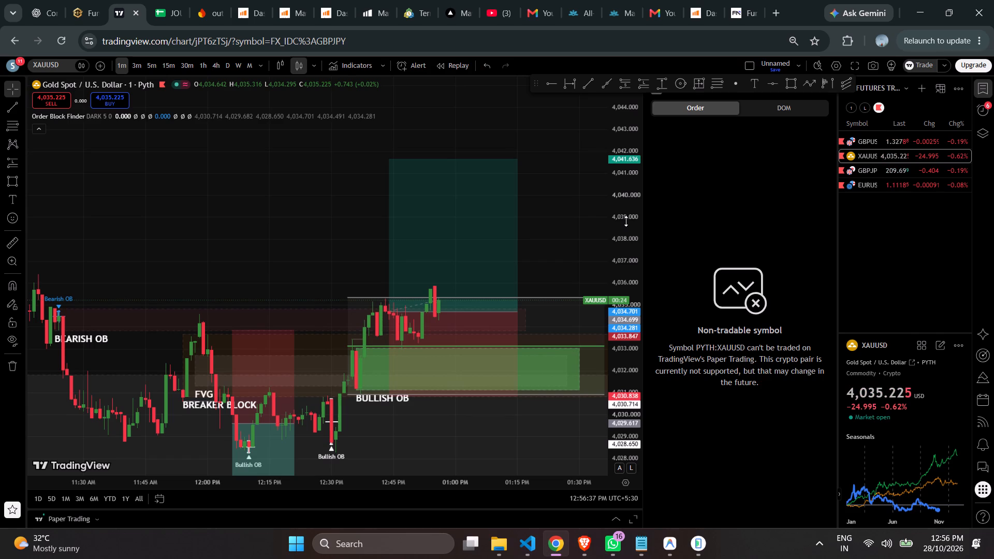
scroll(237, 179, "up", 1)
scroll(237, 179, "down", 1)
scroll(236, 179, "up", 1)
scroll(236, 179, "down", 1)
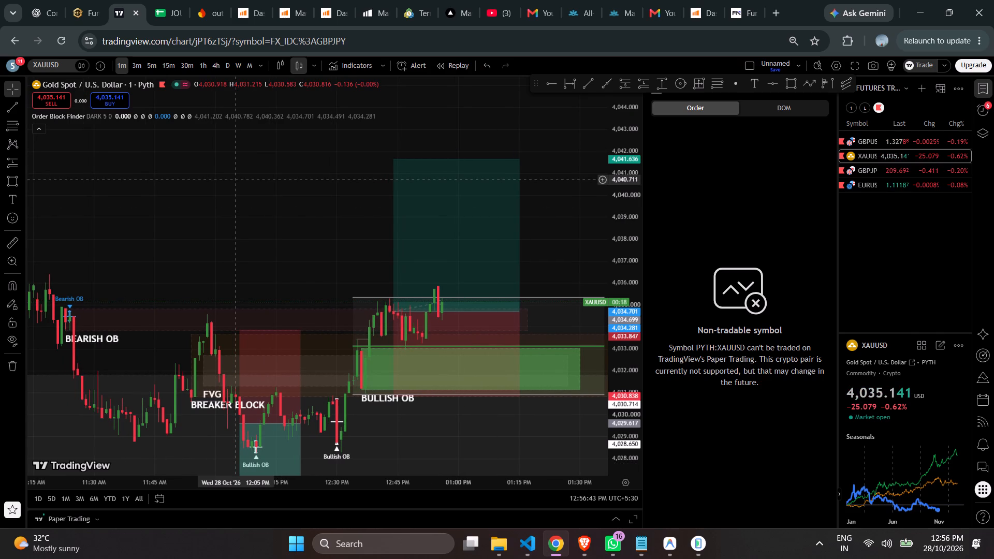
Raise the long position's target to about 4,042.45 on the 1-minute chart.
left_click_drag(629, 181, 630, 247)
left_click_drag(329, 242, 271, 255)
scroll(271, 255, "down", 2)
scroll(271, 255, "up", 1)
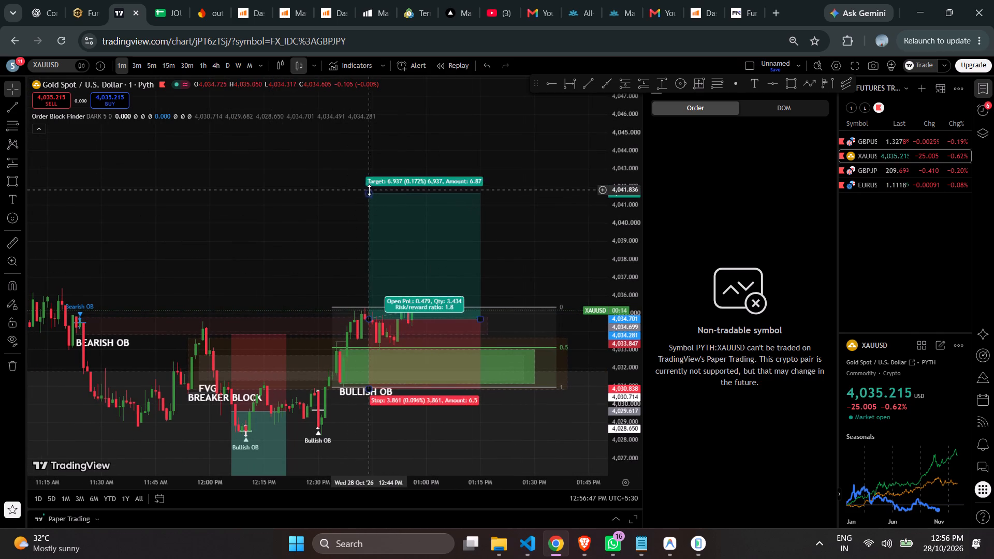
left_click_drag(371, 190, 366, 210)
left_click_drag(364, 210, 364, 218)
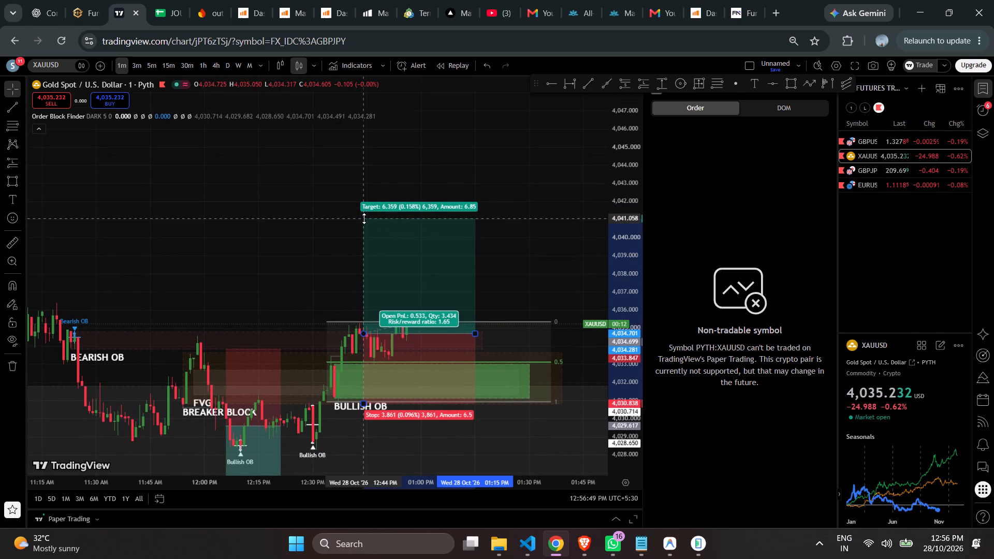
left_click_drag(364, 218, 366, 200)
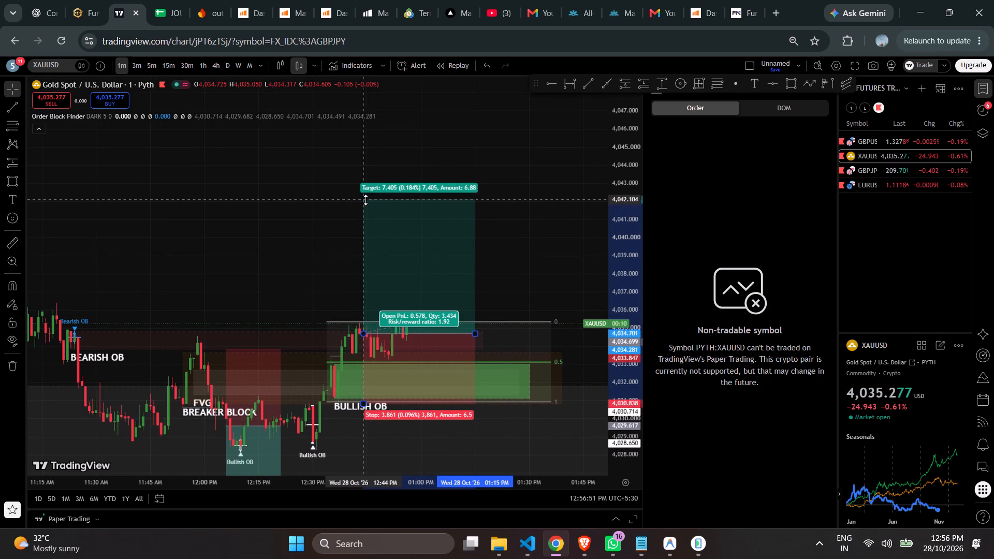
left_click_drag(366, 200, 368, 194)
left_click(532, 183)
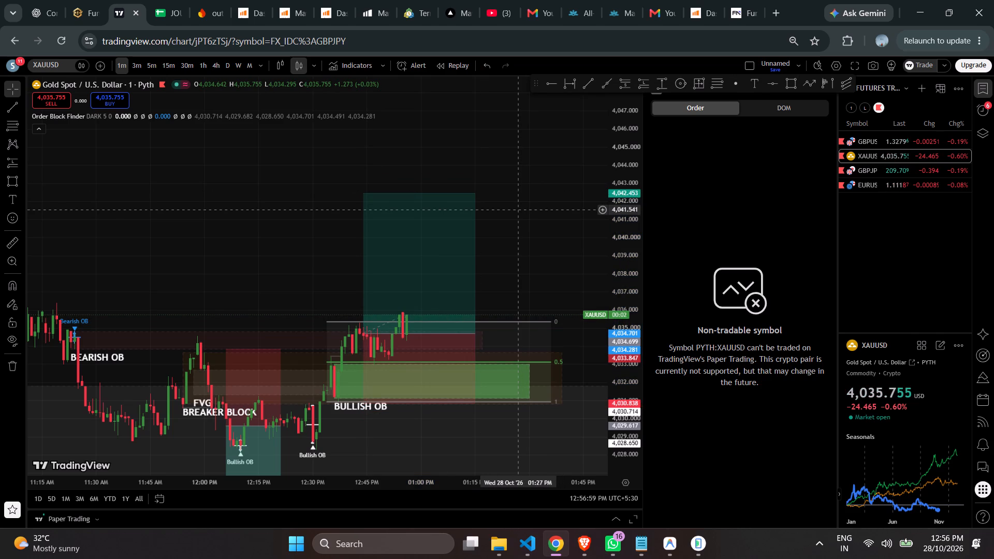
Examine the 1-minute gold price action against the long position's target and the wider preceding decline.
scroll(518, 210, "up", 2)
scroll(518, 210, "down", 1)
scroll(518, 210, "up", 1)
scroll(518, 210, "down", 1)
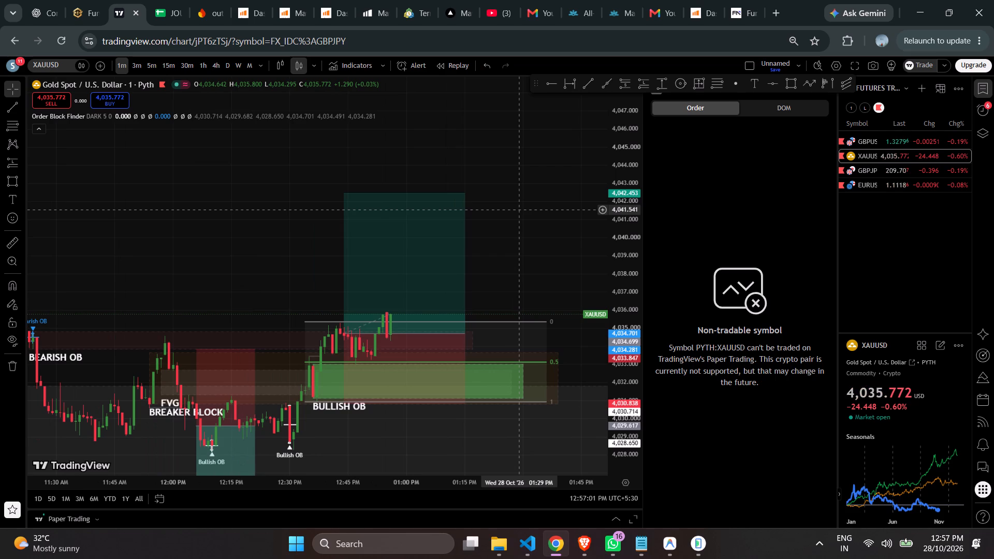
left_click_drag(630, 135, 626, 245)
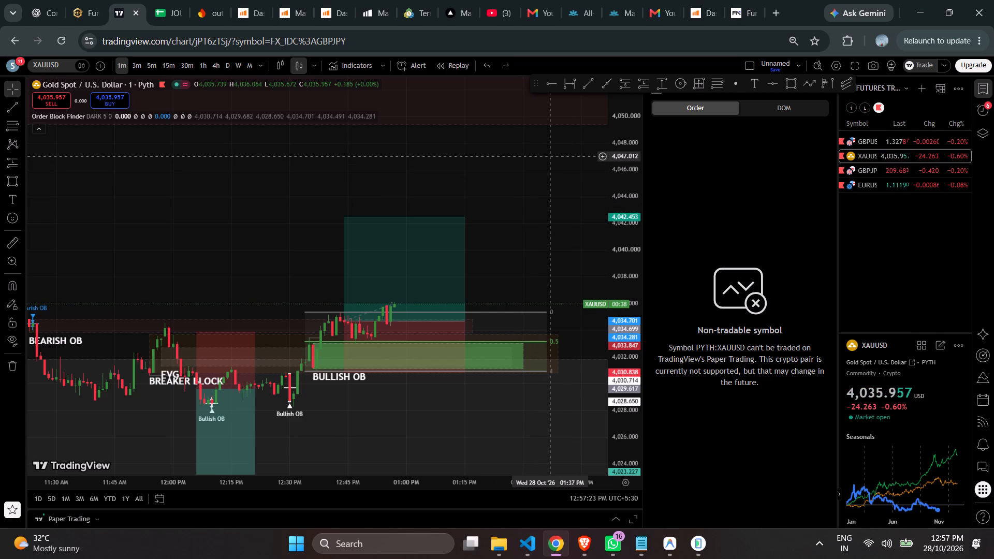
left_click_drag(625, 229, 617, 166)
scroll(565, 156, "down", 2)
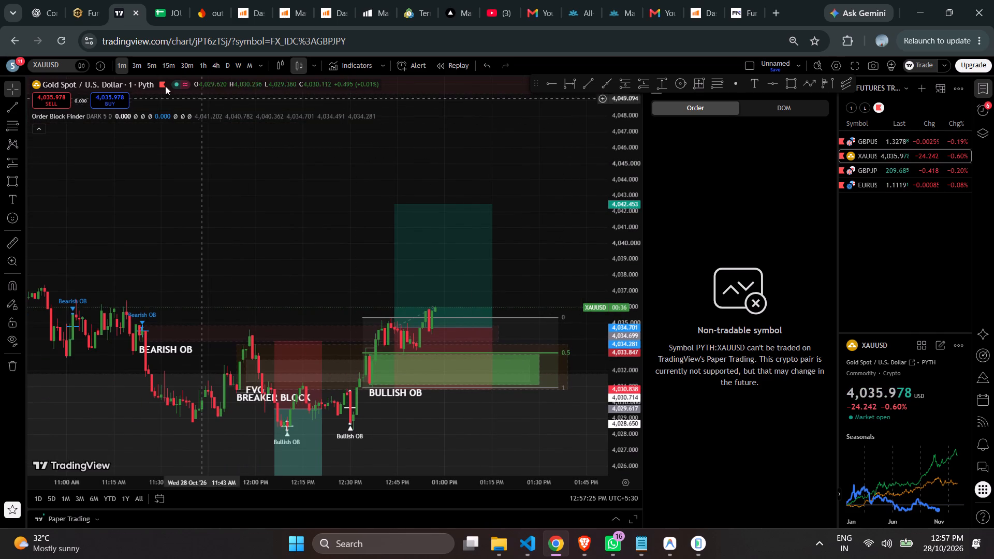
scroll(139, 63, "up", 1)
scroll(140, 64, "down", 2)
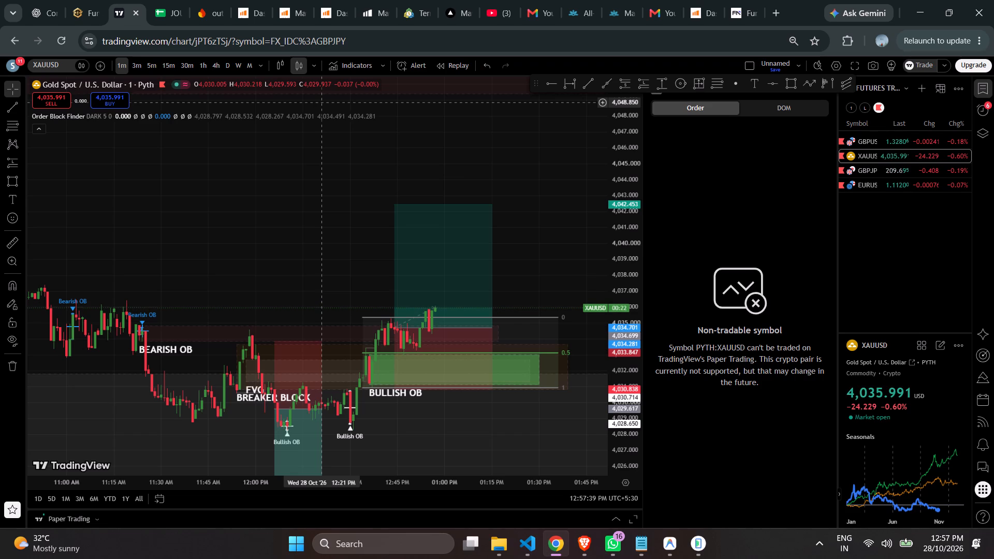
scroll(322, 95, "down", 1)
scroll(322, 95, "up", 1)
scroll(321, 95, "down", 1)
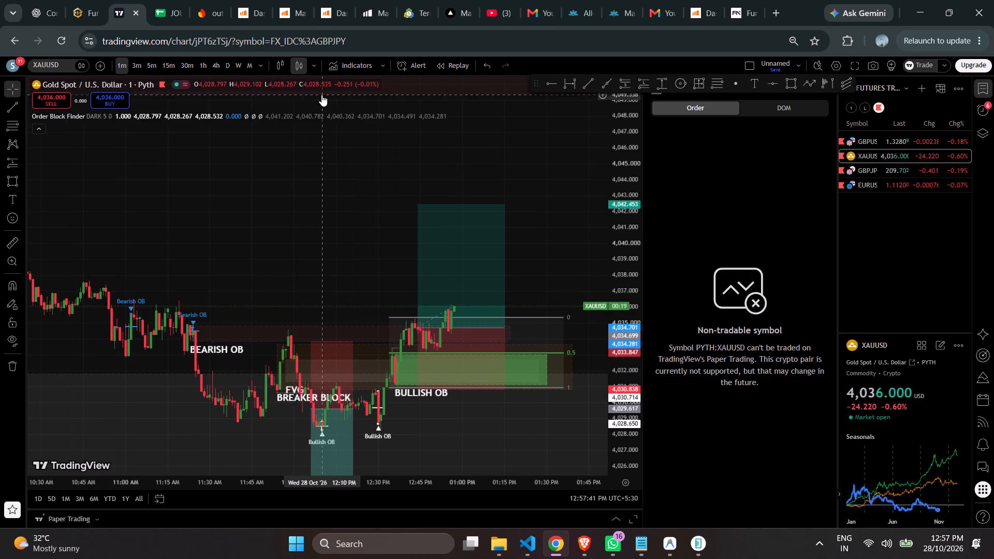
scroll(336, 143, "down", 4)
On the 15-minute chart, draw a rectangle from the 9:00 AM Bearish OB marker to about 8 PM, spanning about 4,046.4 to 4,043.
left_click(167, 62)
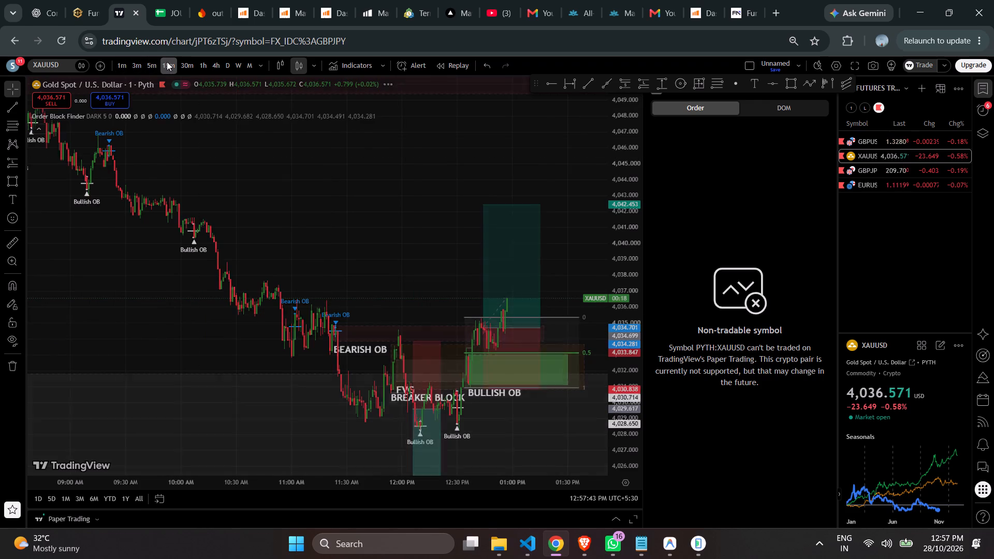
scroll(297, 149, "up", 8)
left_click_drag(621, 152, 625, 326)
scroll(496, 289, "up", 4)
left_click_drag(401, 228, 463, 284)
scroll(406, 264, "up", 3)
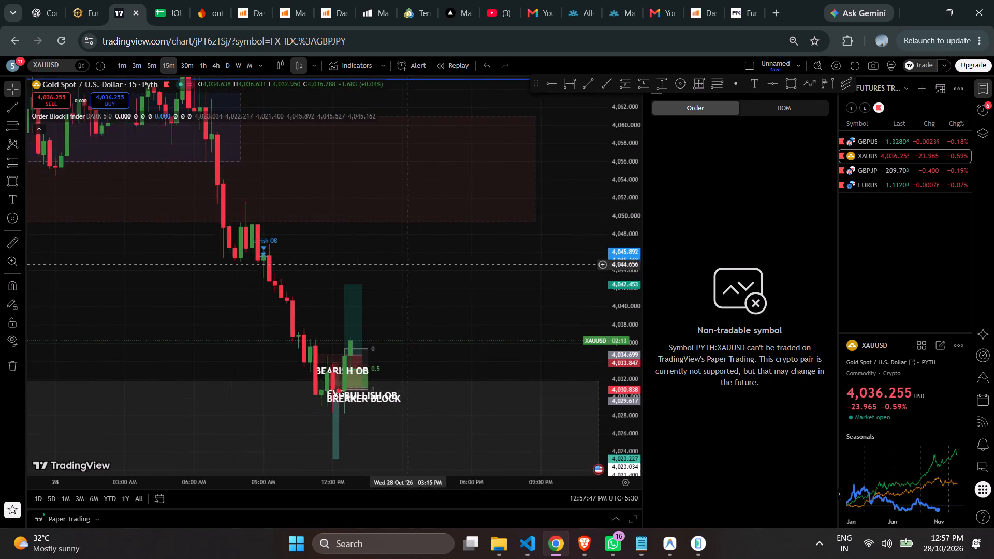
scroll(406, 264, "up", 1)
left_click_drag(393, 263, 455, 285)
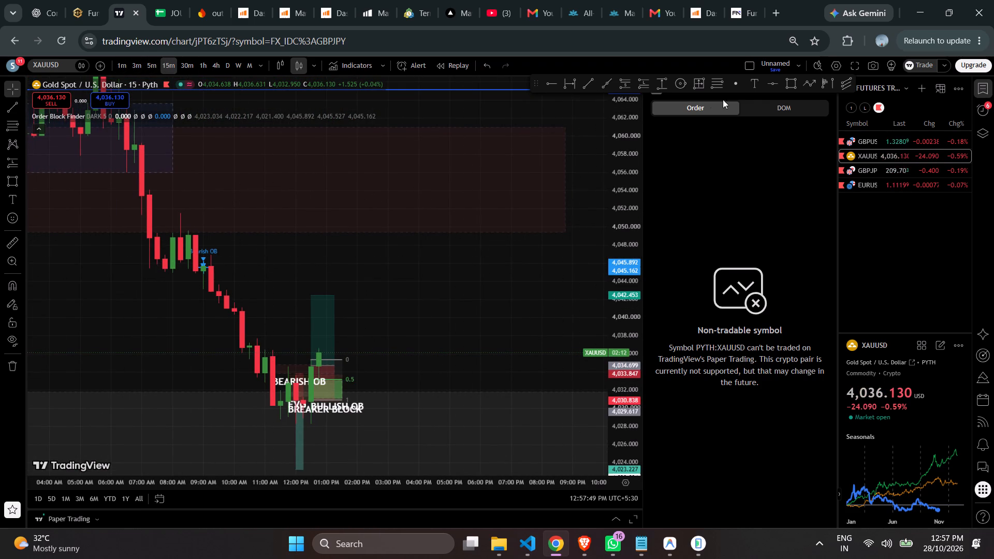
left_click(789, 82)
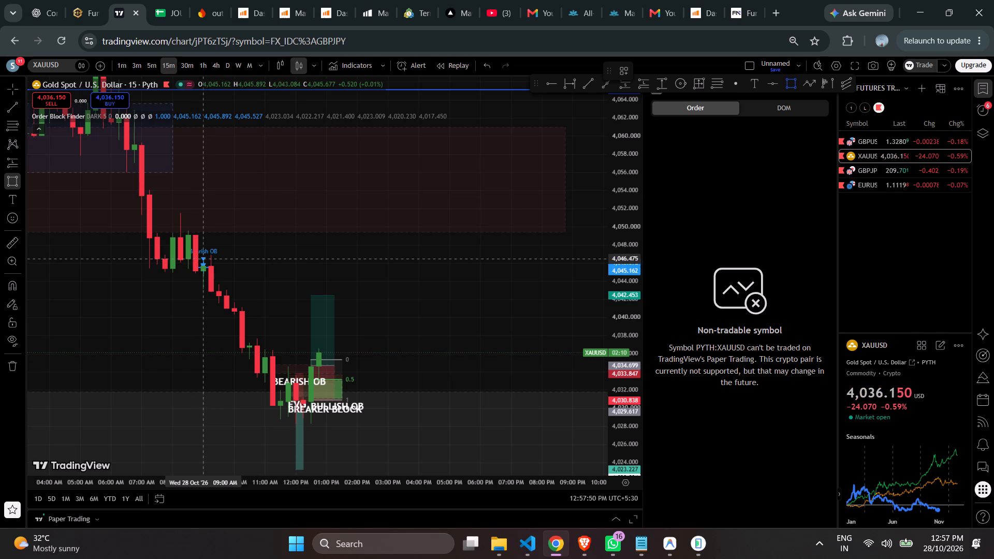
left_click_drag(204, 259, 319, 291)
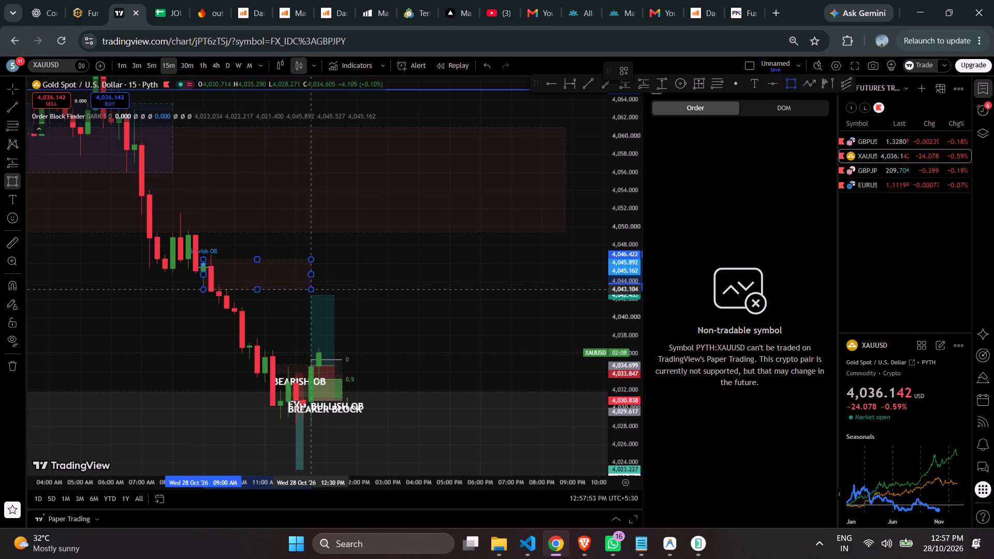
left_click_drag(319, 291, 536, 294)
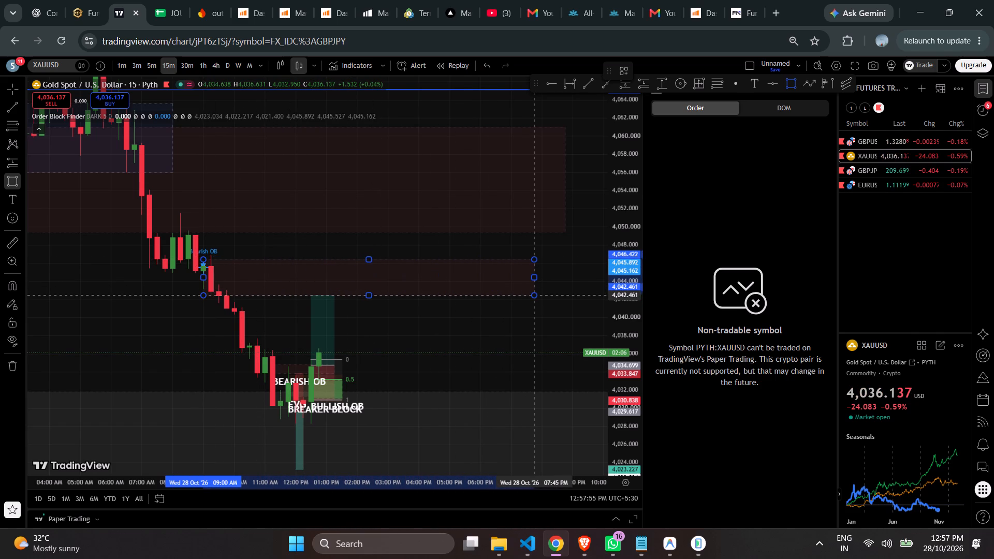
left_click_drag(536, 294, 539, 290)
left_click(539, 290)
left_click_drag(482, 330, 557, 322)
scroll(526, 319, "up", 3)
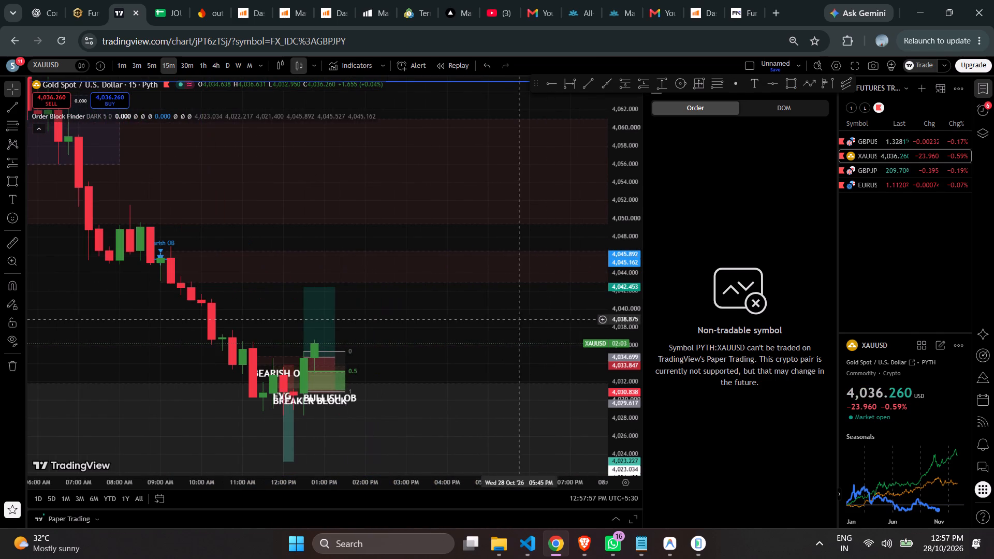
left_click(488, 317)
On the 3-minute chart, place a horizontal ray at the 10:09 AM Bearish OB marker, at about 4,041.53.
left_click(152, 65)
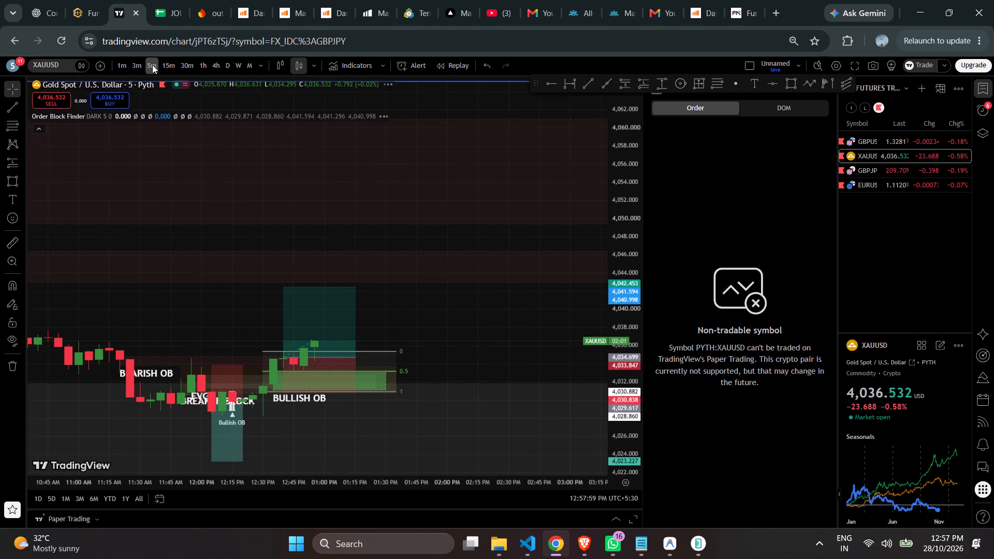
left_click_drag(626, 299, 609, 174)
scroll(520, 305, "down", 3)
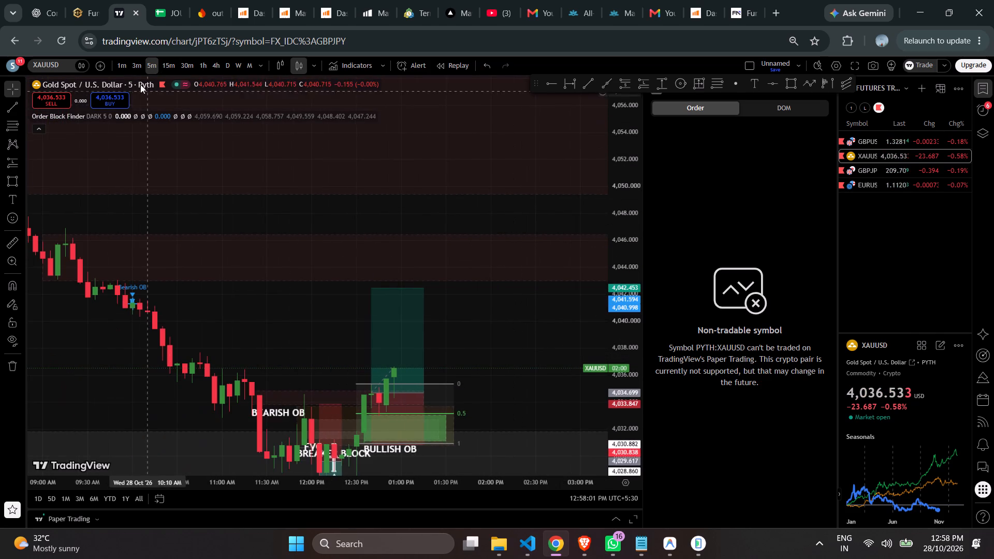
left_click(135, 62)
left_click_drag(530, 324, 448, 269)
scroll(445, 266, "down", 3)
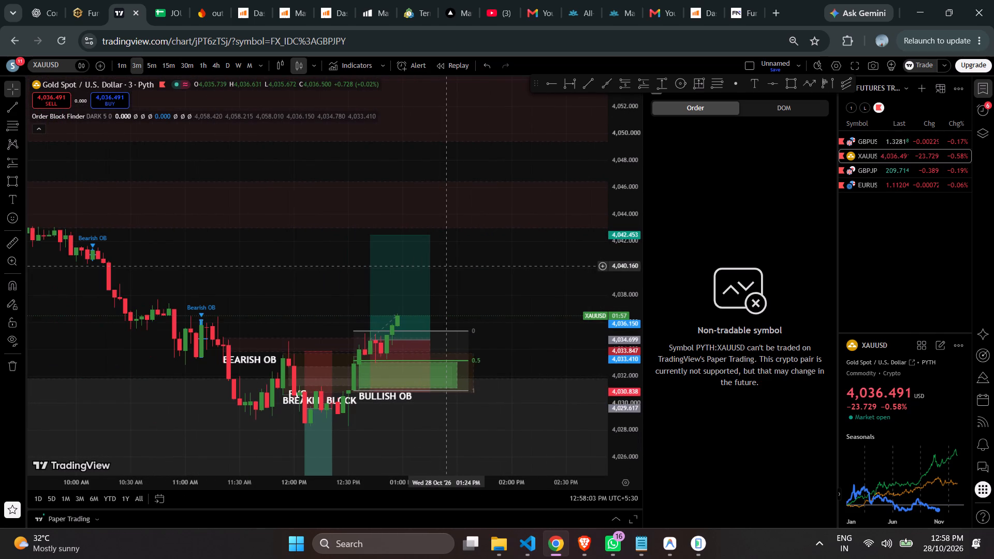
scroll(446, 267, "down", 1)
scroll(446, 267, "up", 1)
scroll(446, 267, "down", 1)
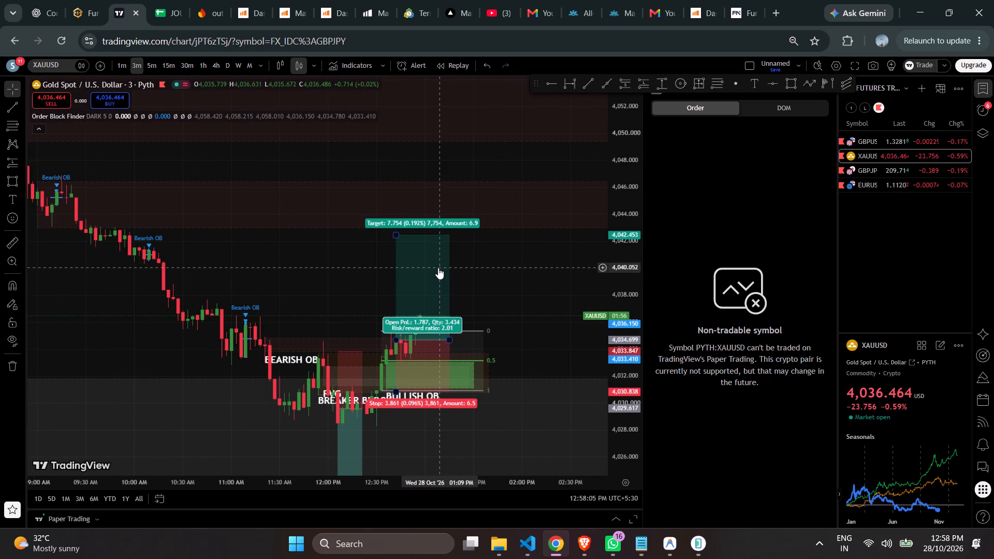
scroll(438, 268, "down", 1)
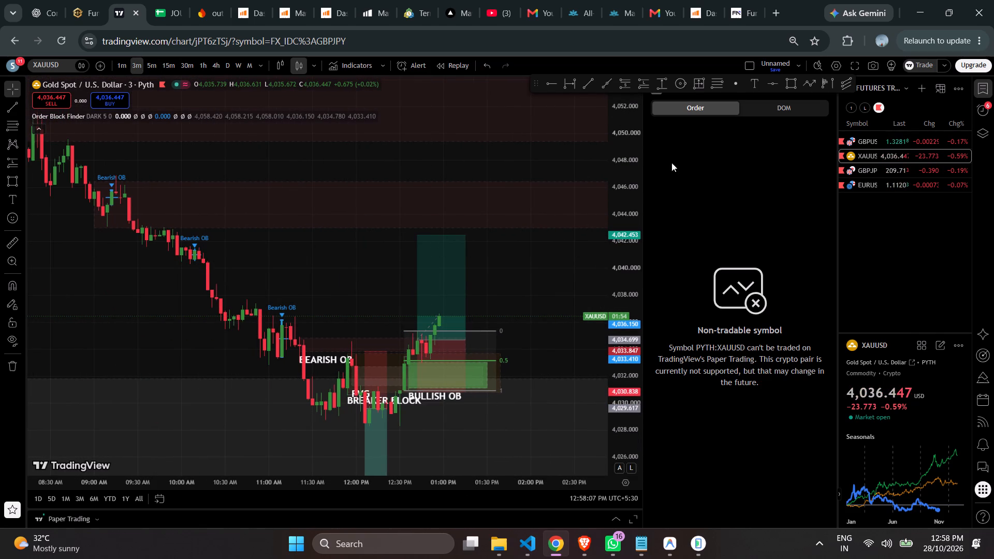
left_click(551, 85)
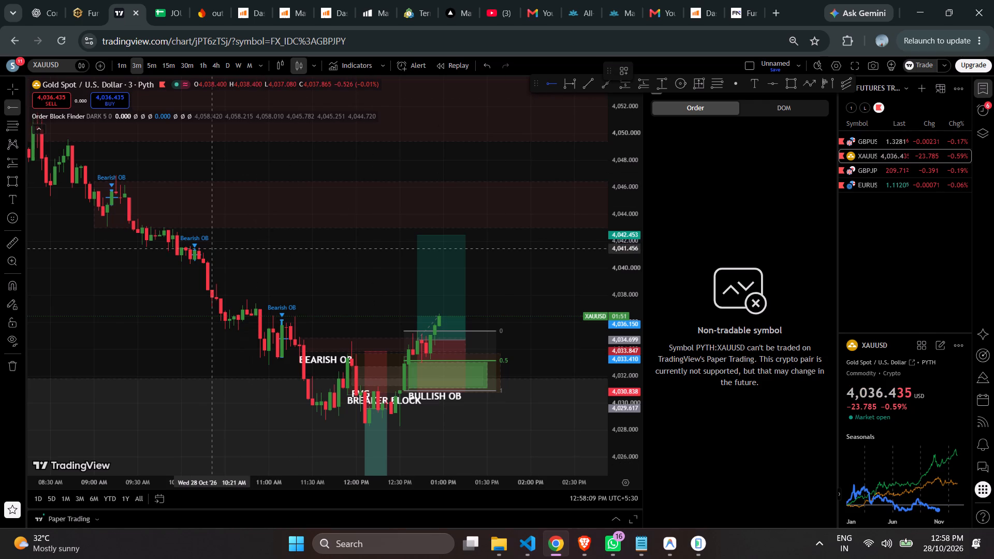
left_click(208, 248)
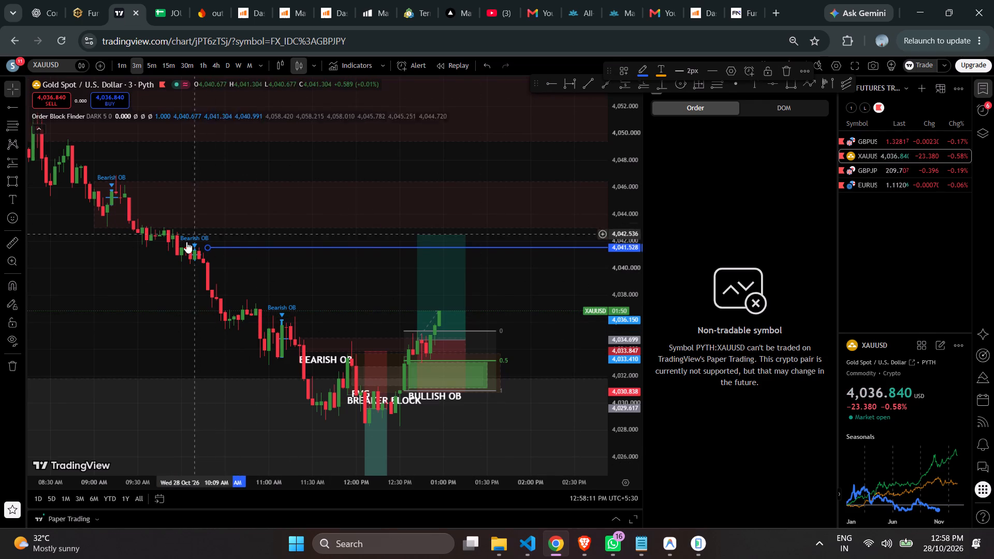
left_click_drag(208, 246, 198, 247)
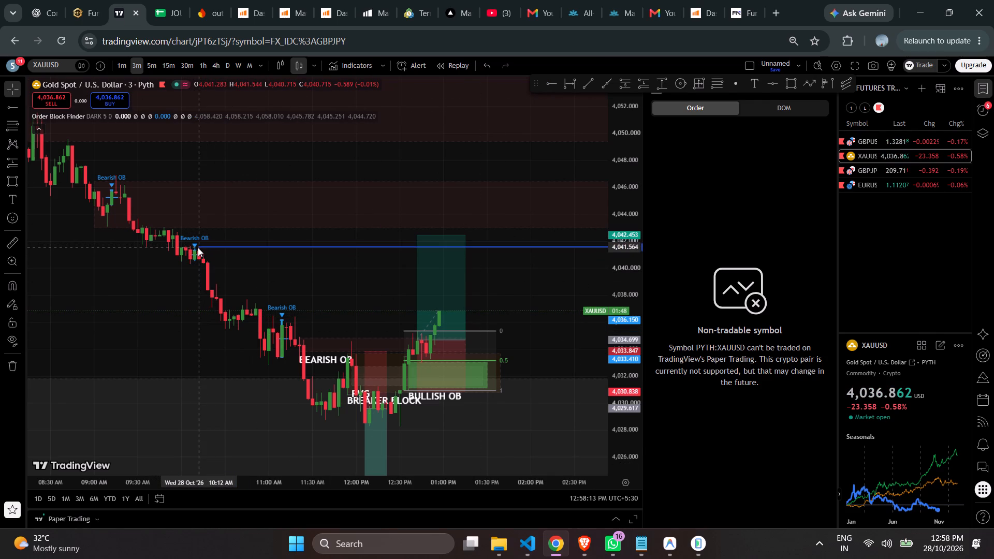
left_click_drag(198, 247, 193, 248)
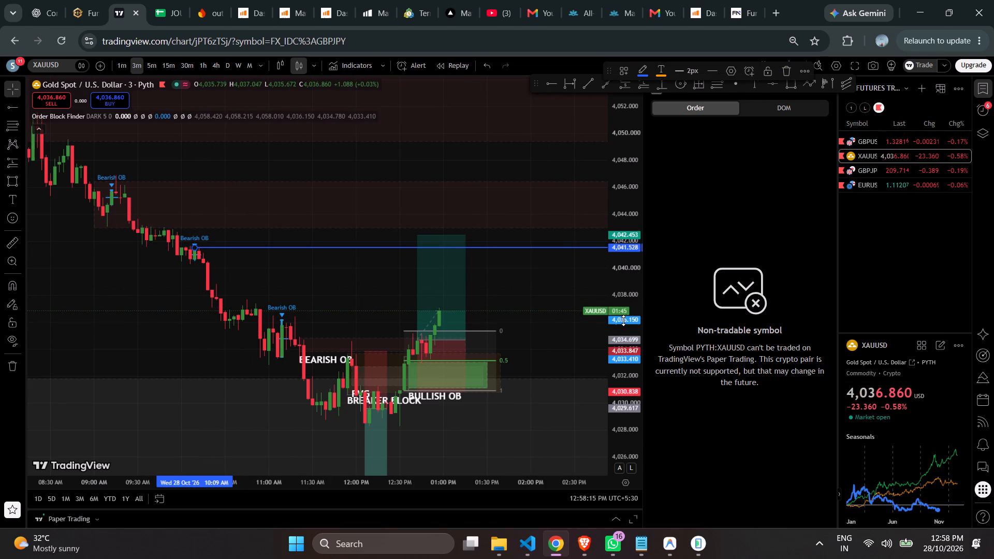
Raise the long position's stop to about 4,034.29 on the 1-minute chart.
left_click_drag(627, 319, 611, 222)
scroll(561, 276, "up", 1)
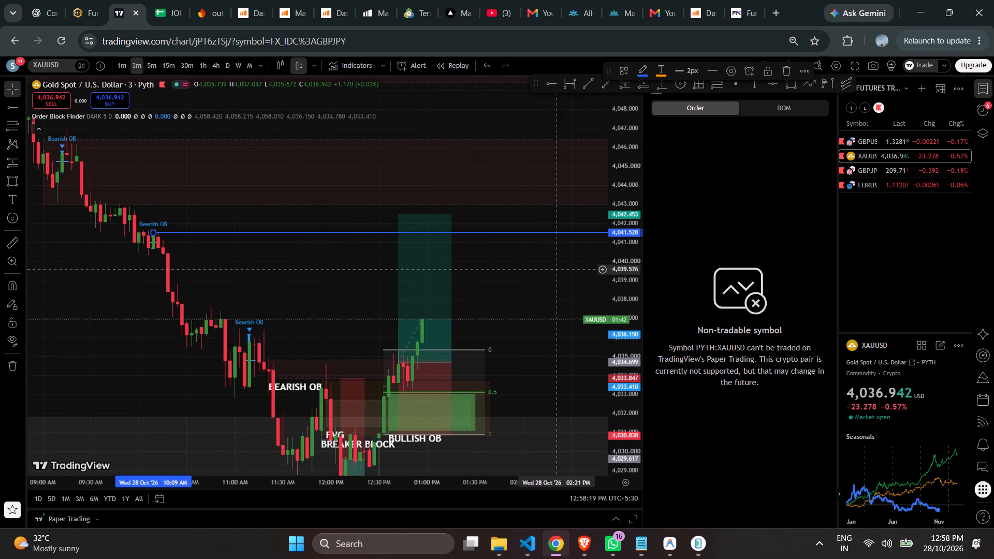
left_click(123, 64)
scroll(335, 182, "up", 3)
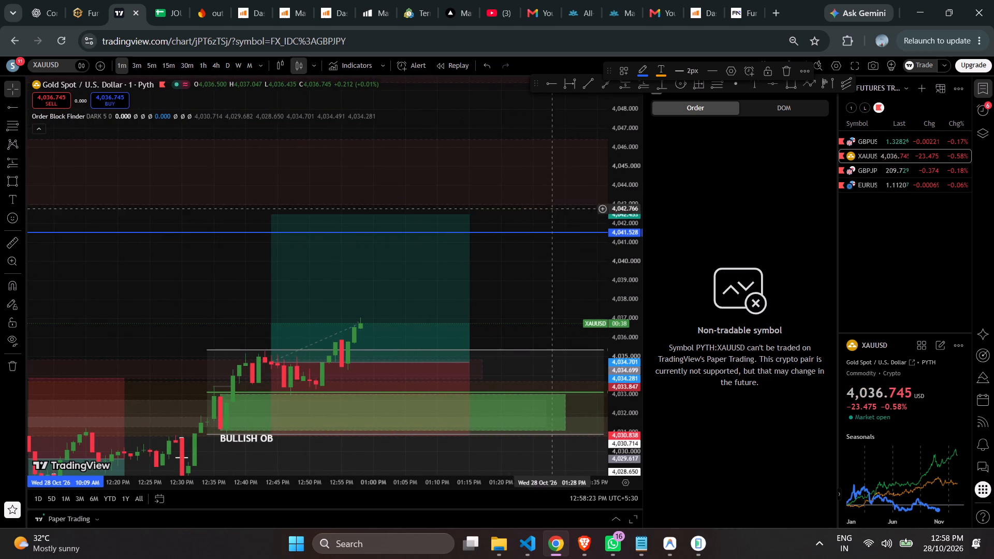
left_click_drag(626, 310, 606, 208)
left_click_drag(561, 272, 490, 131)
scroll(414, 287, "down", 2)
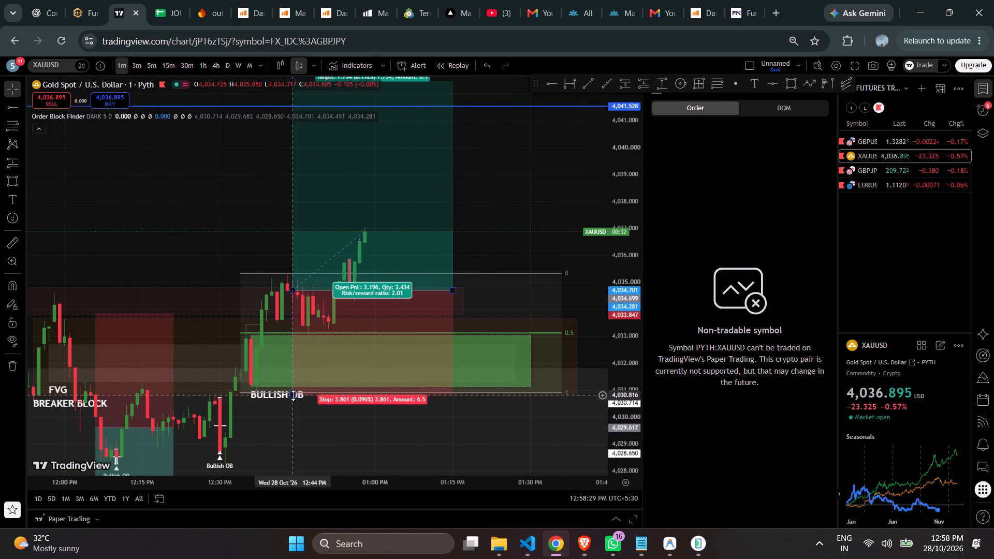
left_click_drag(293, 395, 317, 302)
left_click(496, 242)
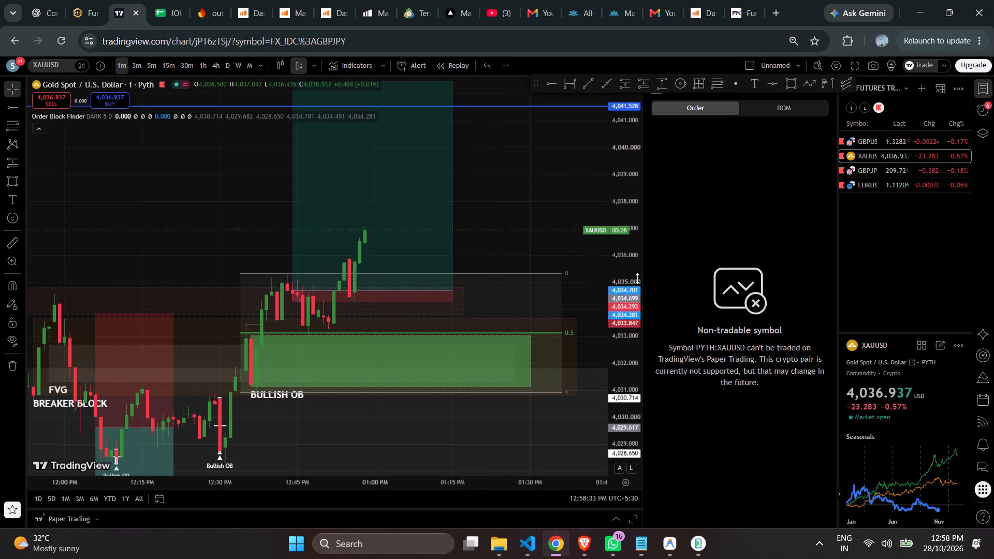
Examine the 1-minute gold price action against the long position's stop and target and the horizontal ray.
left_click_drag(633, 278, 604, 209)
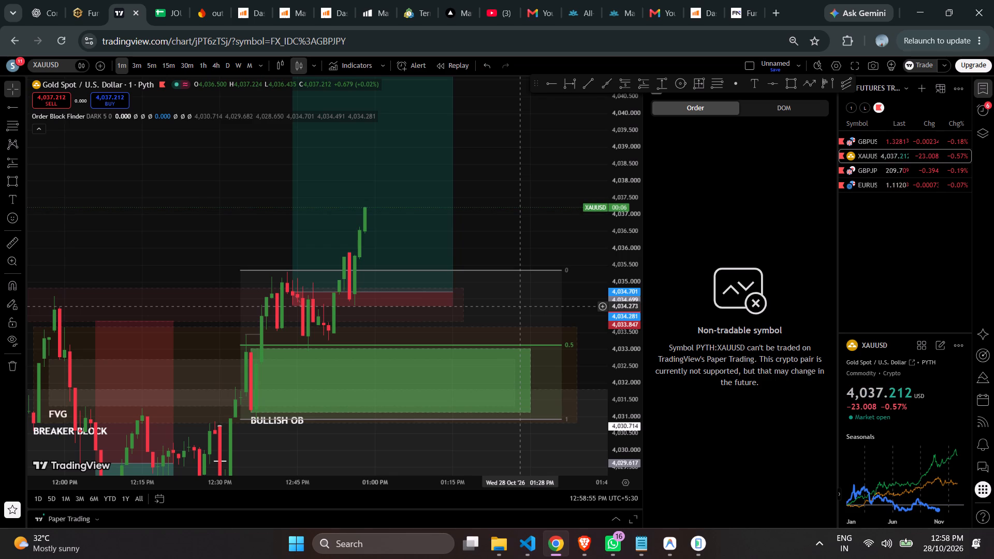
left_click_drag(625, 124, 619, 239)
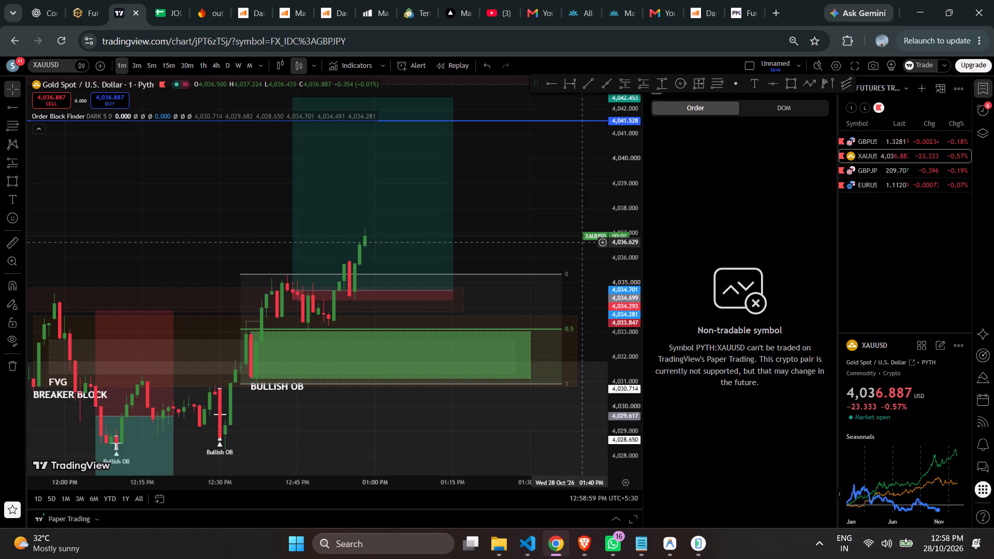
scroll(558, 211, "down", 1)
scroll(558, 211, "up", 1)
scroll(558, 211, "down", 1)
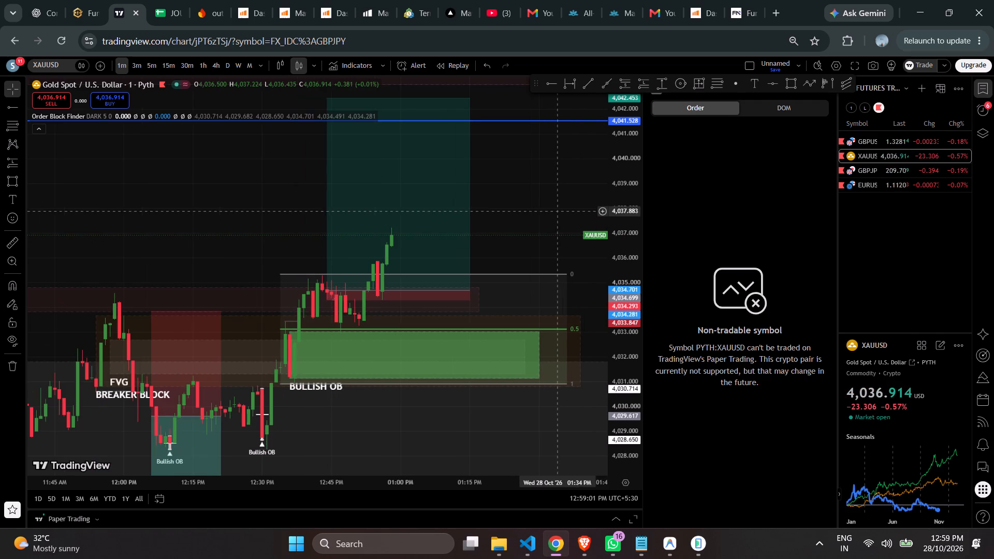
left_click_drag(618, 136, 622, 233)
scroll(490, 227, "down", 2)
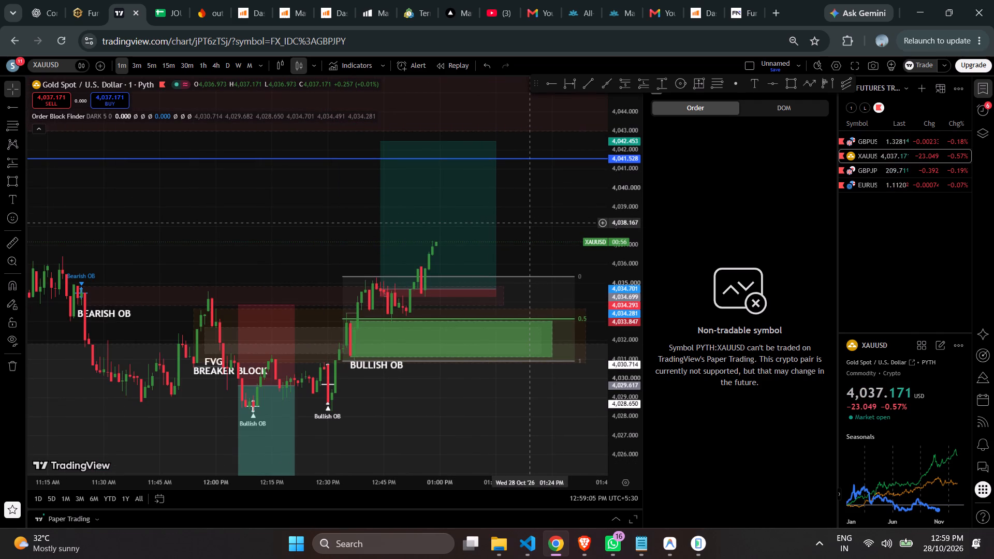
scroll(531, 223, "down", 4)
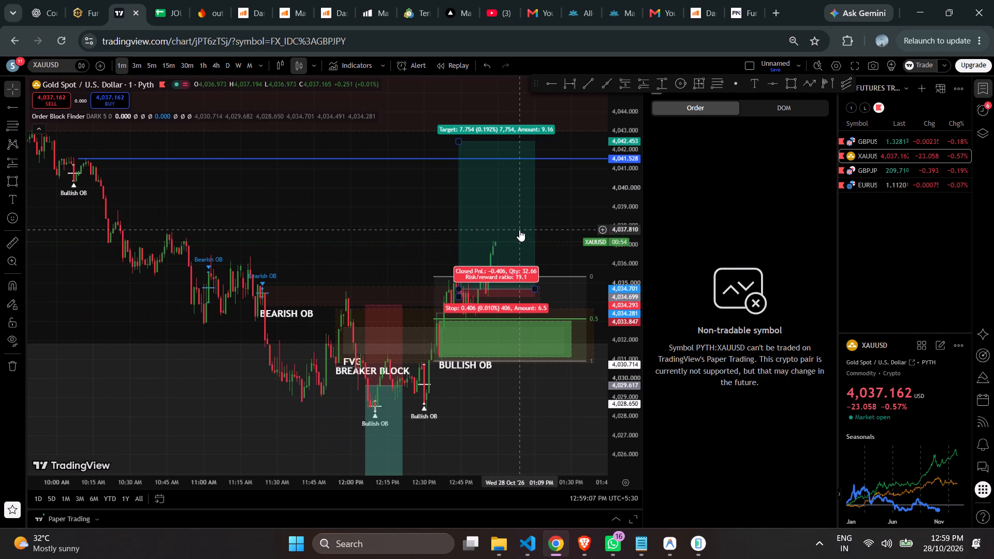
scroll(520, 247, "up", 2)
scroll(520, 247, "down", 2)
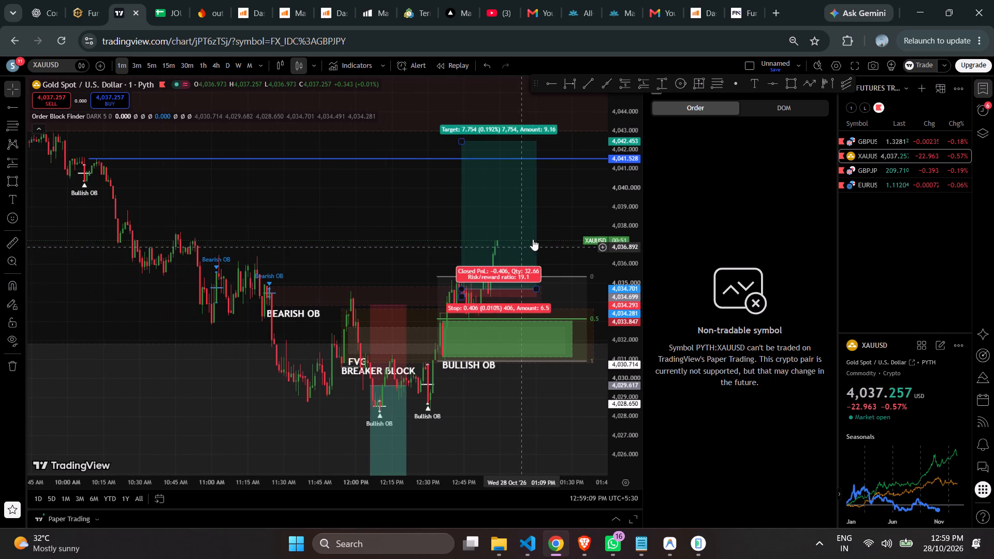
left_click_drag(558, 207, 519, 220)
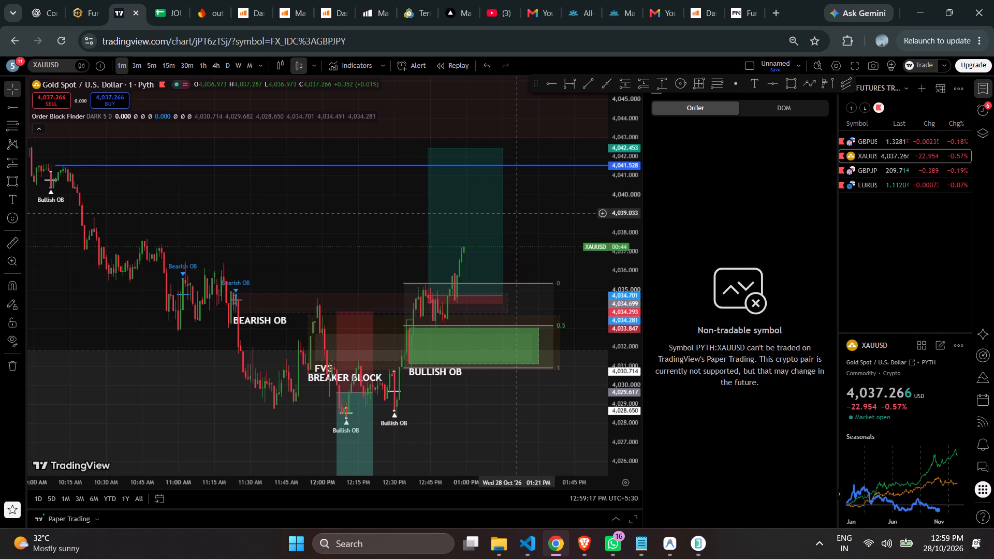
Examine the newest 1-minute gold candles between the BULLISH OB zone and the long position's target.
scroll(516, 213, "up", 3)
scroll(510, 220, "down", 1)
scroll(510, 220, "up", 2)
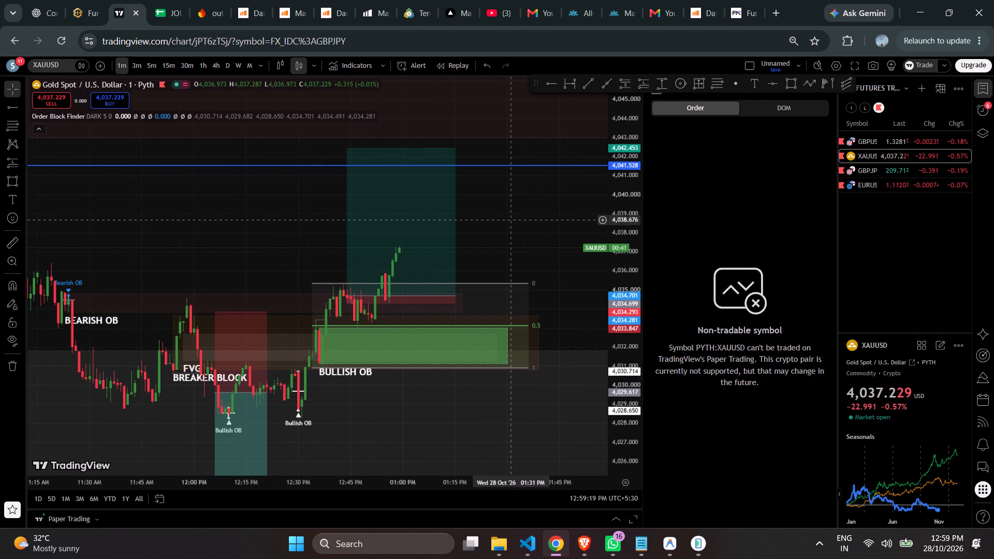
left_click_drag(607, 255, 603, 195)
left_click_drag(633, 228, 632, 183)
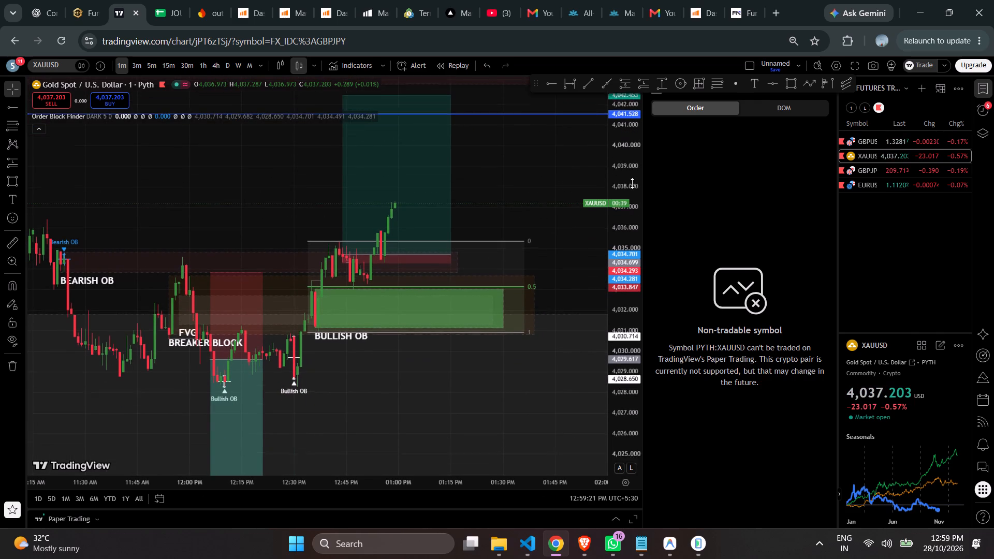
left_click_drag(632, 183, 632, 174)
scroll(554, 223, "up", 3)
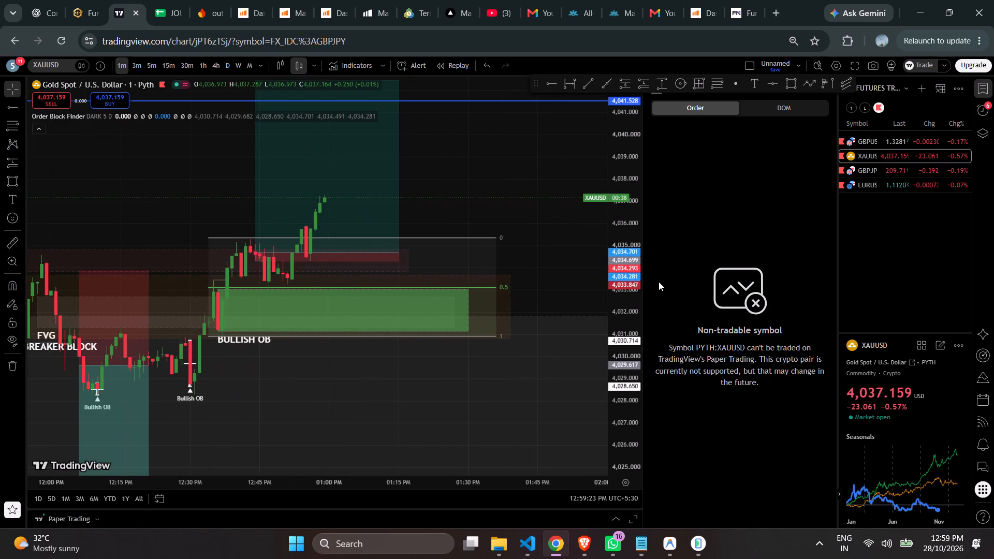
left_click_drag(622, 276, 590, 181)
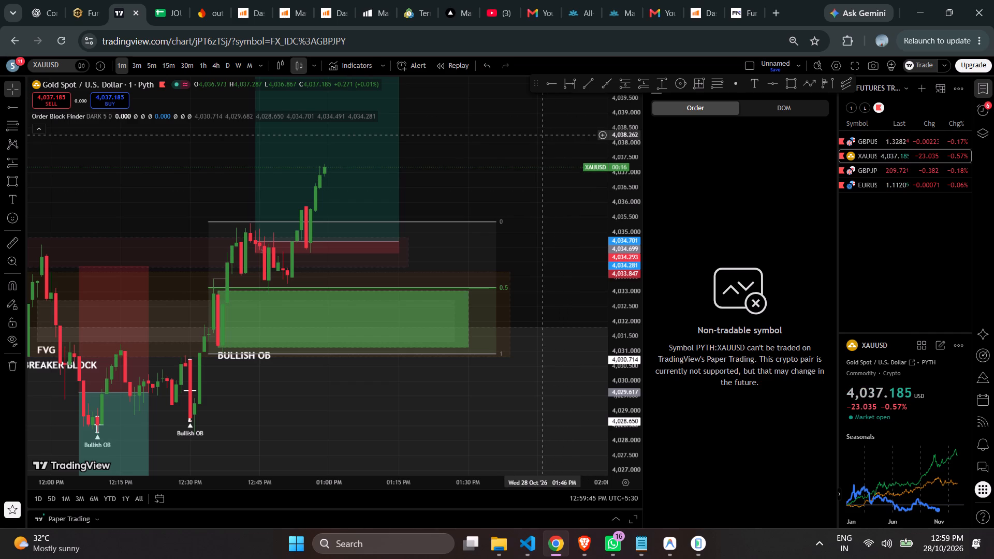
scroll(472, 140, "down", 3)
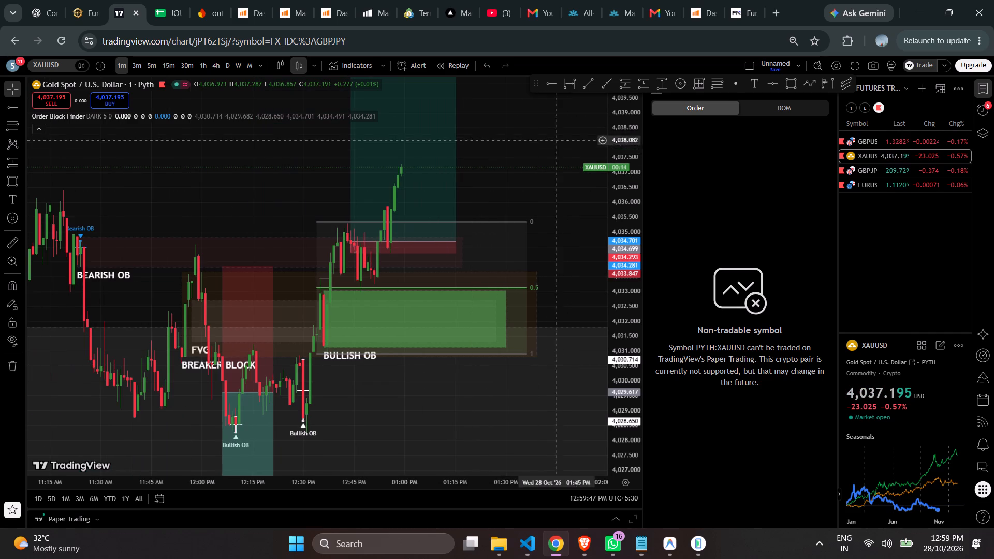
left_click_drag(622, 128, 622, 188)
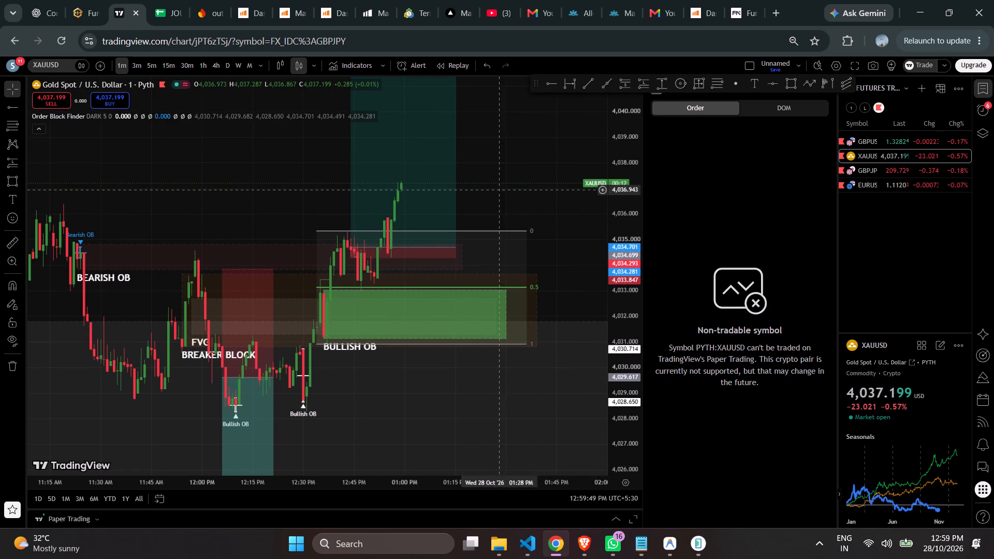
left_click_drag(530, 151, 534, 239)
left_click_drag(613, 217, 612, 155)
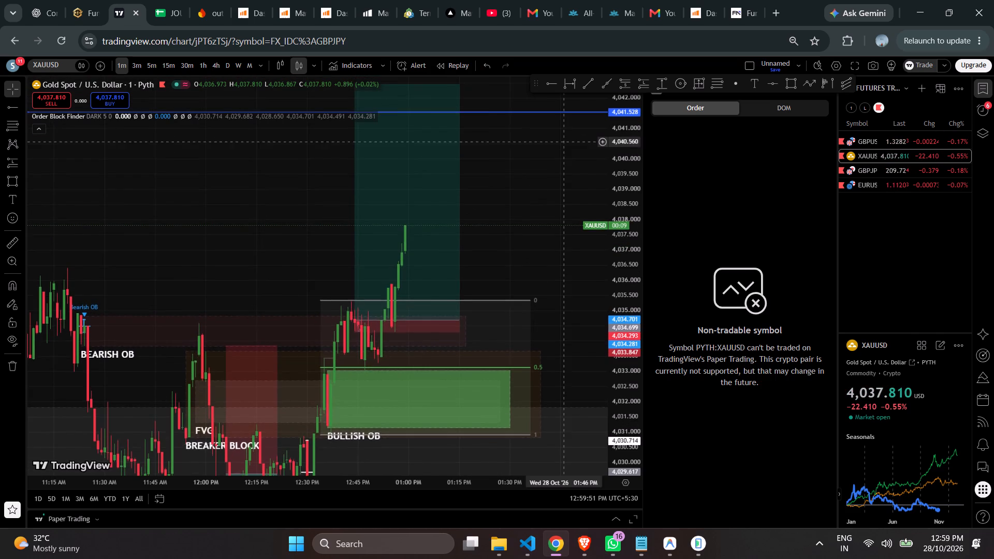
scroll(559, 150, "down", 3)
left_click_drag(633, 135, 620, 258)
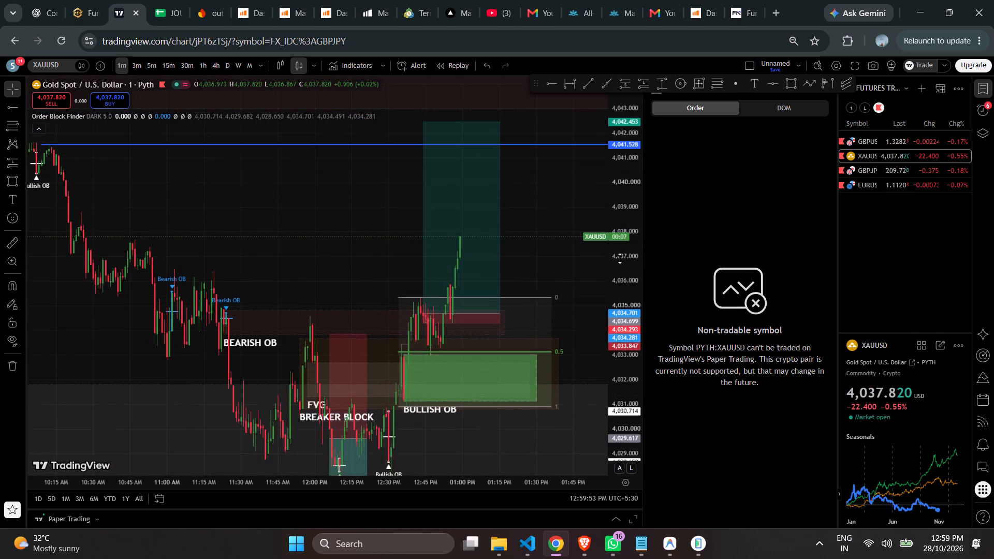
Examine the 1-minute gold candles between the long position's entry and the horizontal ray, alongside the earlier session's order blocks.
left_click_drag(620, 258, 616, 320)
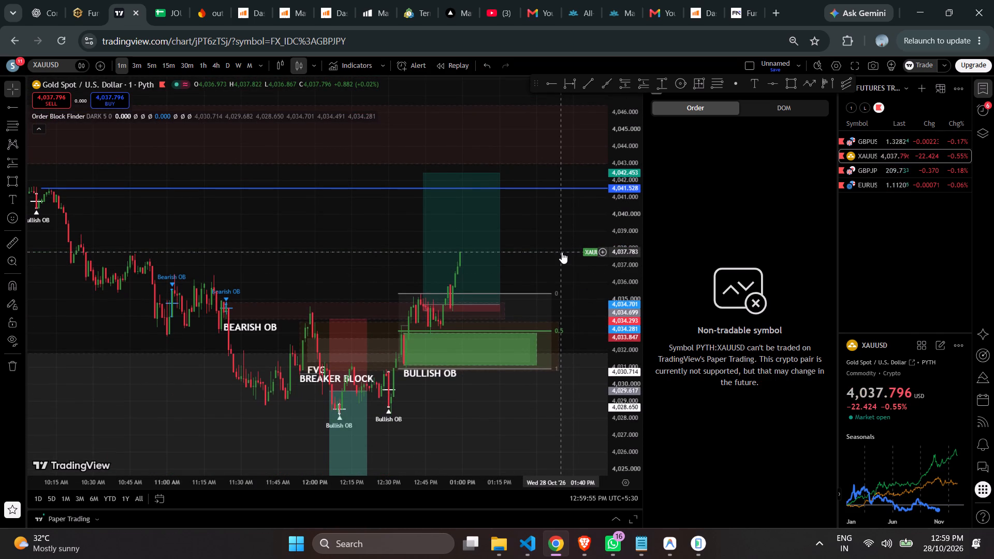
scroll(562, 252, "down", 1)
scroll(562, 252, "up", 1)
scroll(562, 252, "down", 1)
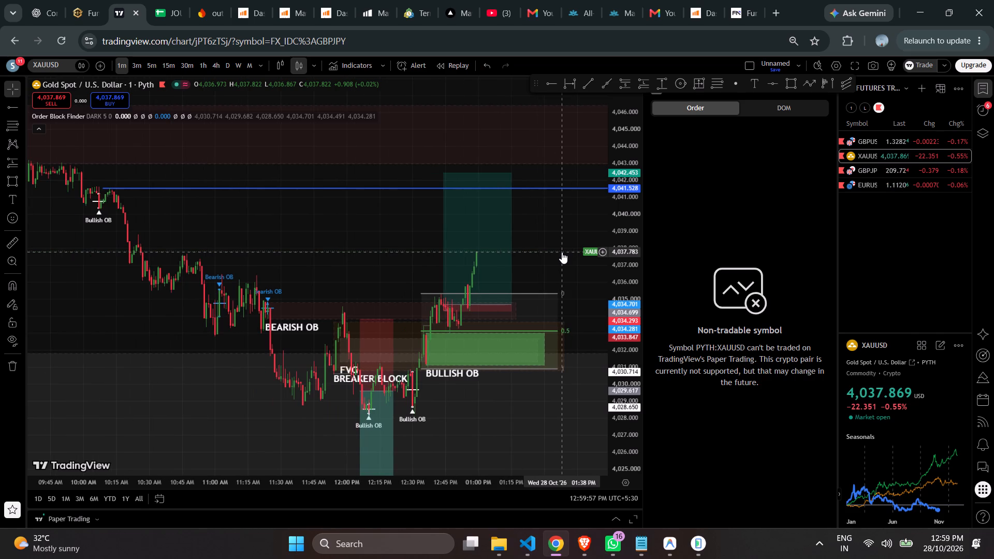
left_click_drag(631, 239, 619, 201)
scroll(597, 206, "up", 2)
scroll(597, 207, "down", 1)
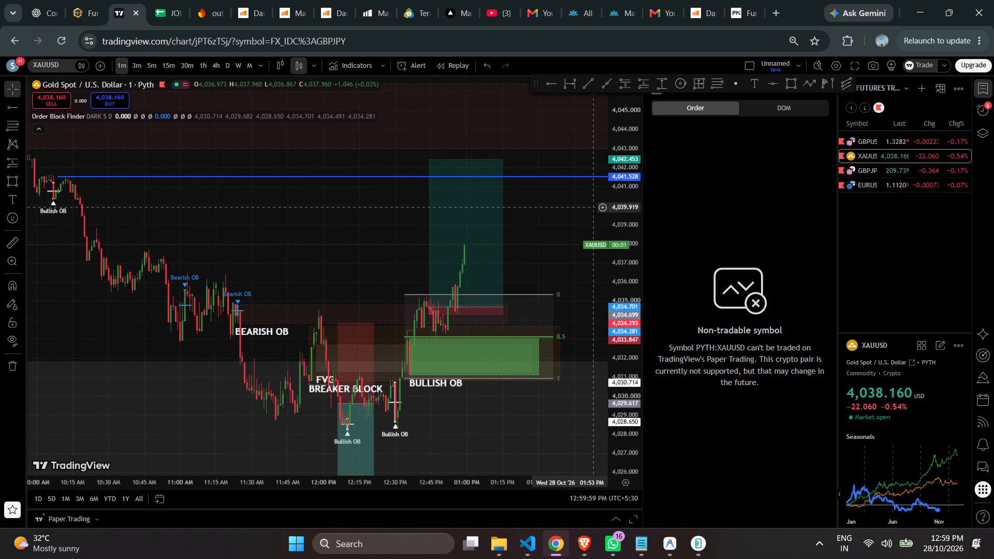
scroll(585, 217, "up", 3)
left_click_drag(568, 211, 571, 220)
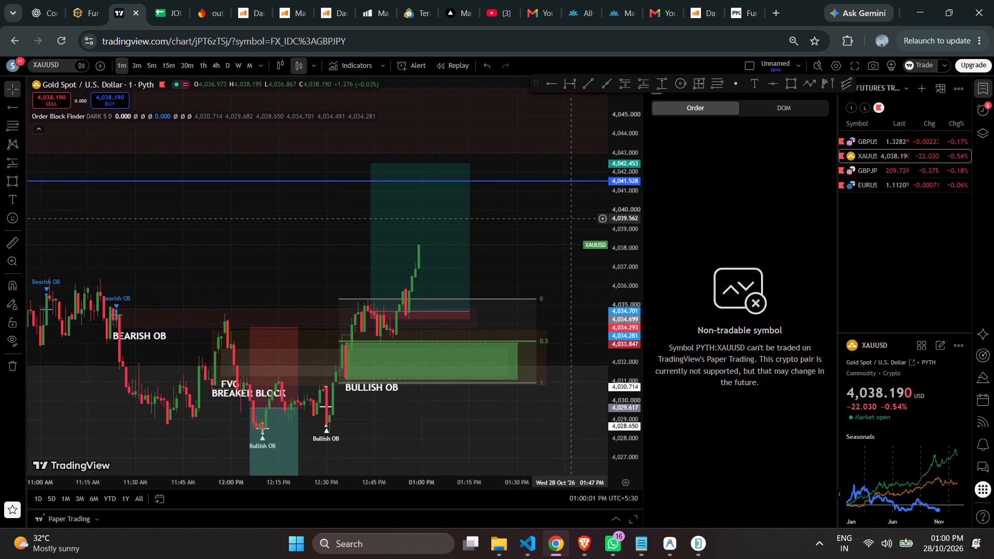
scroll(571, 218, "down", 3)
left_click_drag(620, 204, 619, 175)
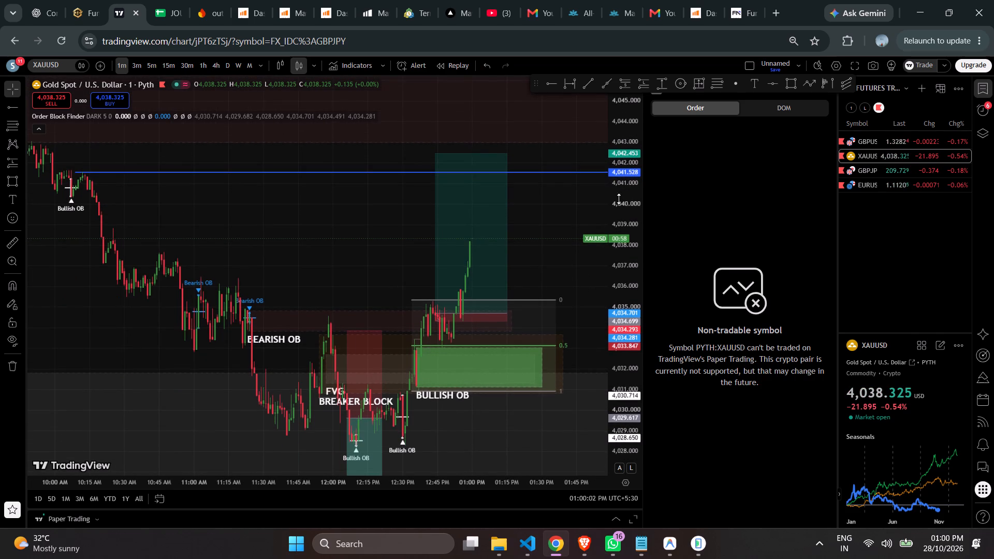
left_click_drag(621, 215, 607, 161)
scroll(578, 187, "up", 2)
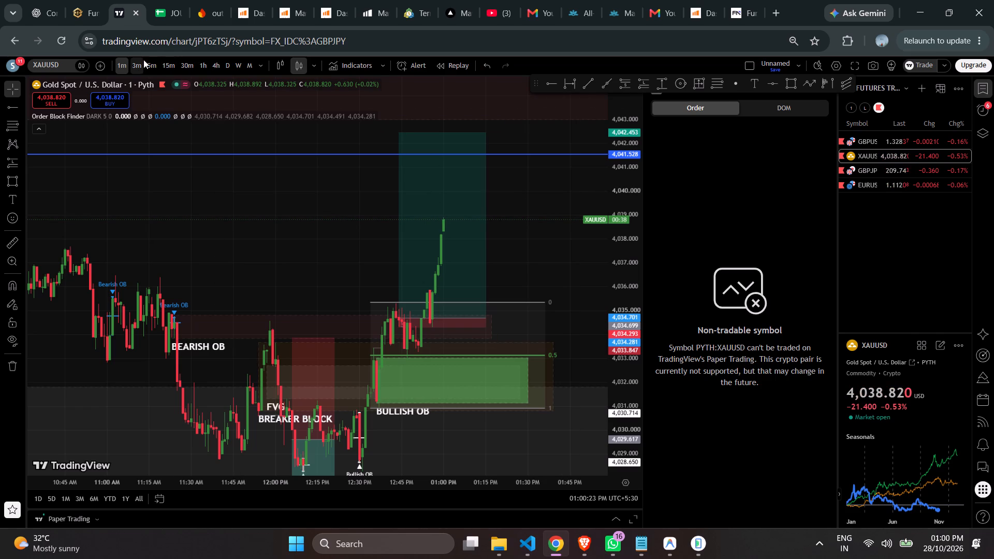
Examine gold on the 15-minute chart around the long position's target, the horizontal ray and the bearish zones above it.
left_click(163, 61)
left_click_drag(626, 157, 627, 326)
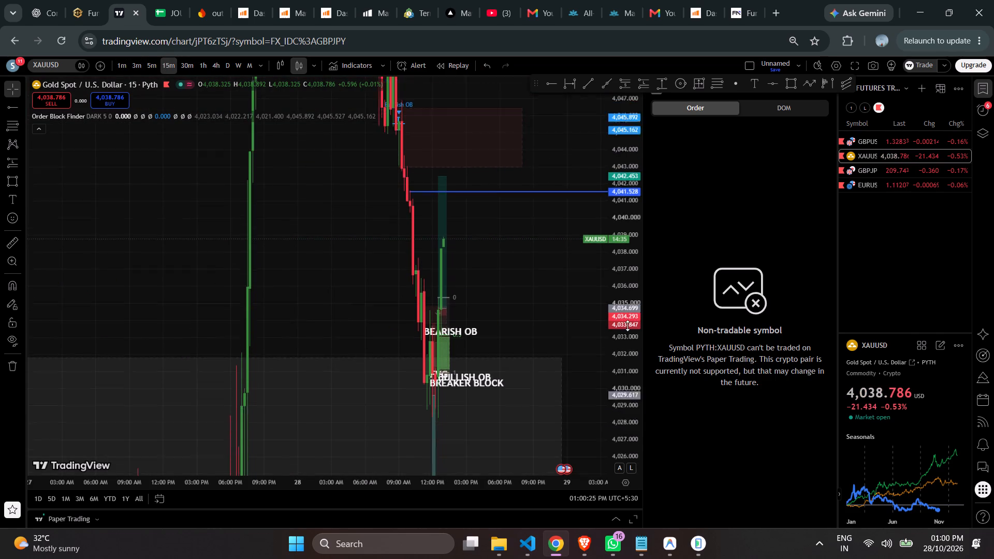
left_click_drag(627, 326, 624, 379)
scroll(520, 267, "up", 1)
scroll(519, 267, "down", 1)
scroll(518, 266, "up", 4)
left_click_drag(475, 253, 525, 271)
scroll(529, 270, "up", 1)
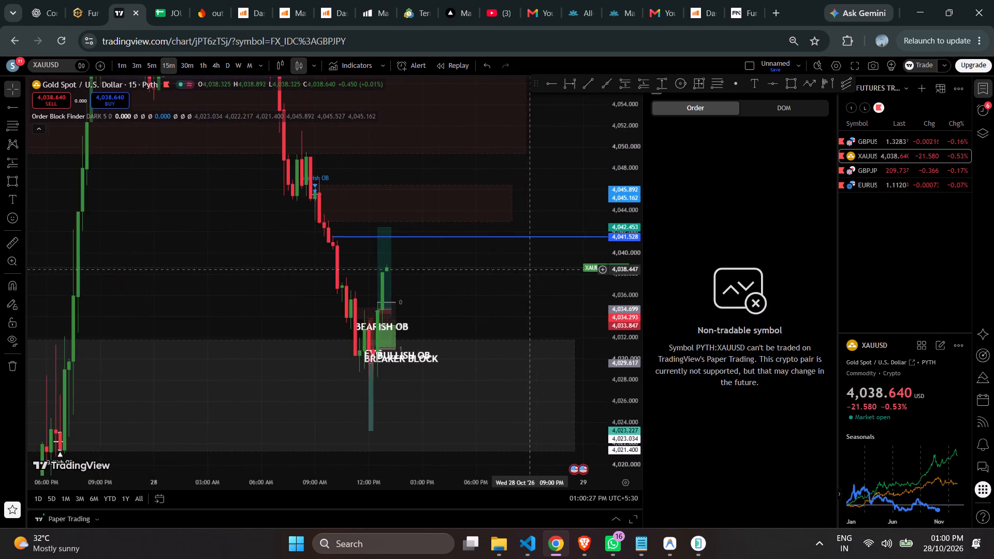
scroll(522, 262, "up", 6)
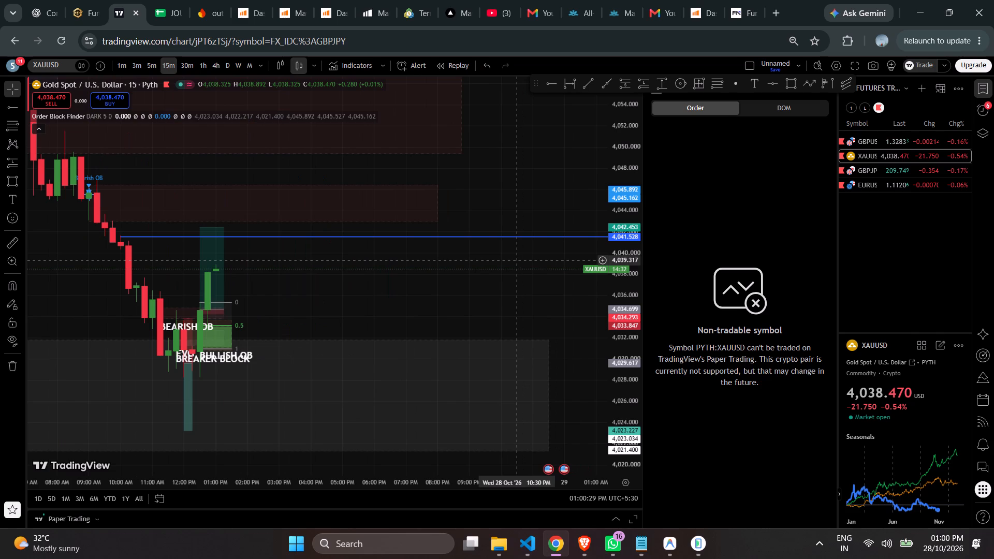
scroll(513, 260, "up", 1)
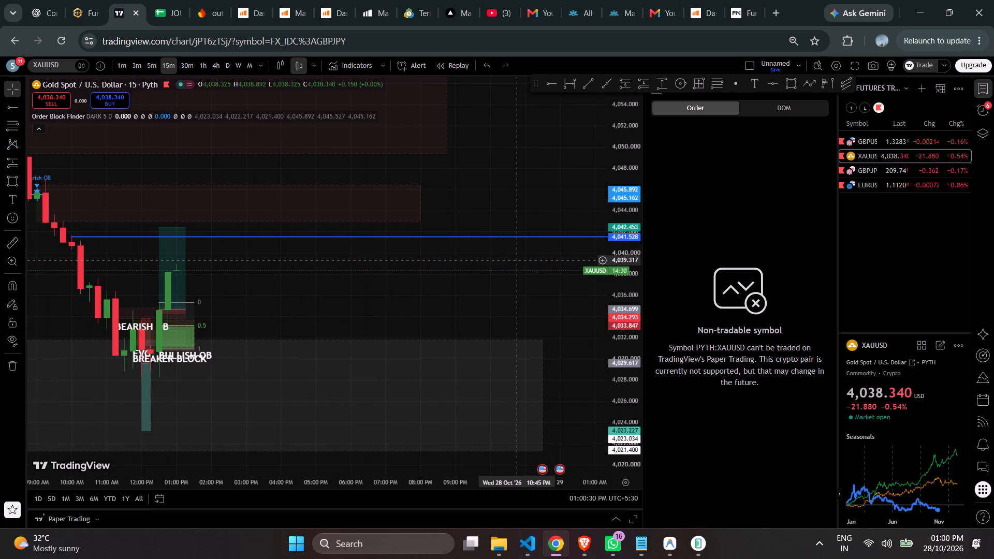
Review gold on the 5-minute and 3-minute charts, and examine the latest 1-minute candles inside the long position closely.
left_click(147, 66)
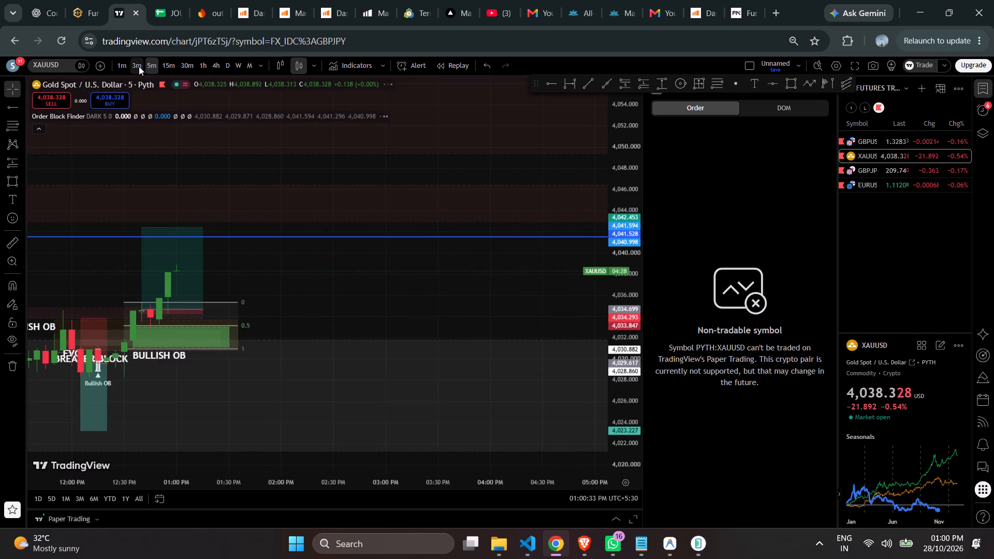
left_click(139, 66)
scroll(347, 133, "down", 2)
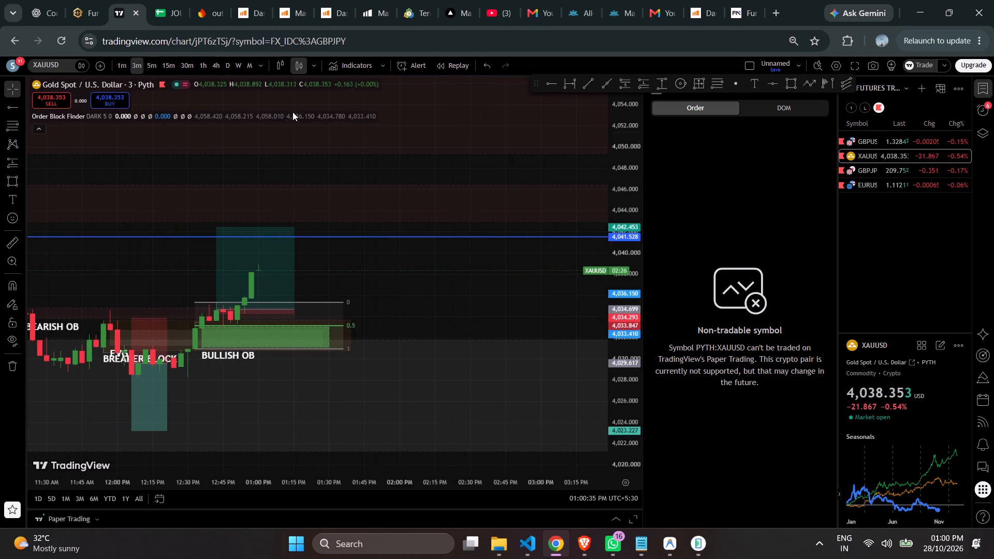
left_click(127, 60)
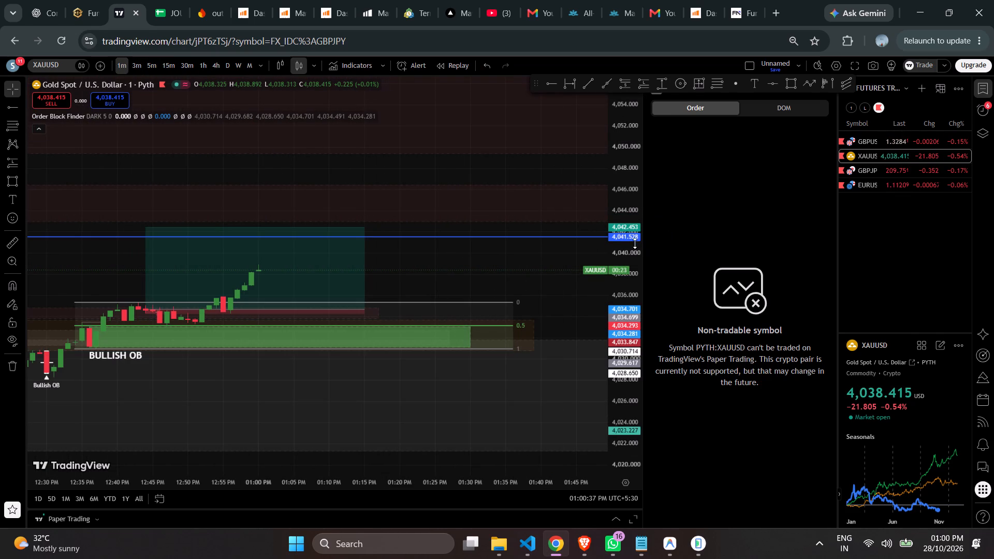
left_click_drag(625, 238, 595, 119)
scroll(571, 195, "down", 1)
scroll(570, 195, "up", 1)
scroll(570, 195, "down", 1)
left_click_drag(528, 216, 466, 178)
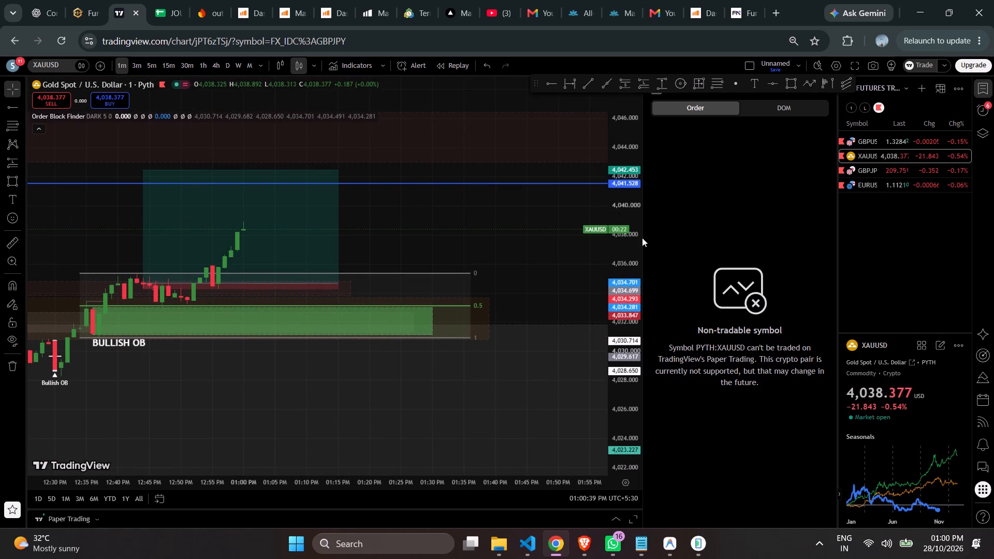
left_click_drag(642, 242, 581, 129)
left_click_drag(632, 215, 610, 86)
scroll(507, 166, "up", 1)
scroll(507, 167, "down", 1)
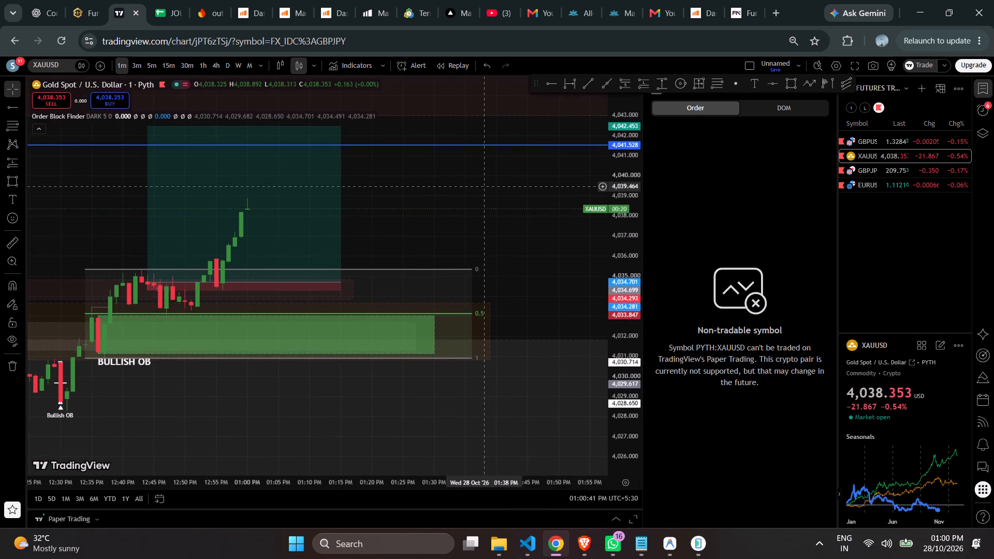
left_click_drag(478, 188, 479, 205)
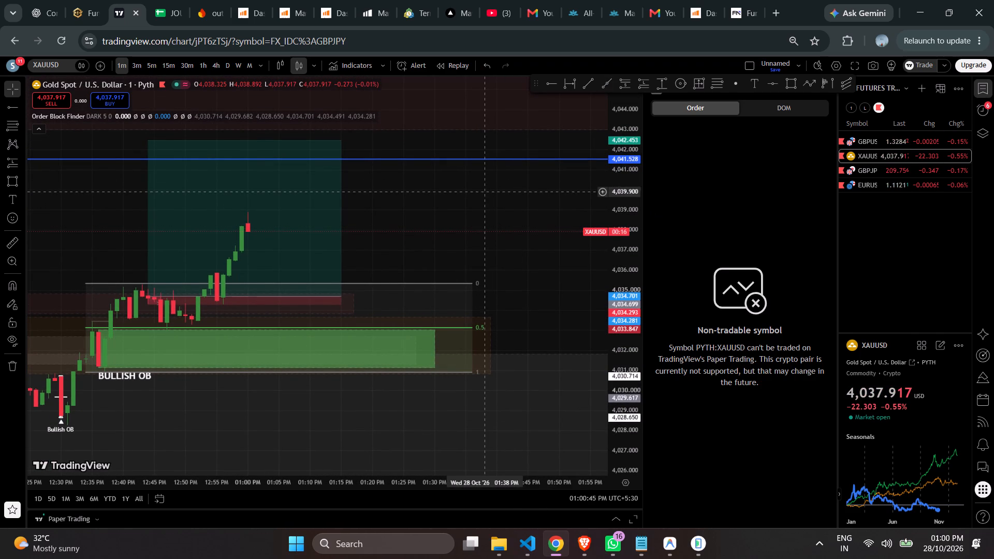
left_click_drag(628, 213, 604, 127)
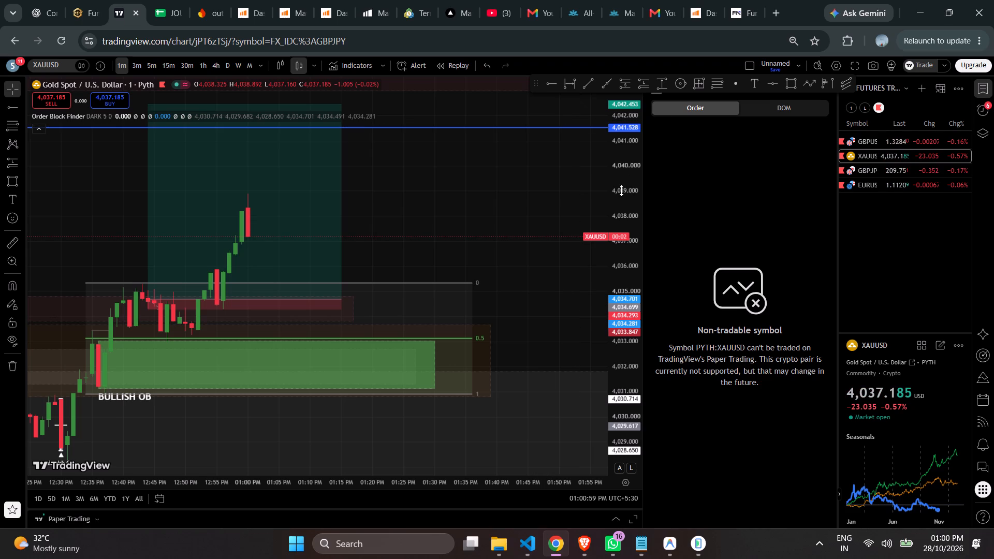
left_click_drag(621, 190, 610, 161)
left_click_drag(625, 197, 612, 154)
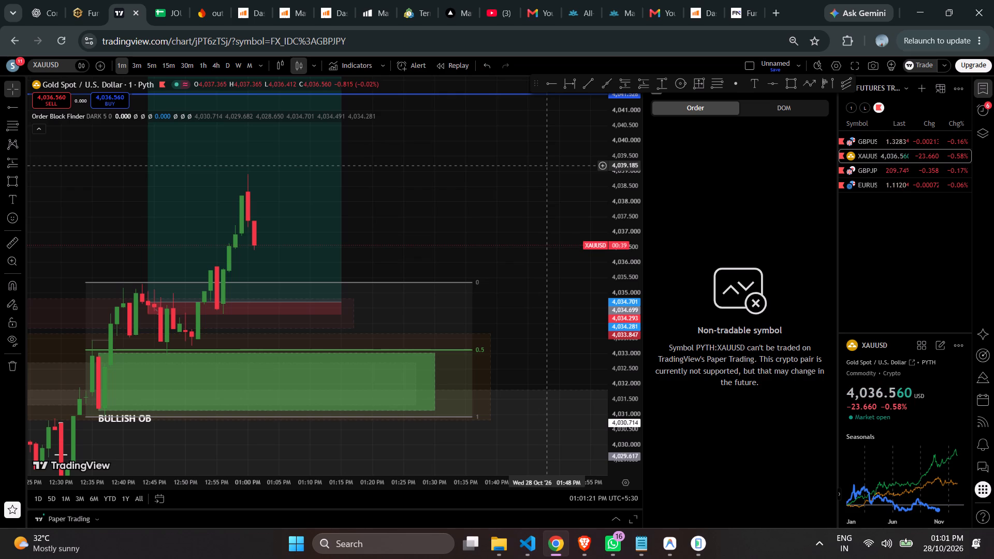
Examine the 1-minute gold price action in wider context, from the morning's order blocks to the long position's target.
left_click_drag(620, 137, 632, 242)
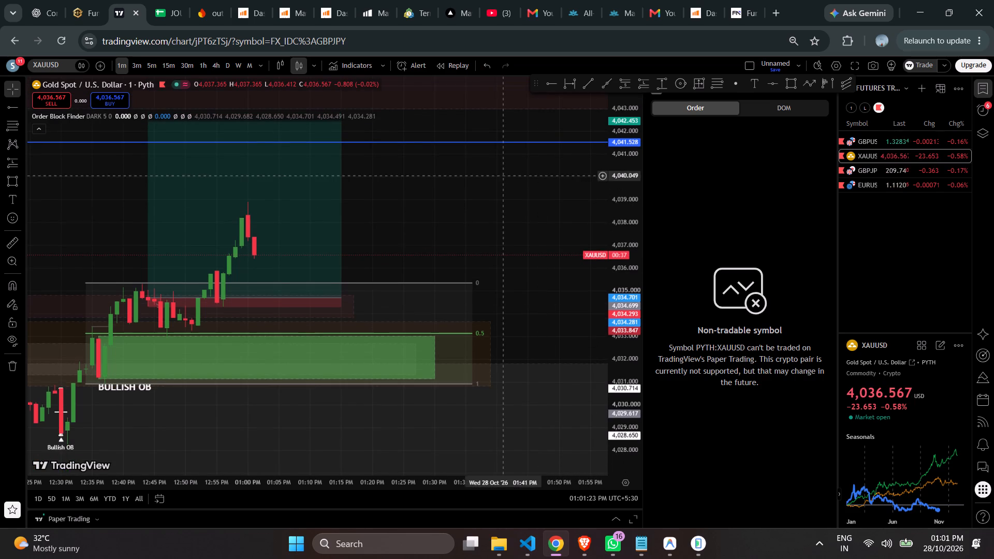
scroll(502, 176, "up", 1)
scroll(502, 176, "down", 1)
scroll(502, 178, "up", 1)
left_click_drag(619, 135, 633, 221)
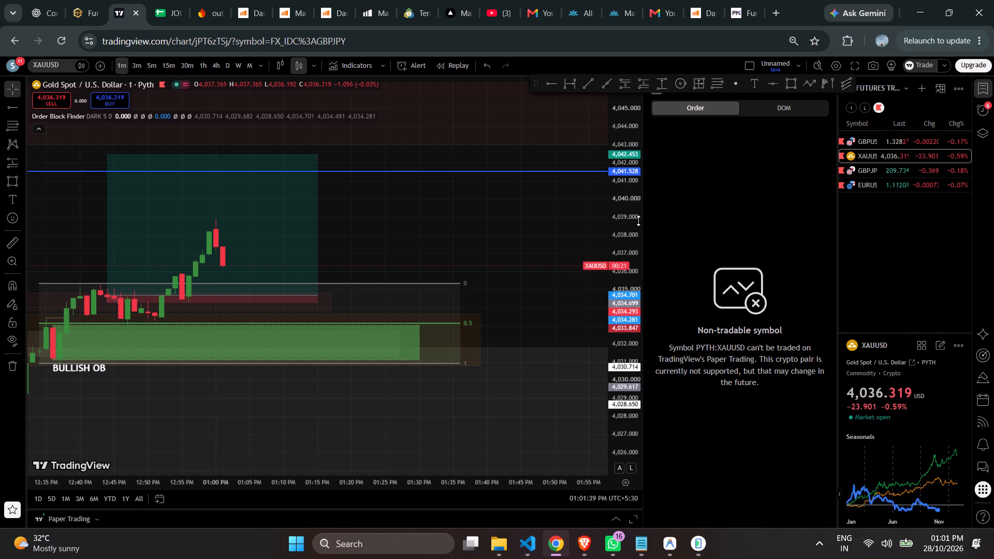
scroll(445, 188, "down", 5)
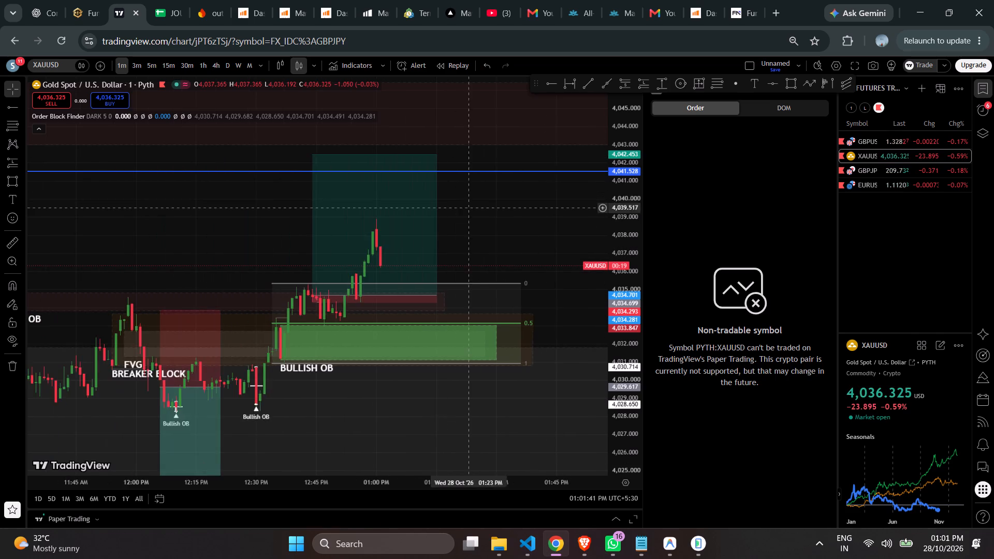
scroll(475, 211, "down", 4)
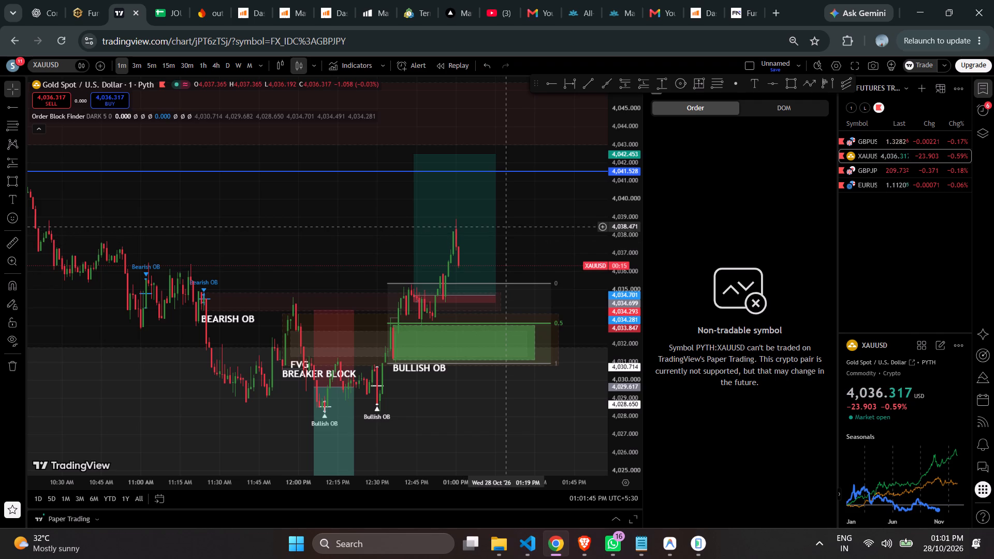
scroll(509, 219, "down", 3)
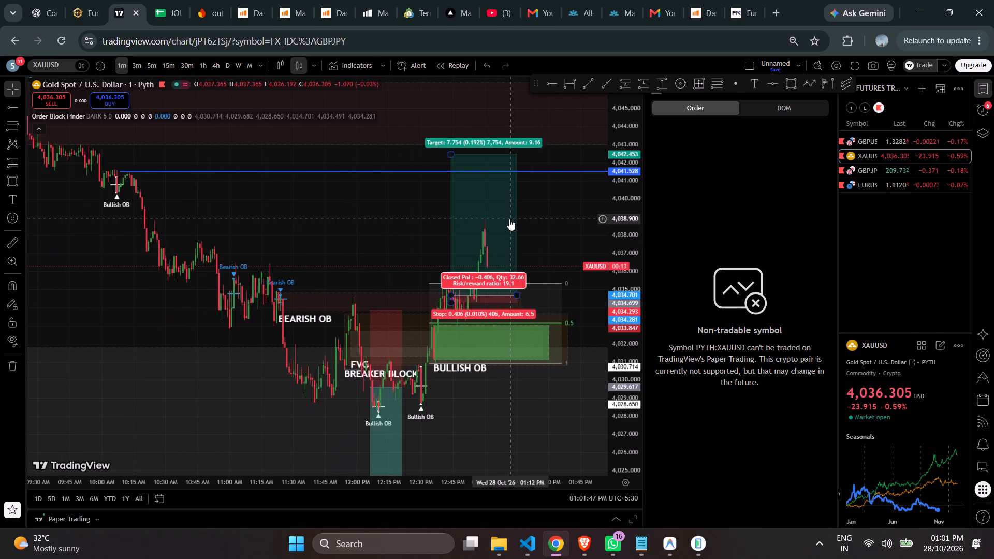
Compare the gold price action inside the long position across the 3-minute, 1-minute and 5-minute charts.
left_click(134, 70)
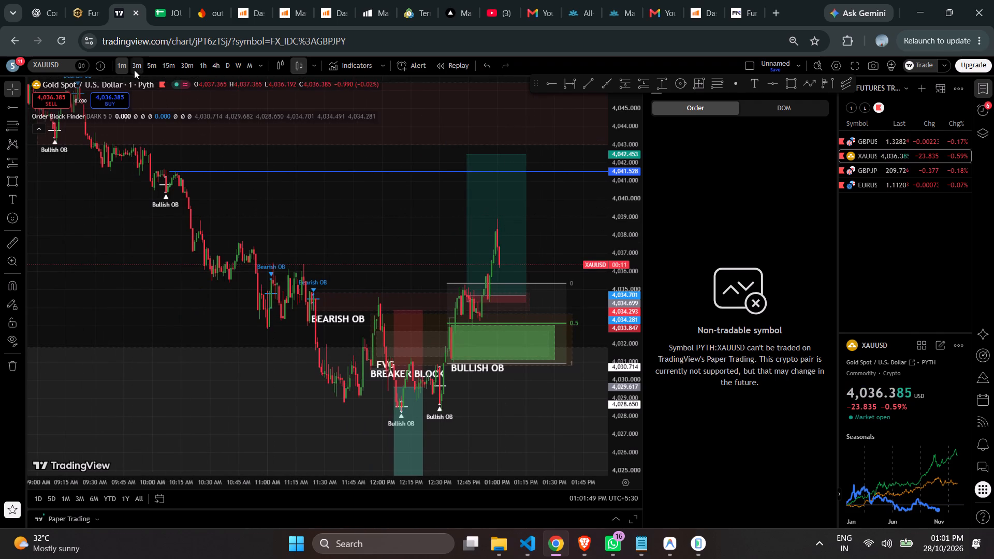
scroll(223, 239, "up", 5)
left_click_drag(225, 235, 214, 252)
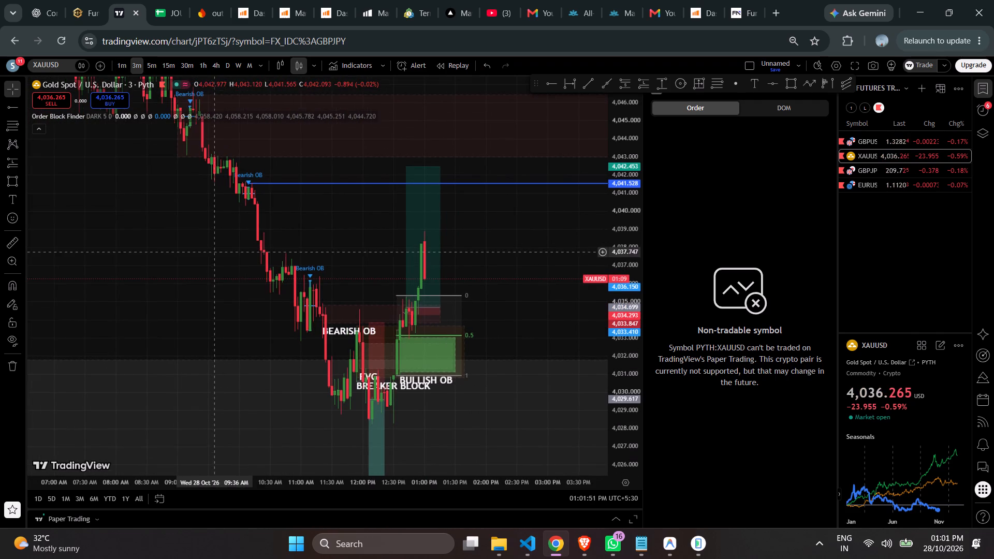
scroll(372, 260, "up", 4)
left_click_drag(622, 307, 584, 218)
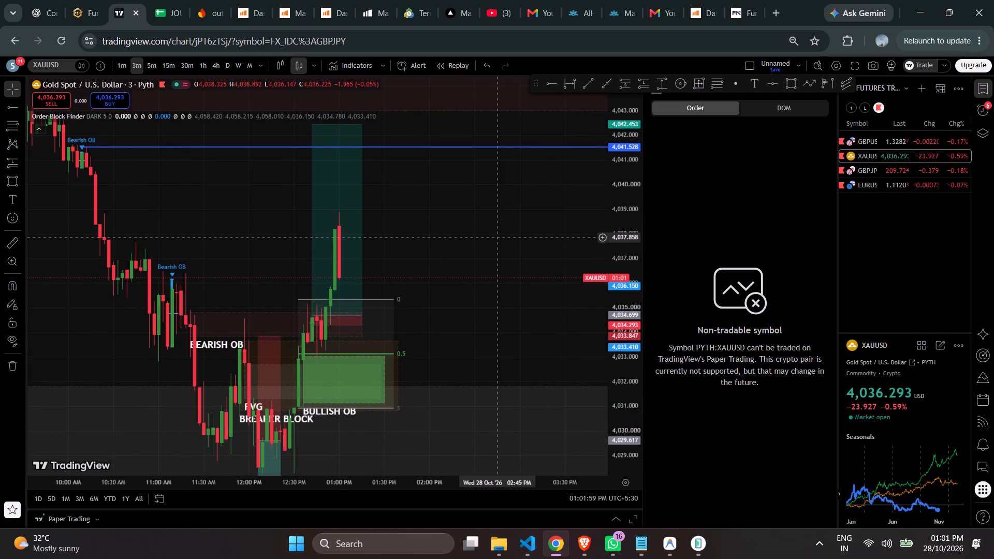
left_click_drag(628, 194, 640, 388)
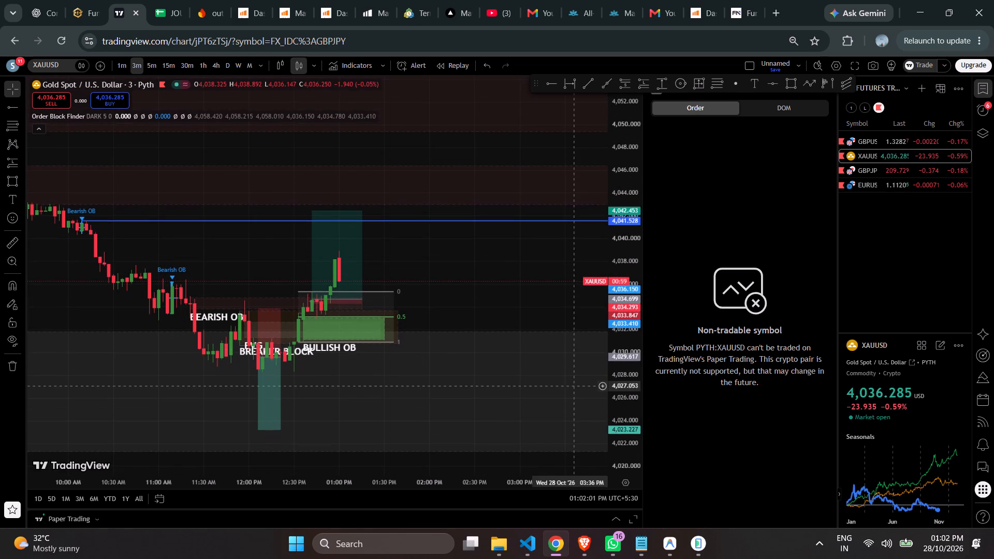
left_click(117, 63)
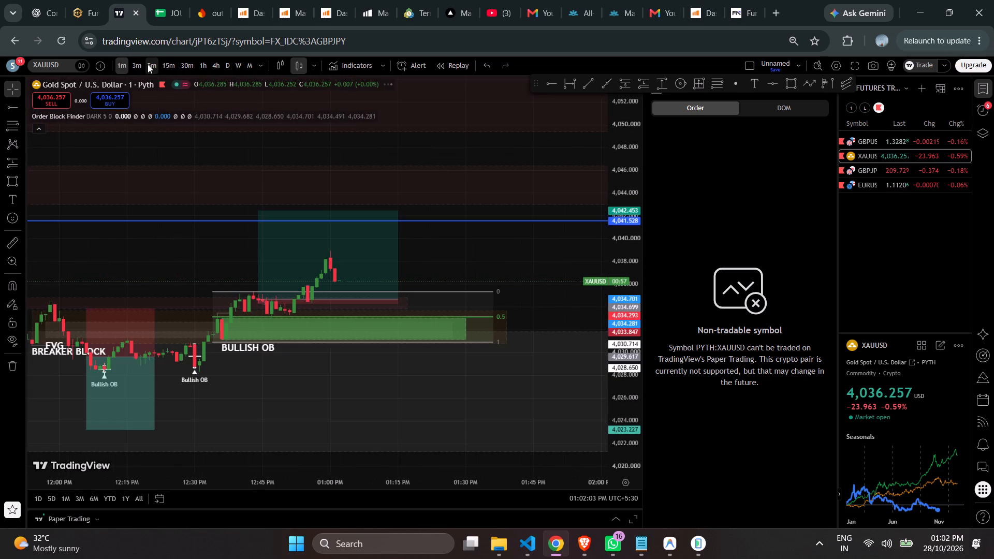
left_click(148, 64)
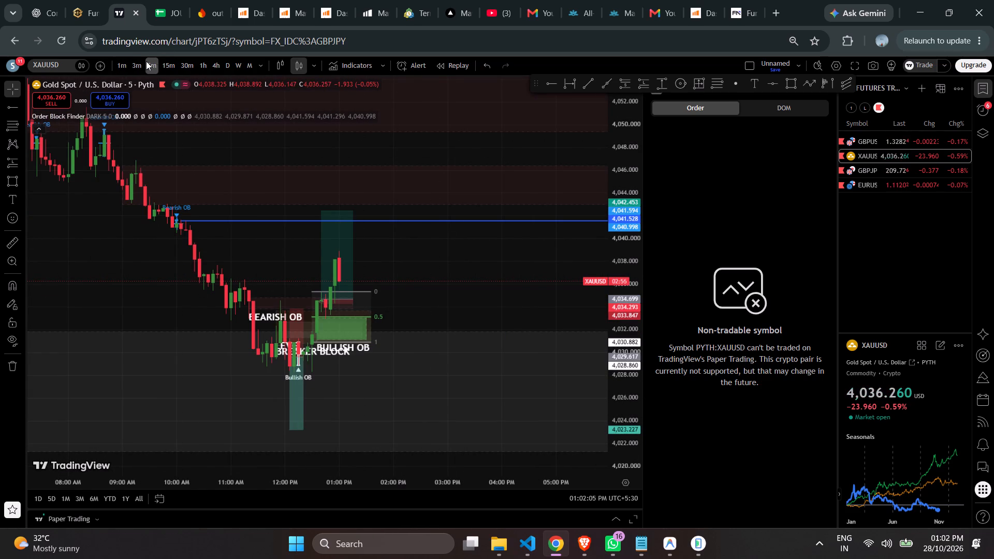
left_click(144, 62)
left_click(136, 62)
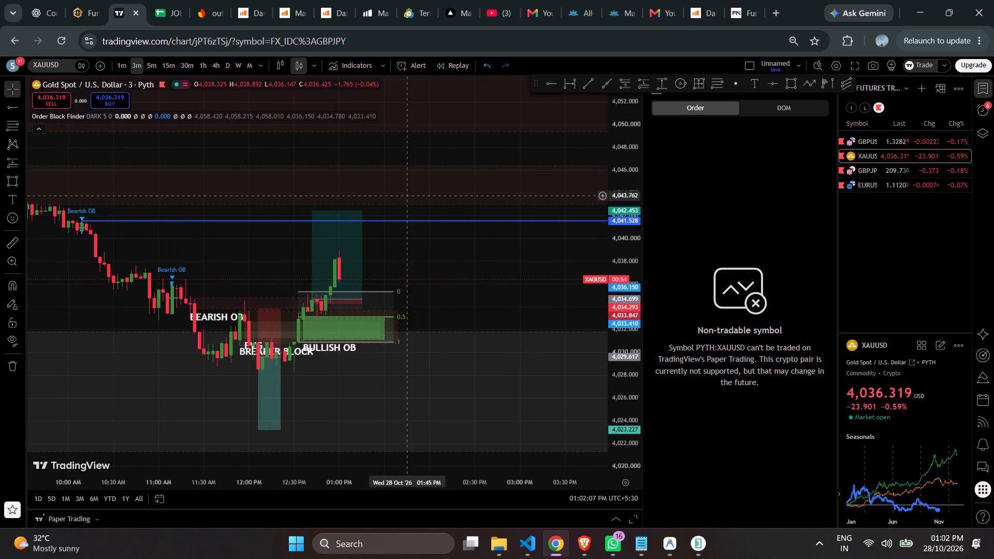
left_click(154, 67)
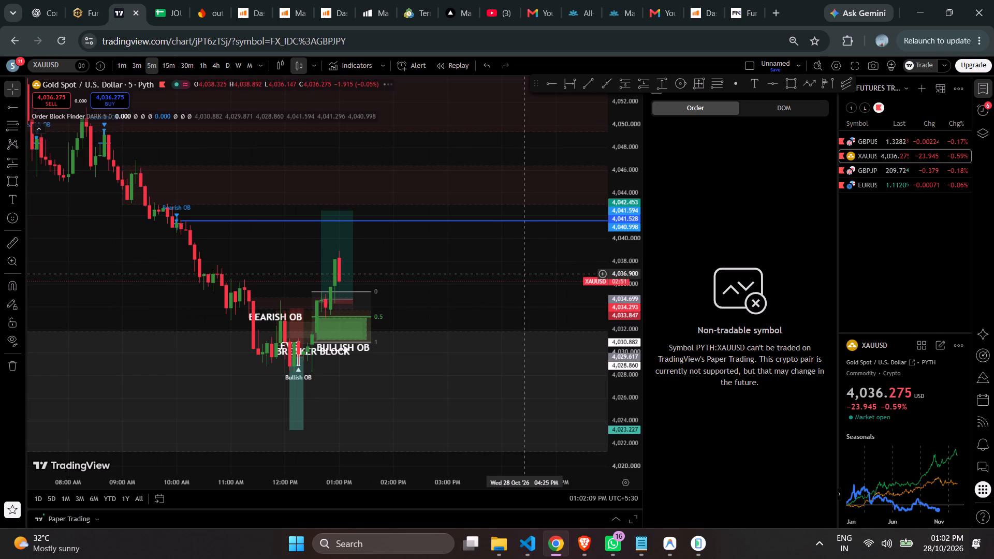
scroll(523, 275, "up", 4)
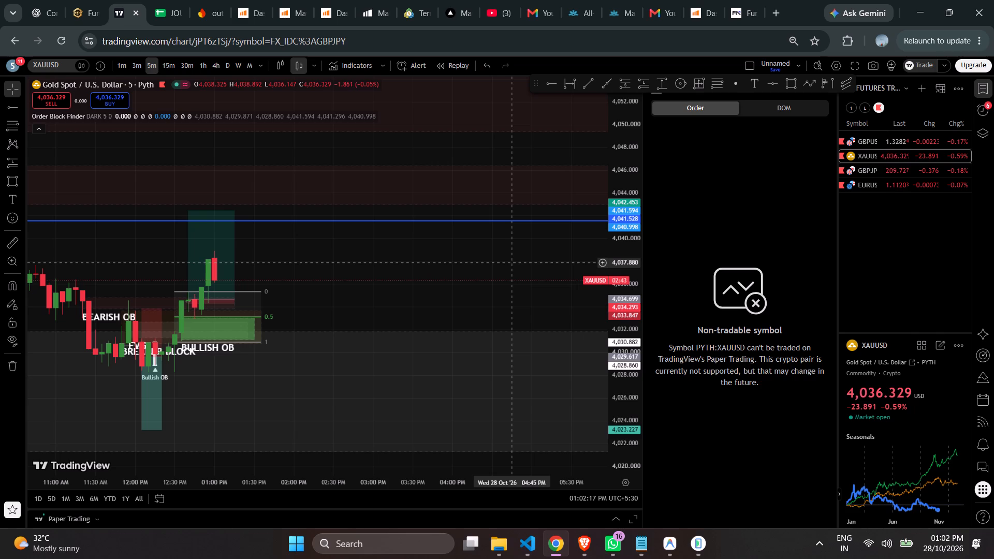
Recheck gold on the 3-minute and 1-minute charts against the BULLISH OB zone and the long position's stop and target.
left_click(134, 64)
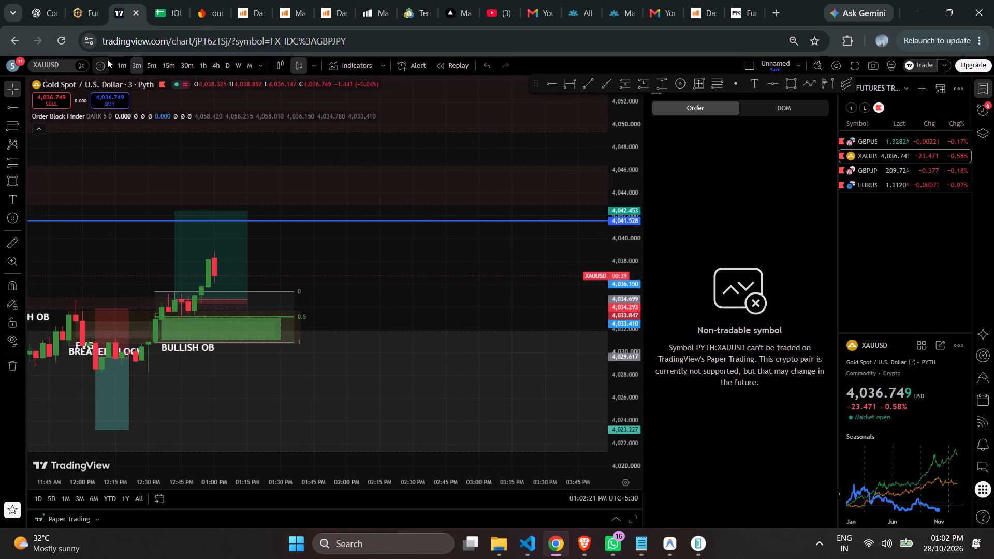
left_click(122, 65)
scroll(573, 263, "down", 3)
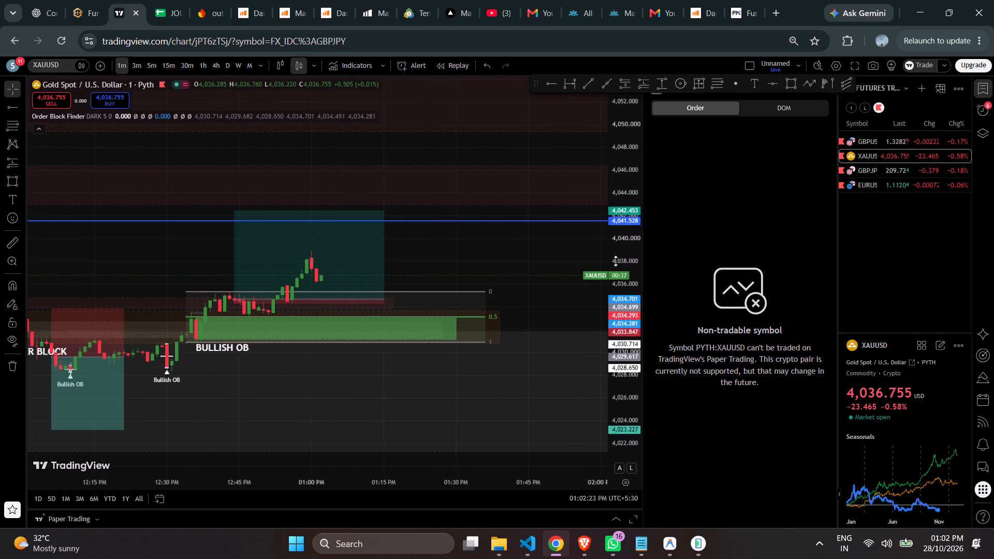
left_click_drag(625, 258, 615, 127)
scroll(579, 188, "down", 3)
scroll(579, 193, "up", 1)
scroll(579, 193, "down", 2)
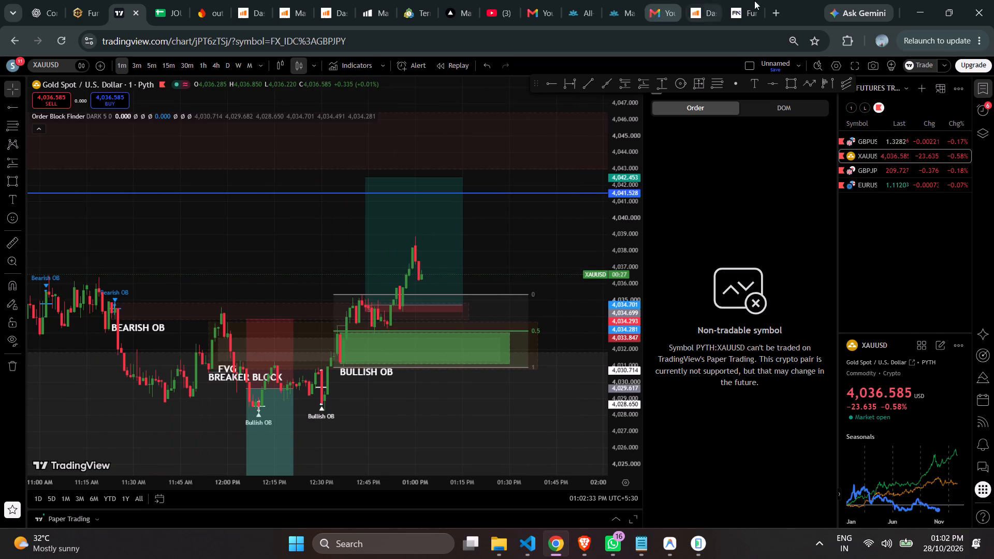
Switch to the Android emulator, decline the Google services device backup, and return to the gold chart.
left_click(685, 546)
left_click(756, 496)
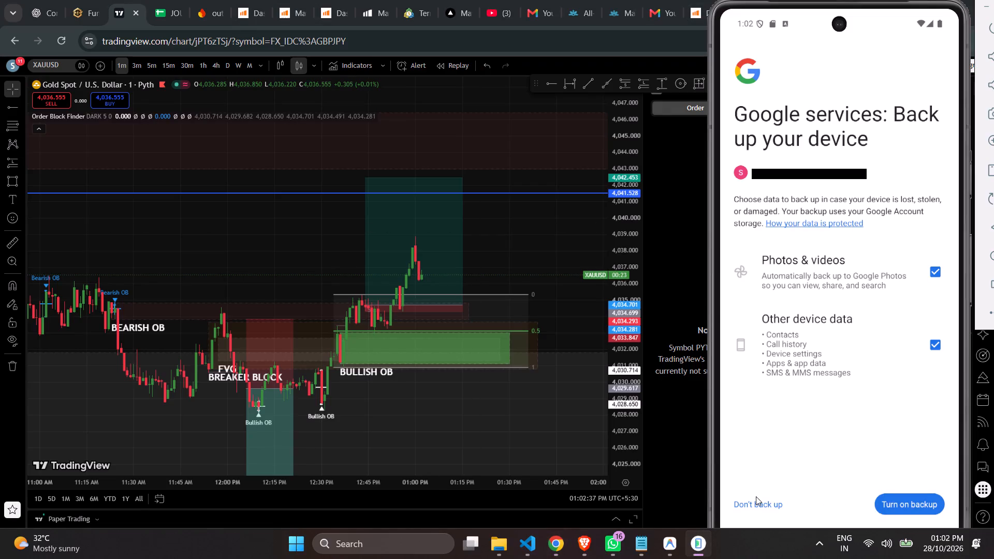
left_click(757, 507)
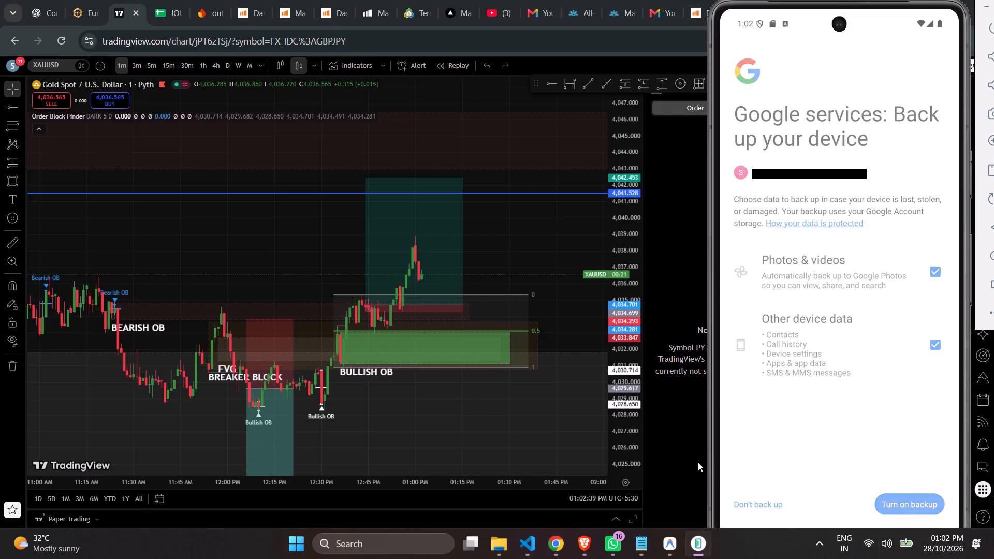
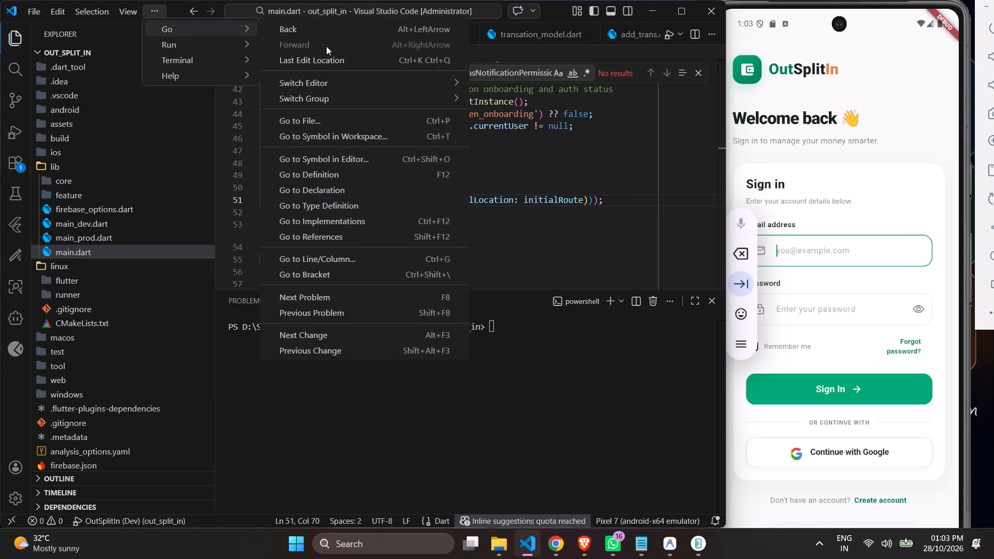
Run the OutSplitIn (Dev) app without debugging on the Pixel 7 emulator and show the debug console.
left_click(314, 60)
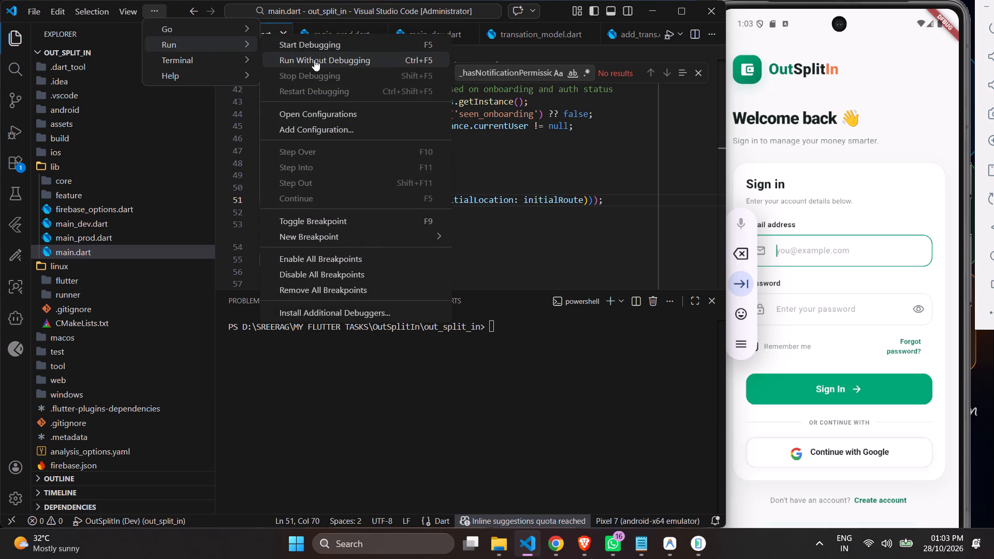
left_click(331, 307)
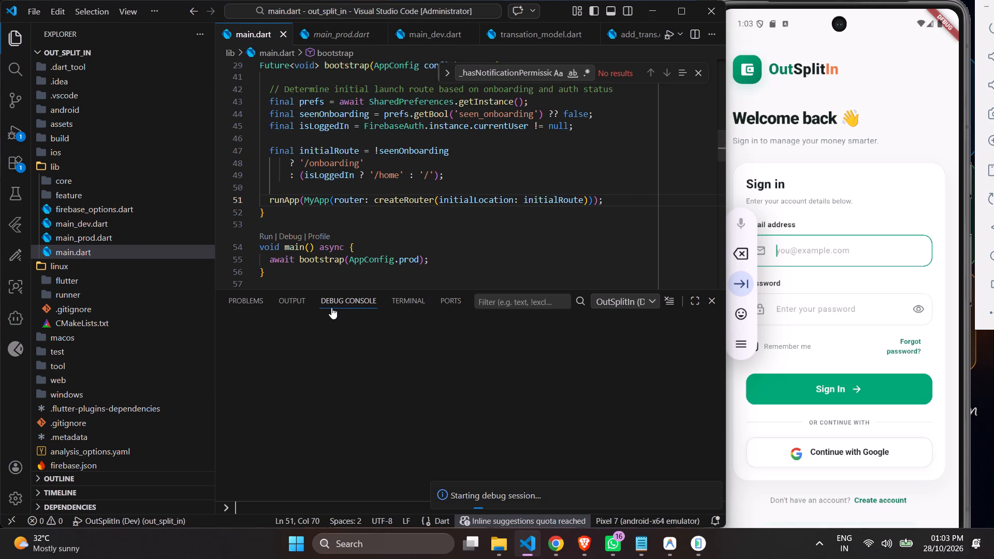
Check the debug console output across the OutSplitIn (Dev) and Dart (Pixel 8) sessions, then close the console area.
left_click(637, 305)
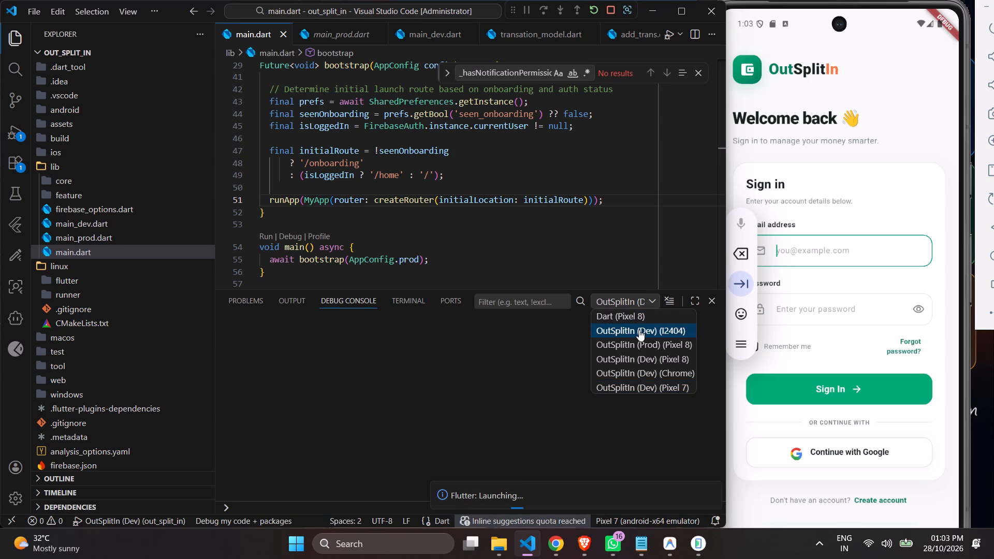
left_click(639, 330)
left_click(675, 301)
left_click(654, 302)
right_click(478, 339)
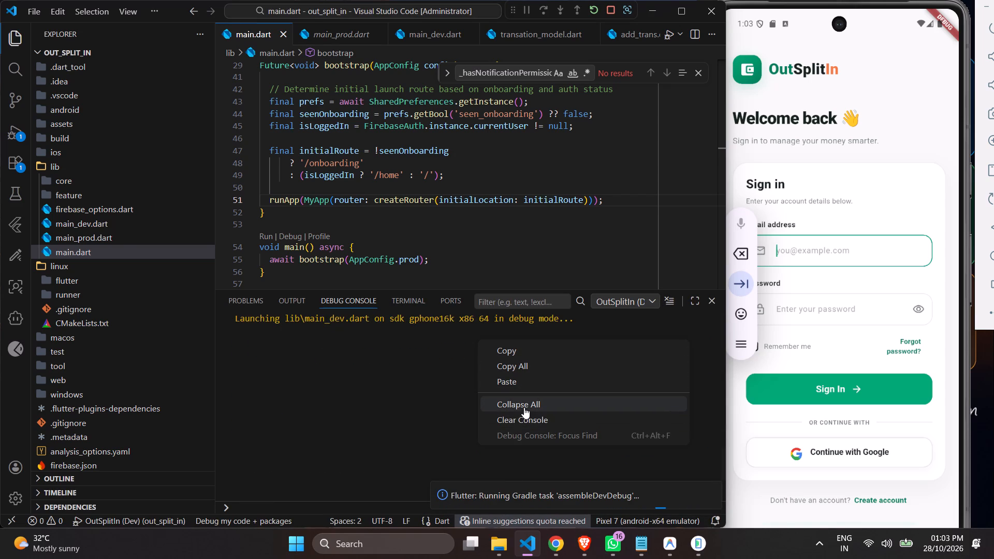
left_click(524, 406)
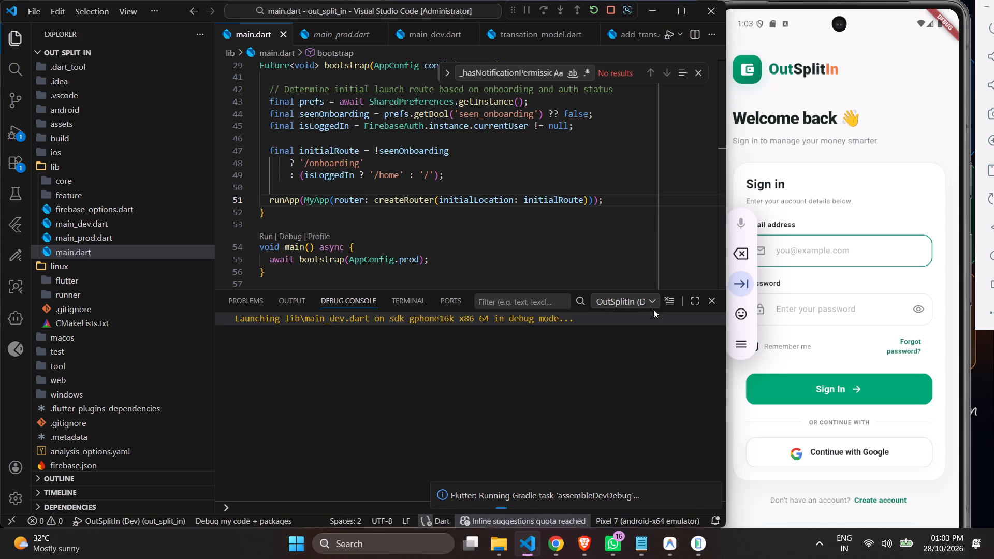
left_click(653, 303)
left_click(648, 396)
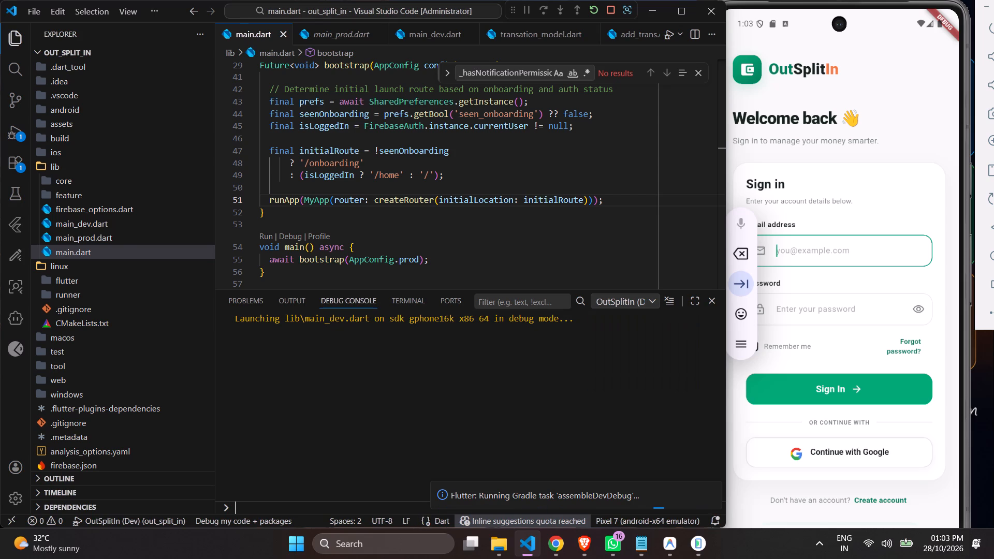
left_click(635, 301)
left_click(637, 387)
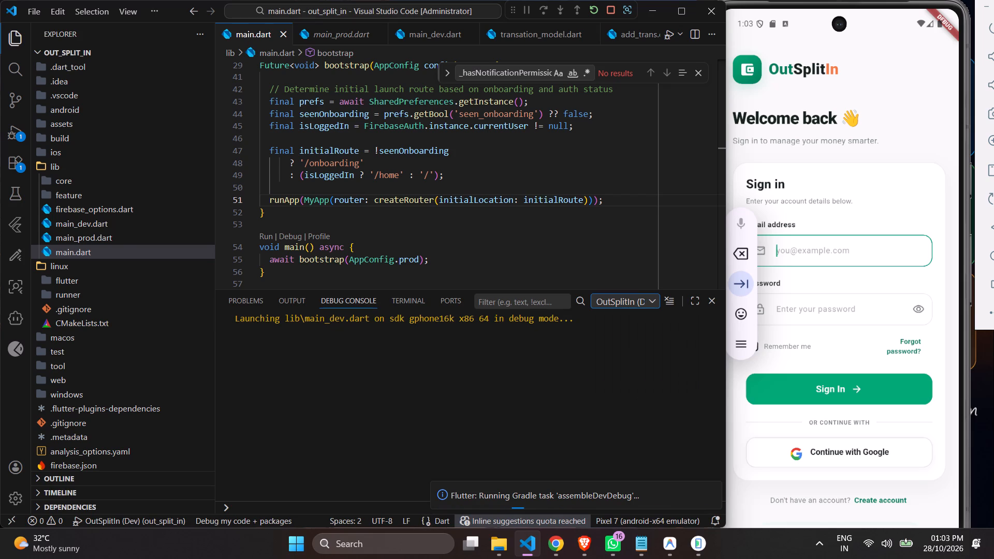
left_click(655, 297)
left_click(650, 320)
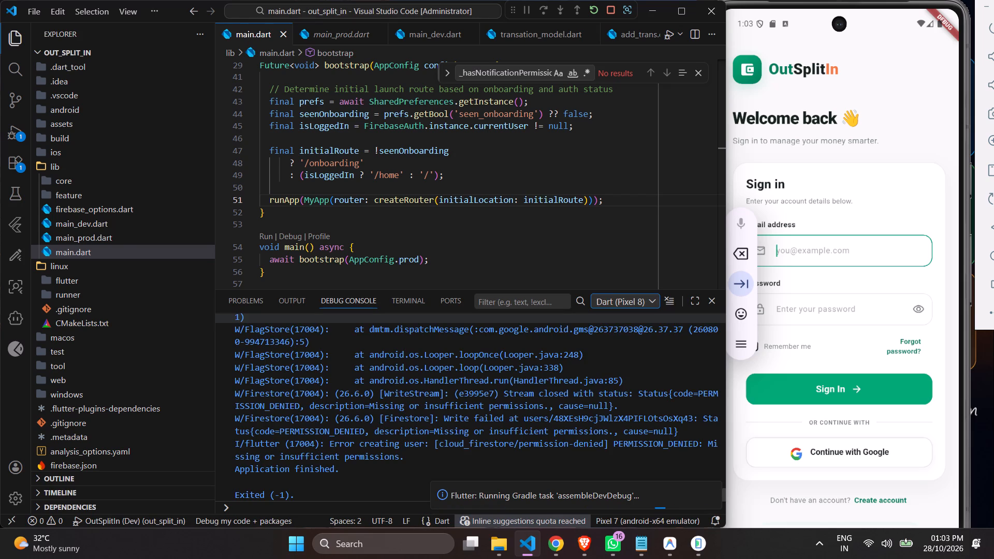
left_click(669, 308)
left_click(654, 299)
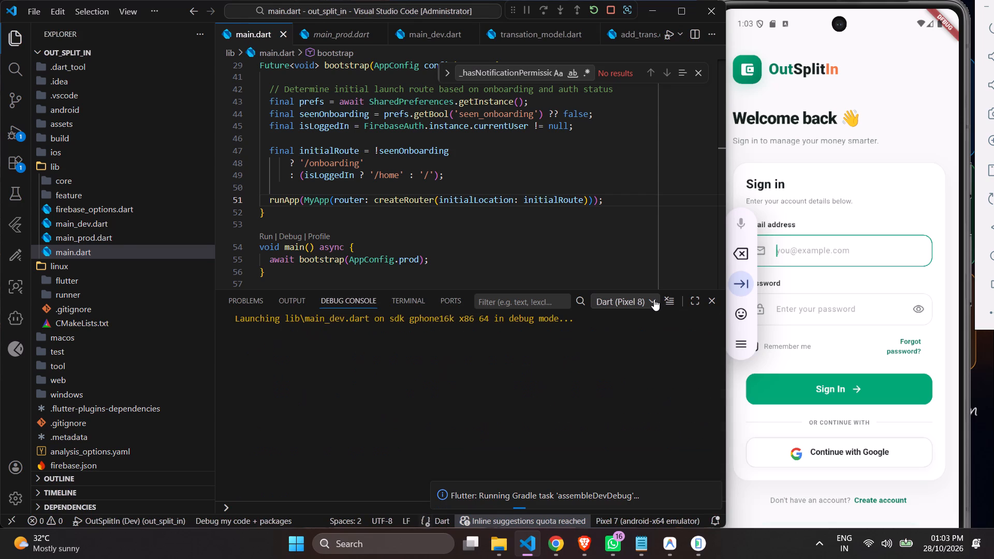
left_click(714, 300)
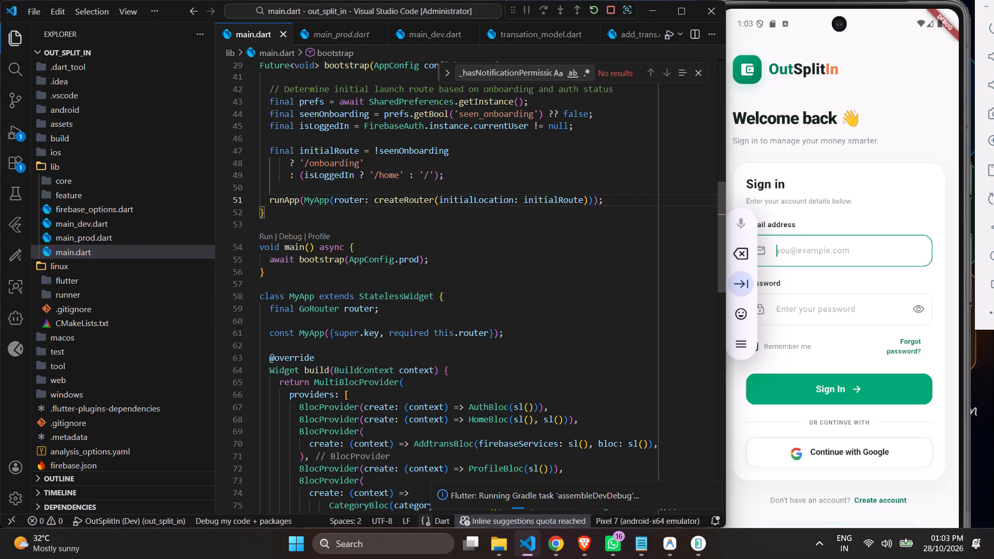
Open a new terminal, kill the extra PowerShell session, and return to the debug console.
left_click(145, 14)
left_click(178, 62)
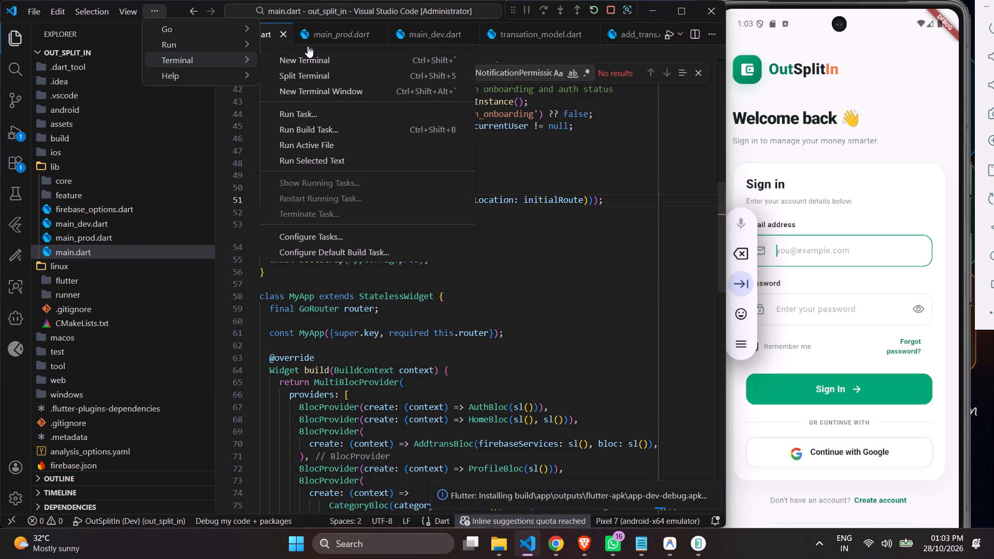
left_click(302, 58)
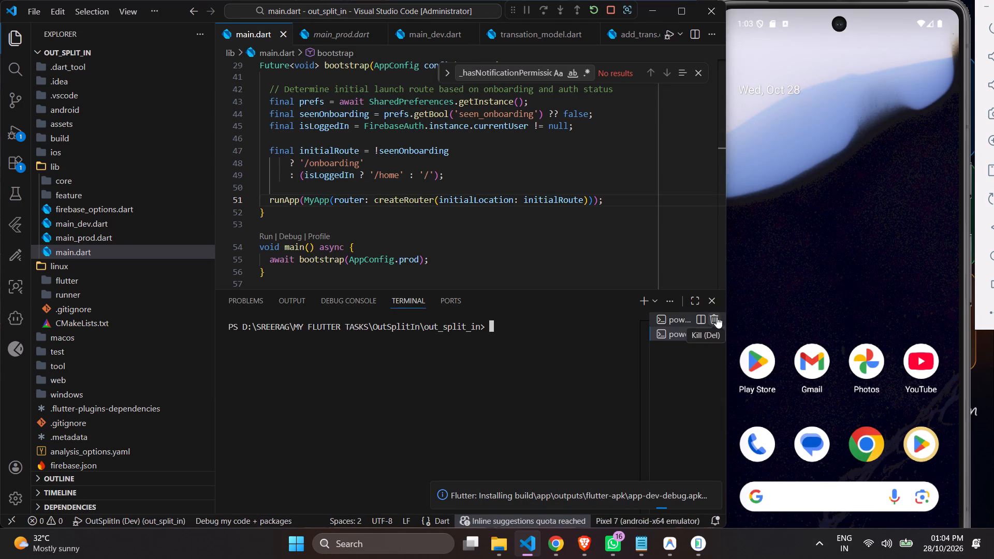
left_click(717, 317)
left_click(681, 317)
left_click(359, 304)
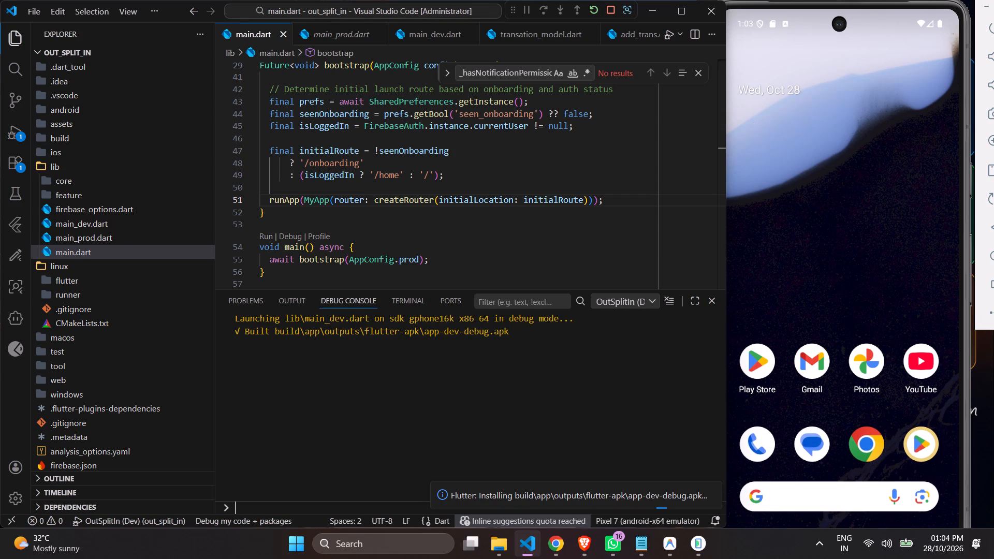
Move the Android emulator window clear of the code editor.
left_click_drag(858, 10, 886, 1)
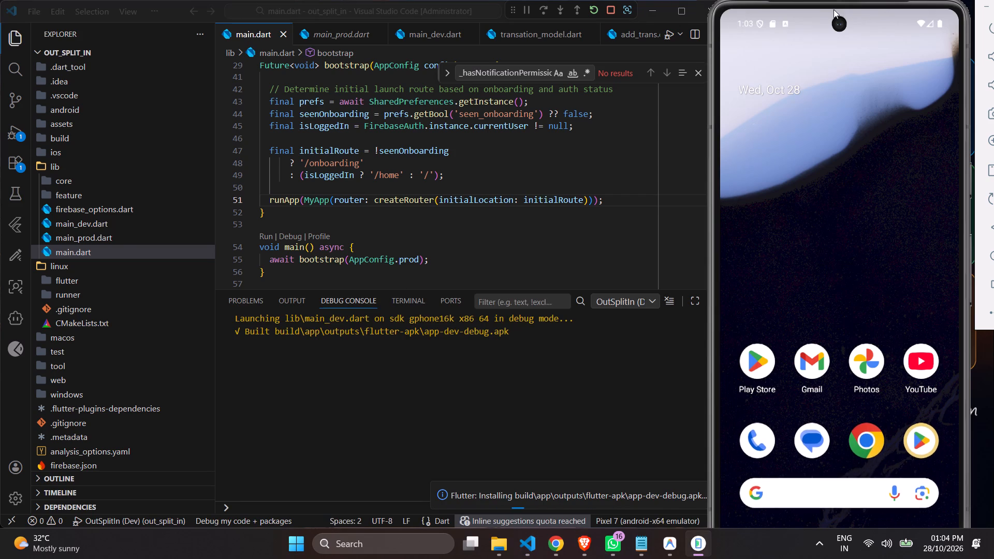
left_click_drag(834, 5, 855, 0)
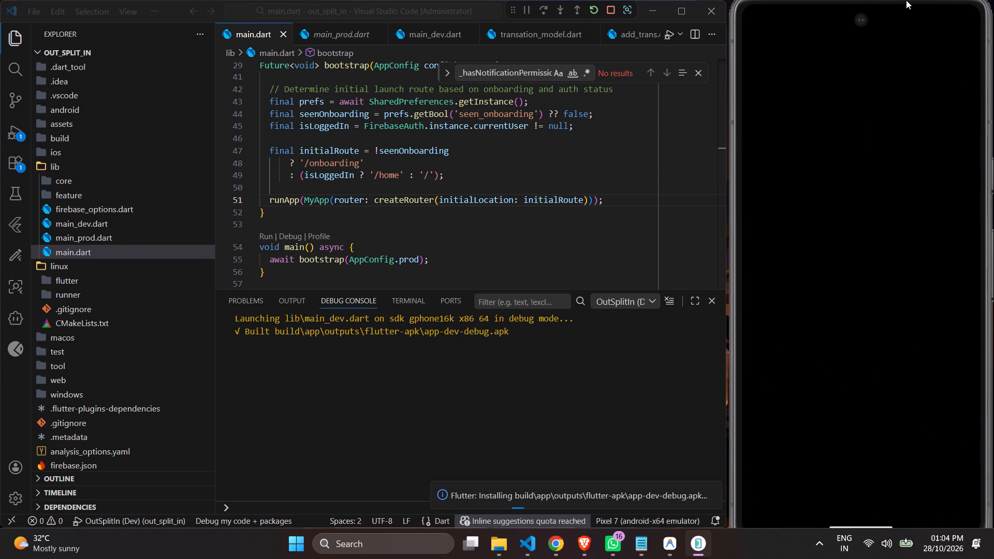
Switch to Chrome and examine 1-minute gold price action against the long position's target and the BULLISH OB zone.
left_click(553, 537)
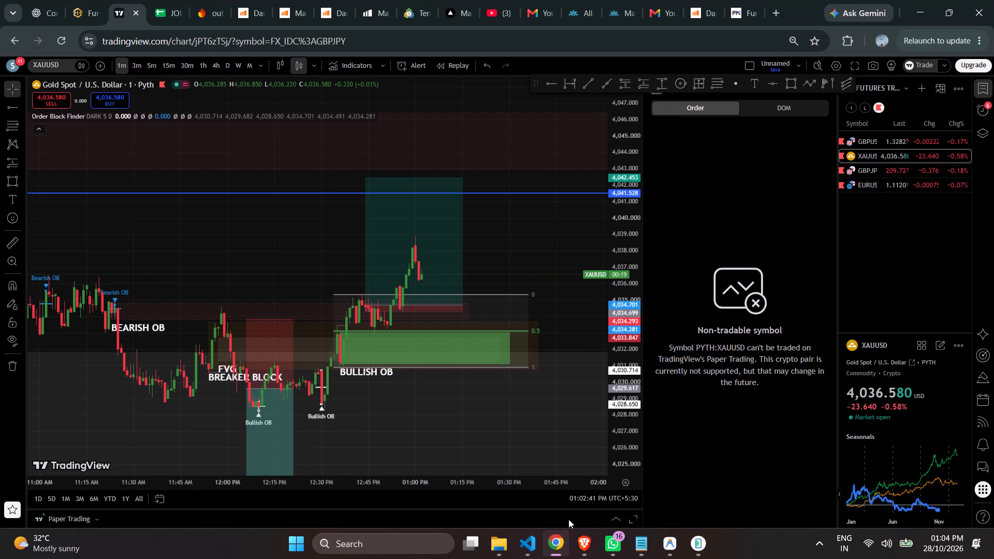
scroll(575, 228, "up", 2)
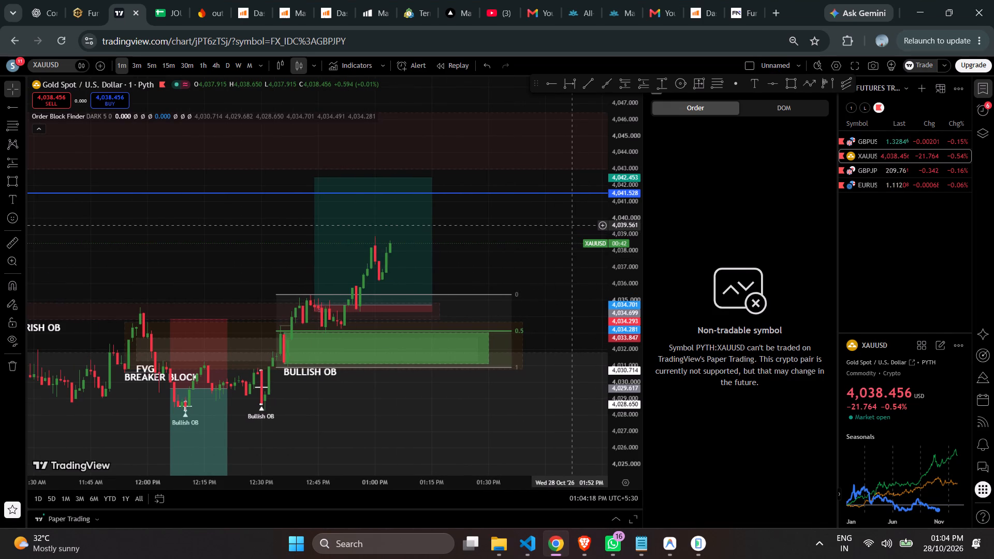
left_click_drag(622, 130, 622, 227)
scroll(535, 203, "down", 3)
scroll(535, 203, "up", 1)
scroll(535, 203, "down", 1)
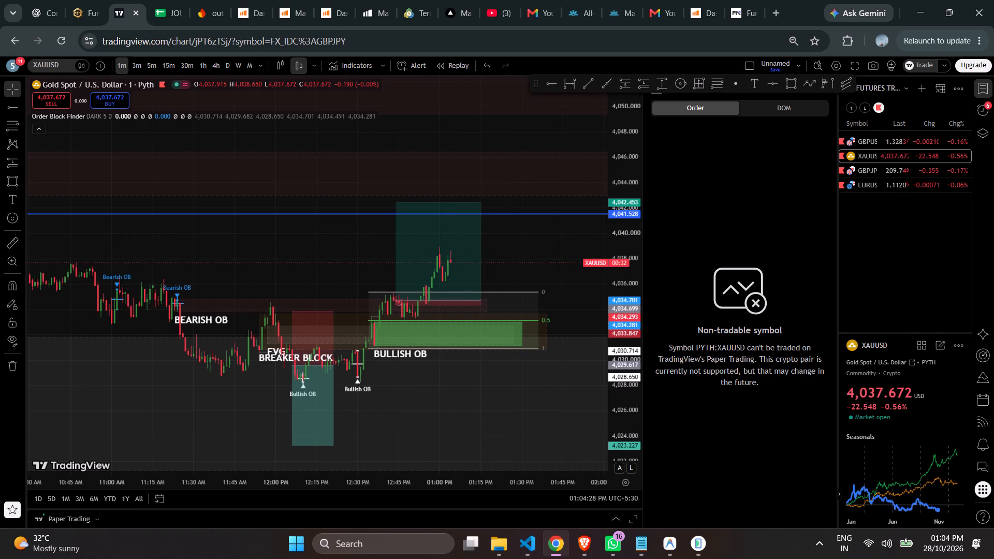
scroll(590, 266, "up", 4)
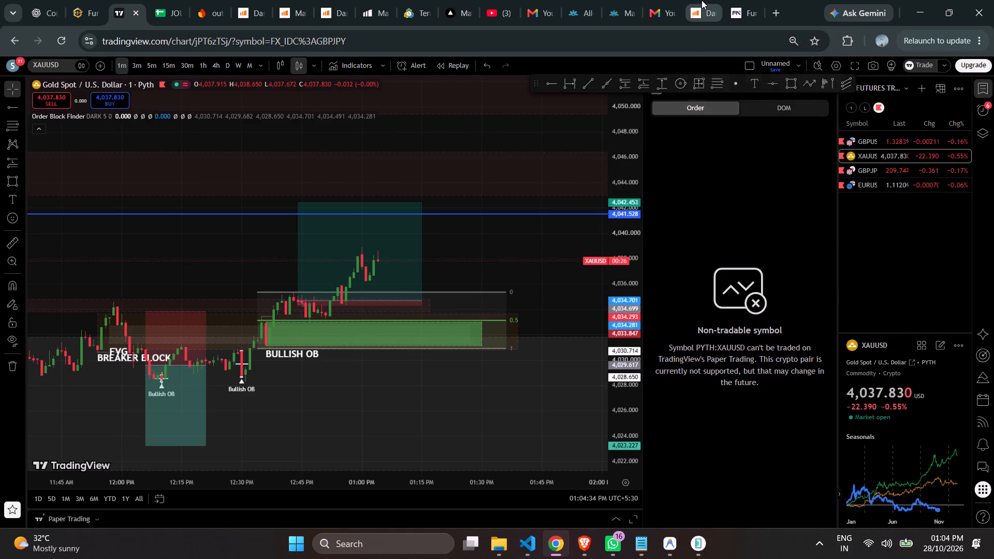
left_click(907, 11)
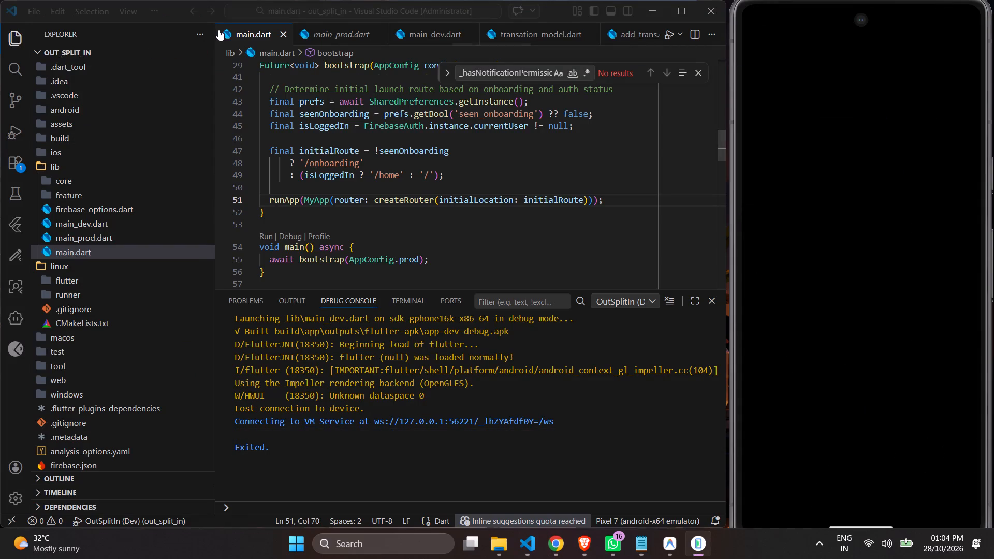
Move the Android emulator so its device controls are in view, and try to return the device to its home screen.
left_click_drag(990, 46, 908, 51)
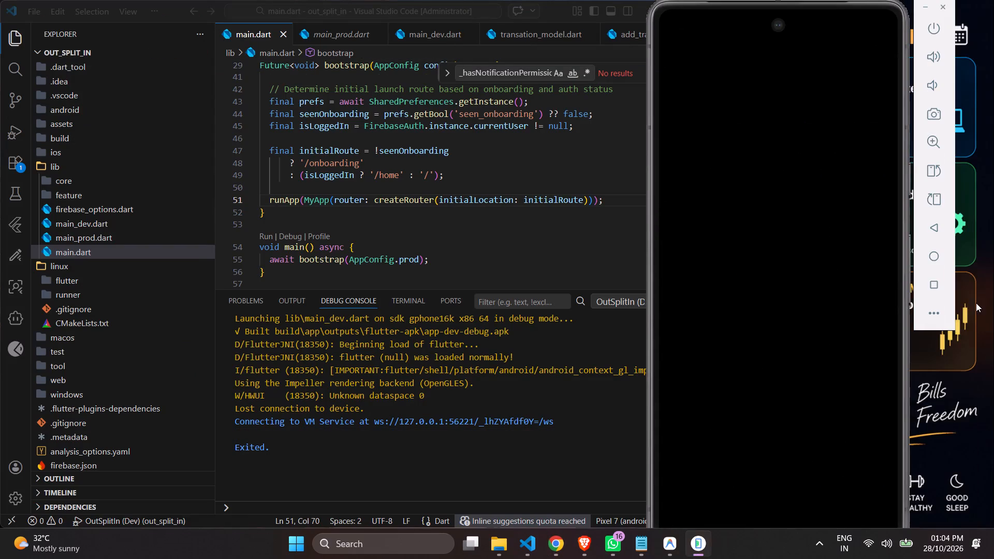
left_click(943, 262)
double_click(937, 258)
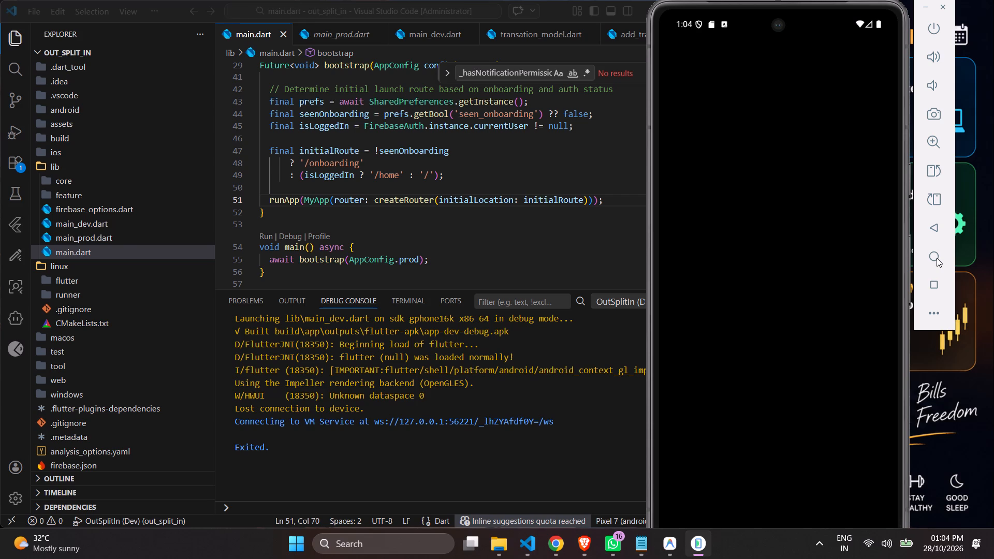
left_click(937, 258)
Open Forex Factory in a new Chrome tab and examine the Oct 28 economic calendar and the trading session times.
left_click(558, 536)
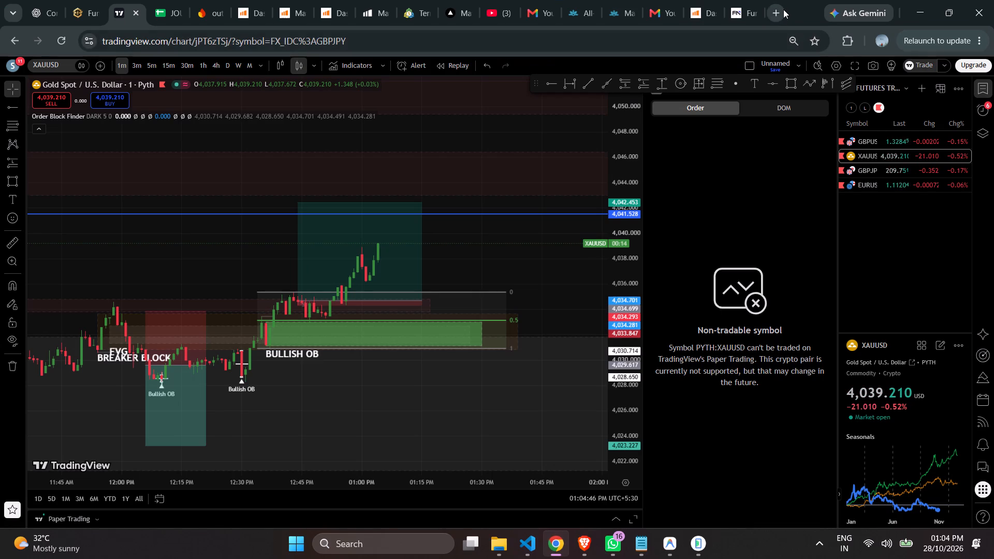
left_click(783, 9)
type("fo")
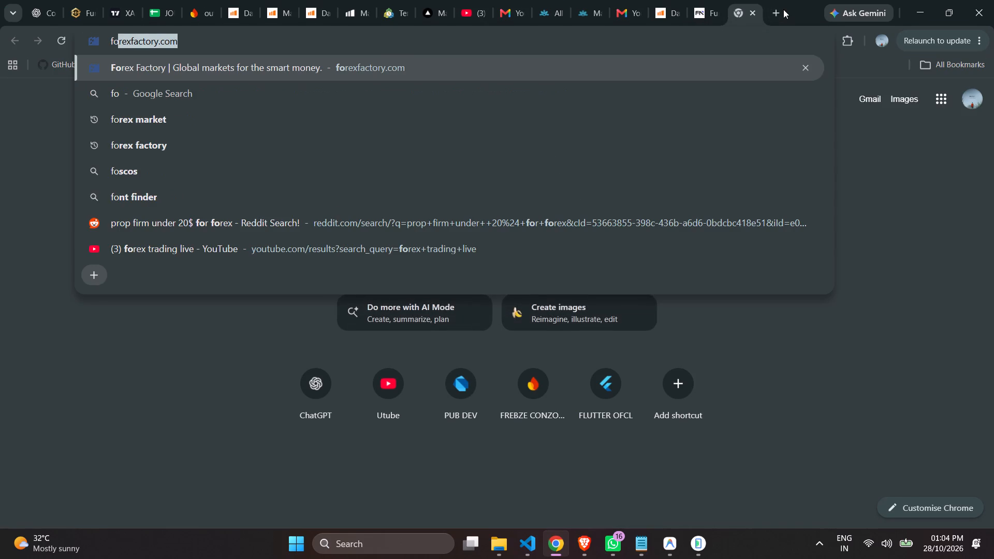
key("Return")
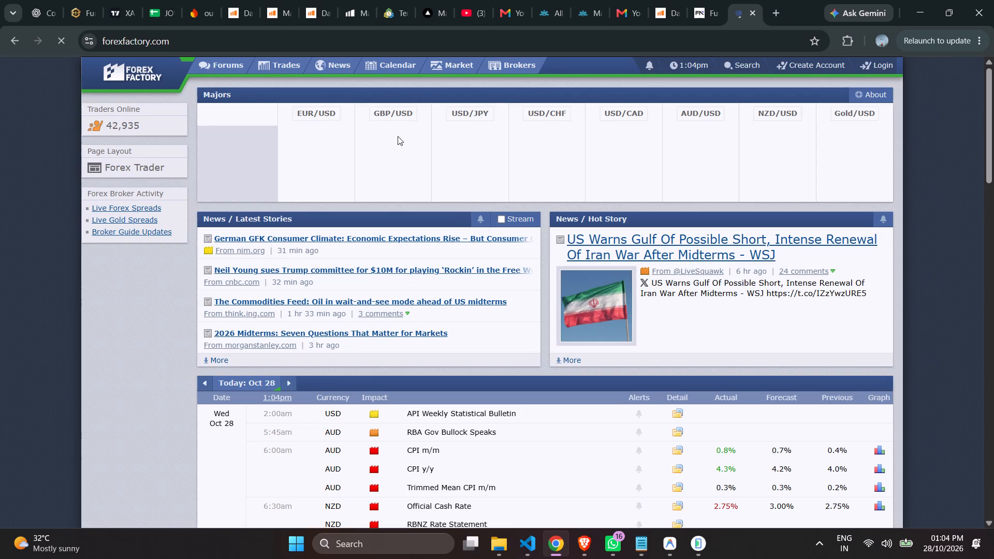
scroll(557, 291, "down", 4)
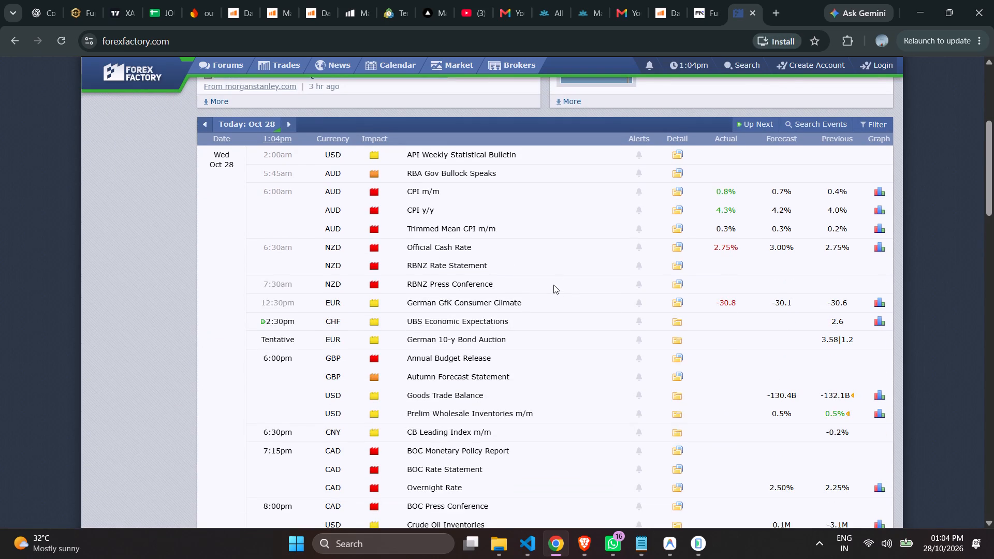
scroll(422, 274, "down", 1)
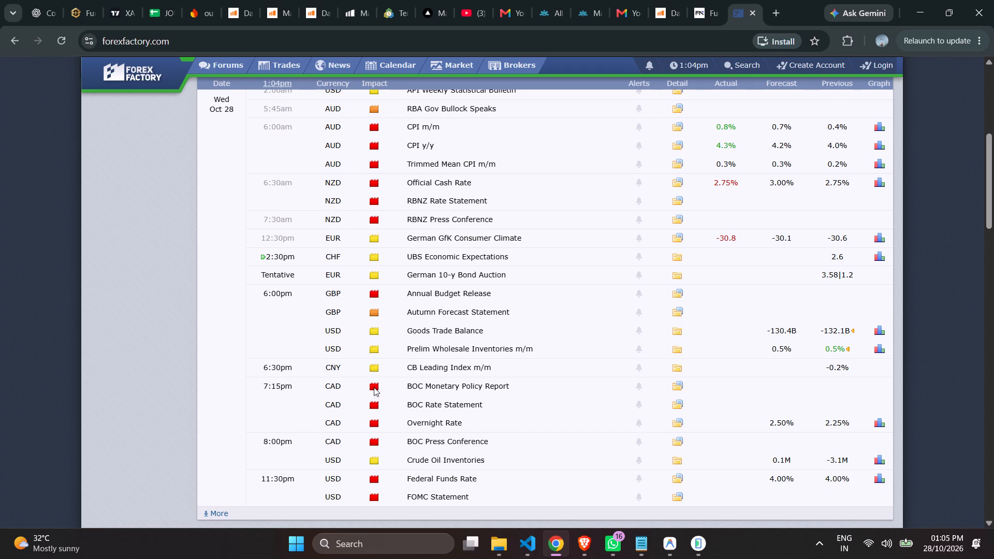
scroll(374, 387, "down", 1)
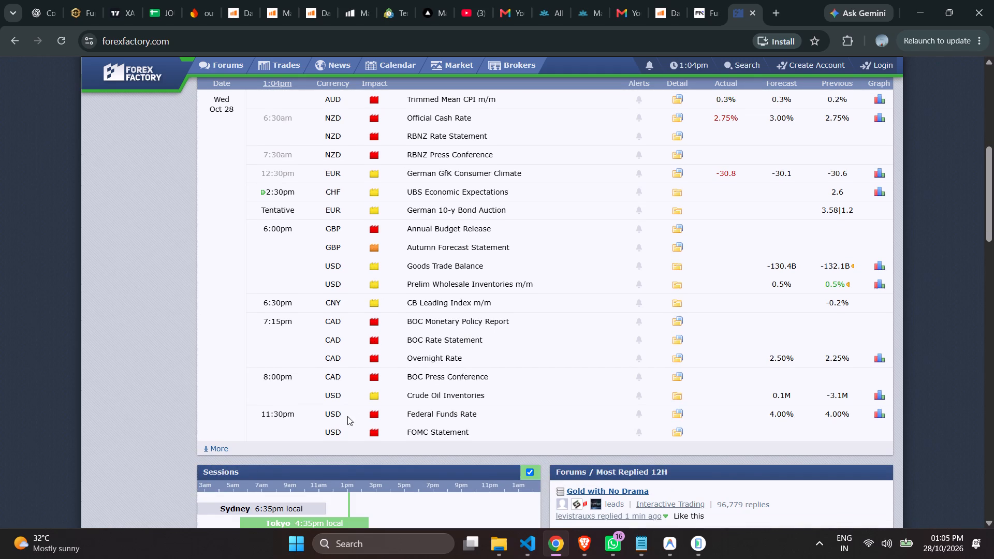
scroll(435, 387, "down", 2)
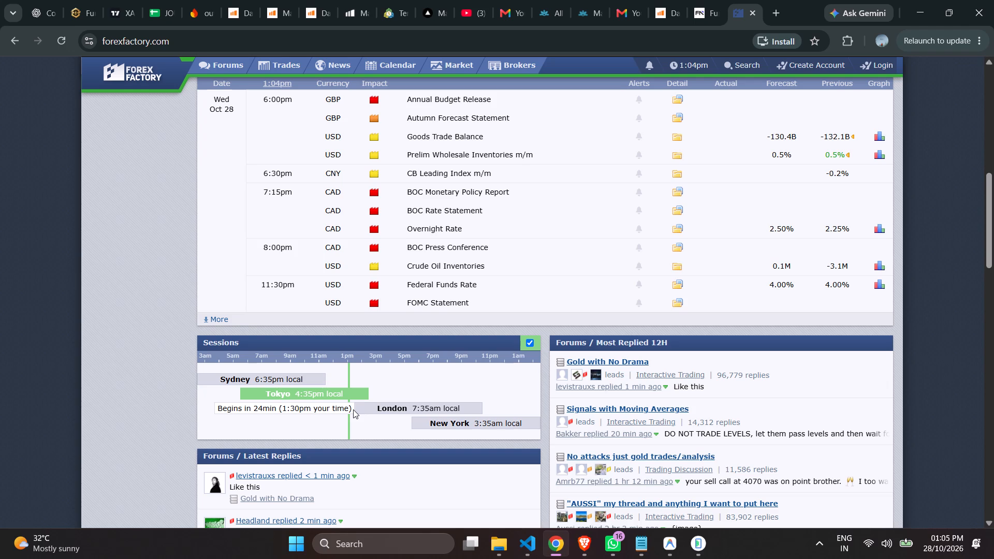
Bring up the YouTube video on chart patterns and traps, and minimize Chrome to return to the code editor.
left_click(476, 16)
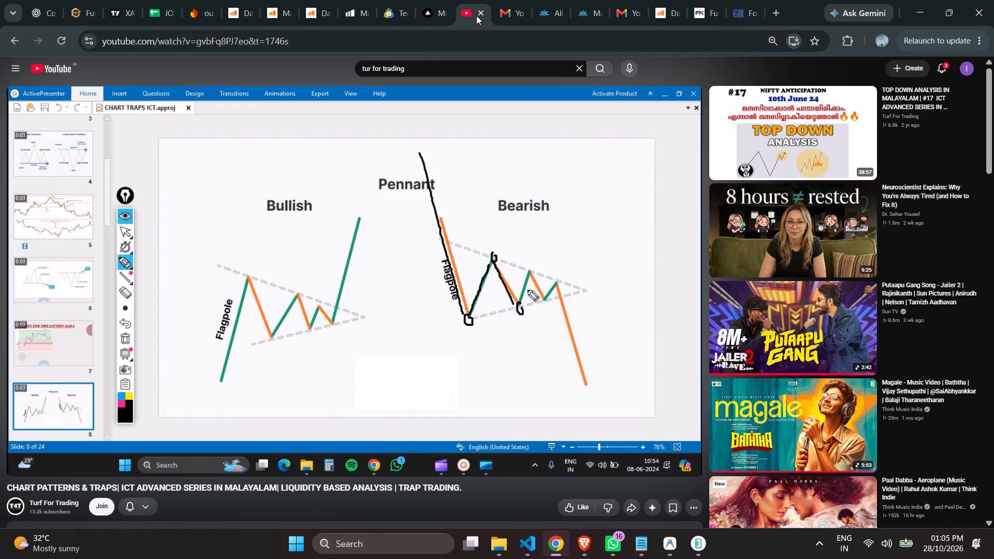
left_click(921, 0)
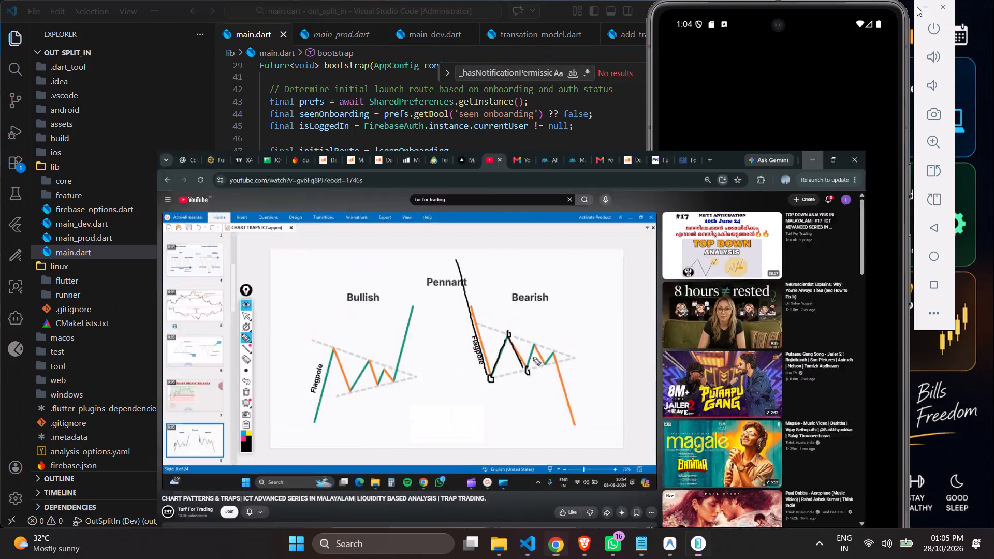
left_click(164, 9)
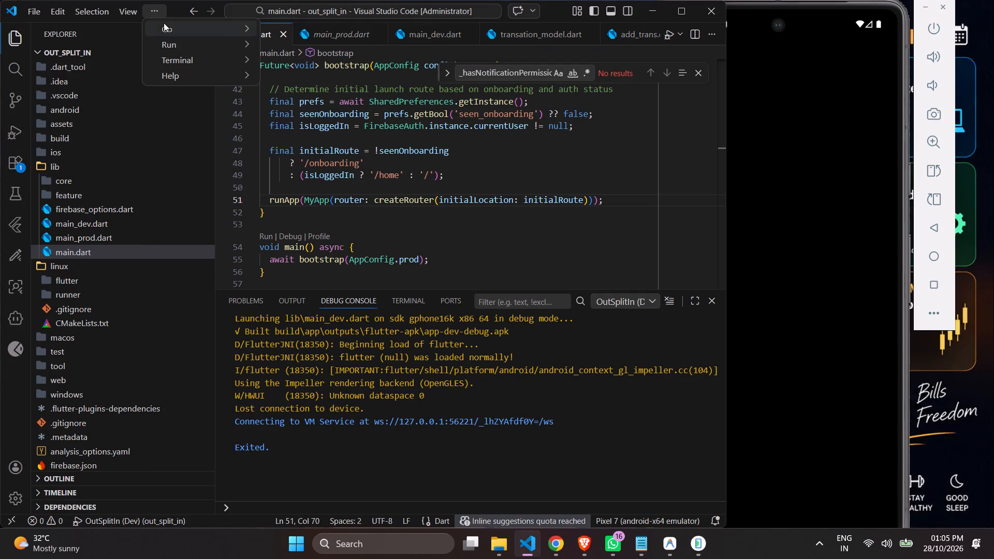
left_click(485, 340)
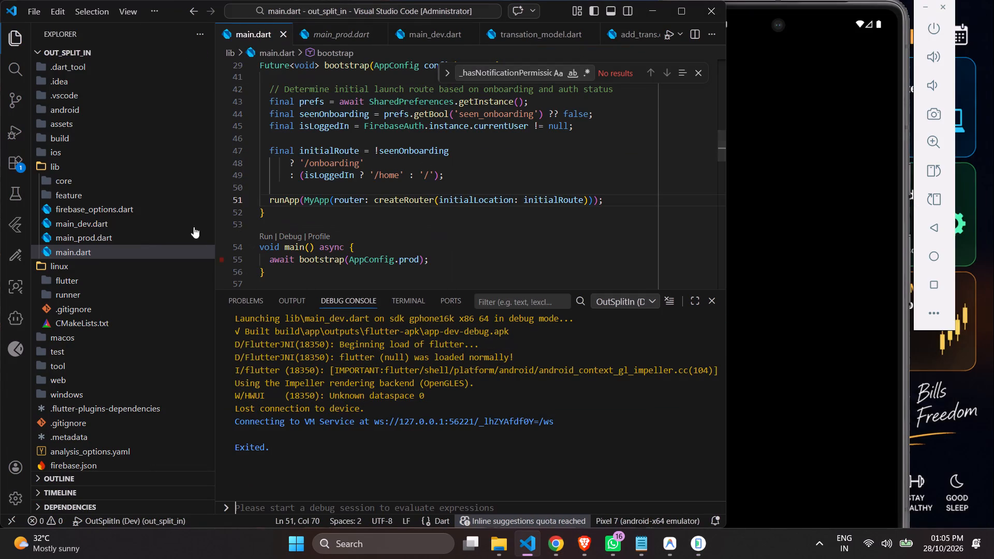
Check the flutter daemon output, and relaunch the OutSplitIn (Dev) app in debug mode on the Android emulator.
left_click(296, 295)
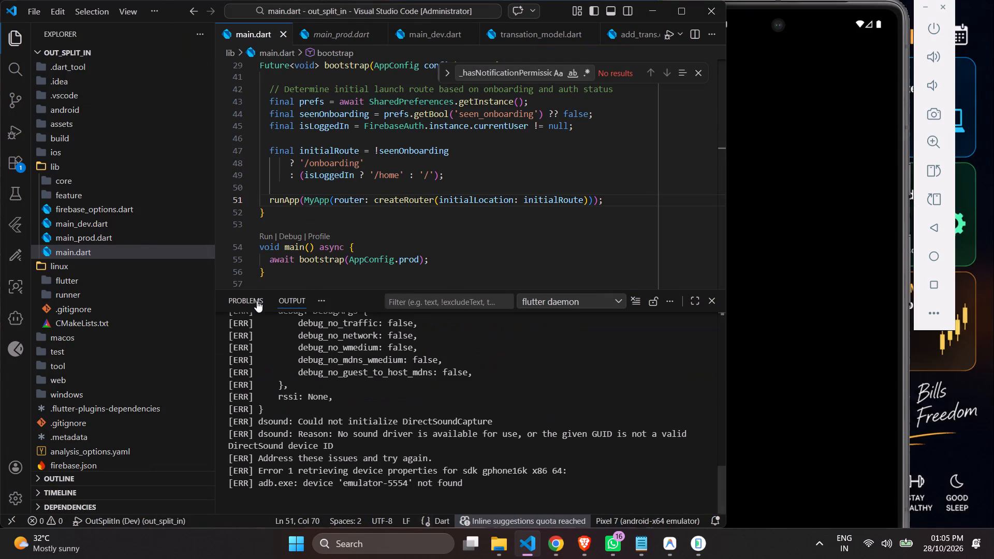
left_click(287, 297)
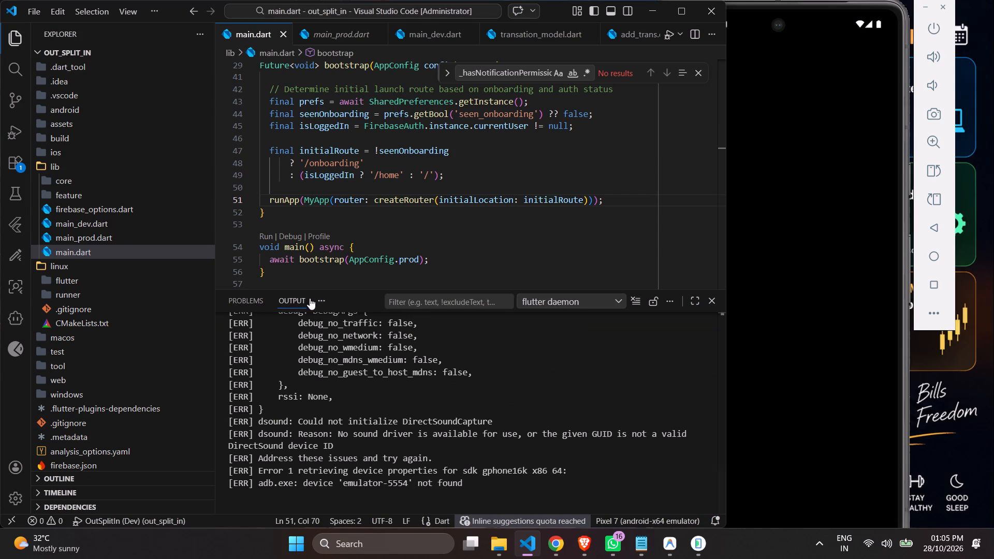
left_click(313, 300)
left_click(340, 325)
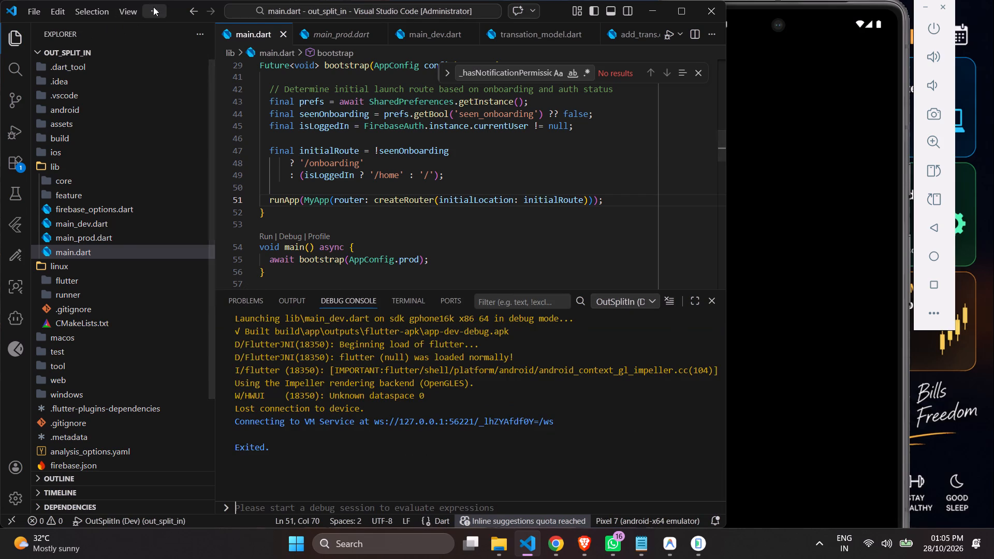
left_click(154, 6)
left_click(323, 62)
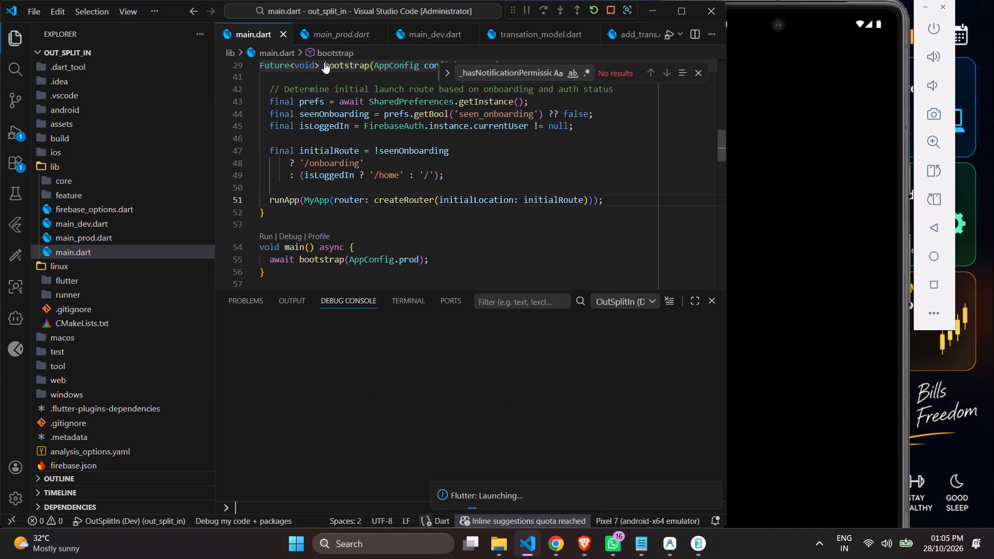
Reposition the Android emulator window beside the code editor so its device screen is clear of the editor.
left_click(561, 547)
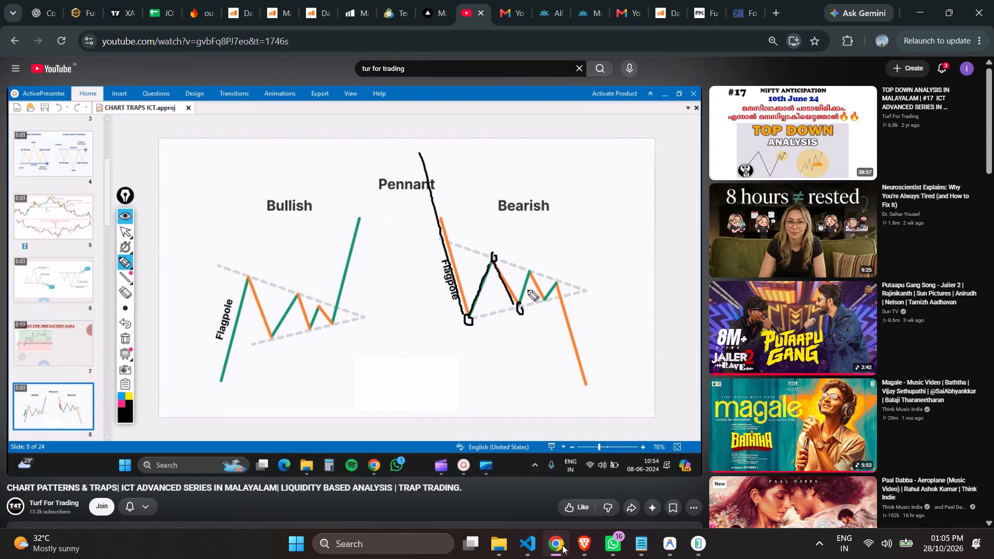
left_click(924, 0)
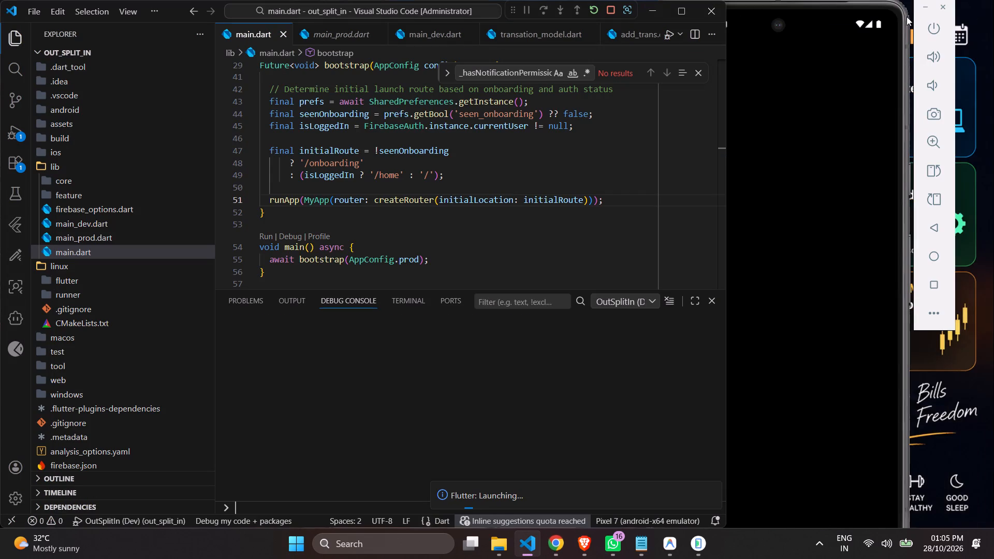
left_click_drag(871, 6, 976, 7)
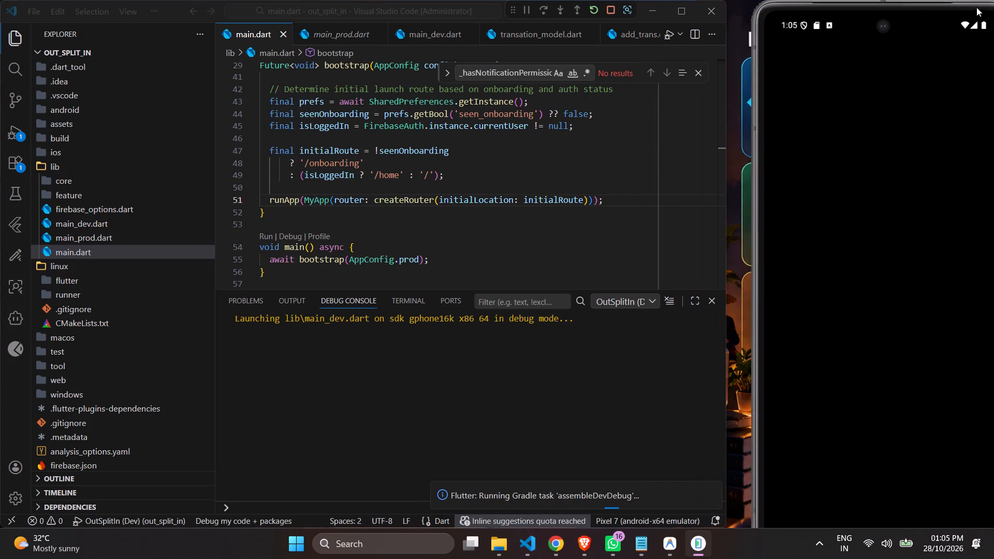
left_click_drag(976, 7, 953, 8)
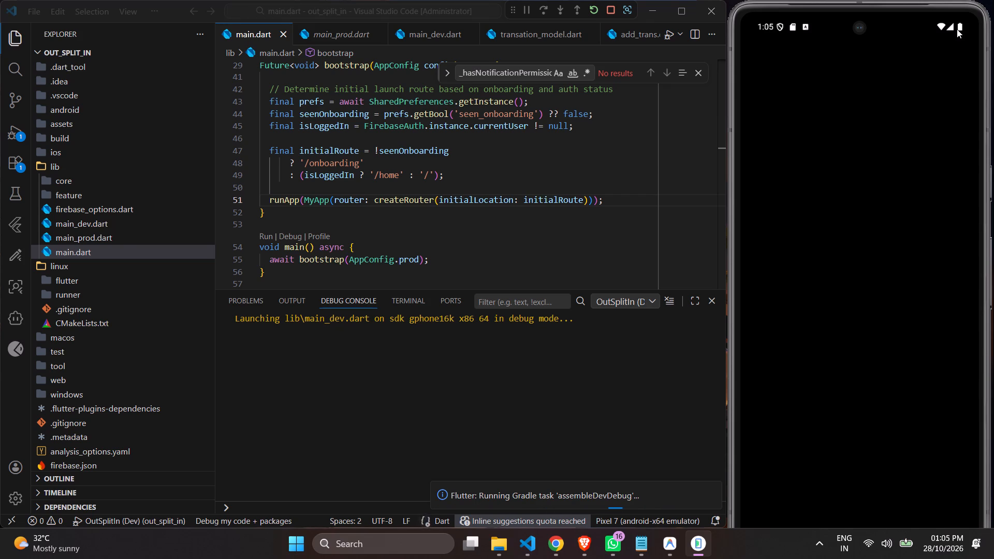
Switch to the XAUUSD chart in Chrome and examine the long position's progress toward its target on the 3-minute timeframe.
left_click(566, 542)
left_click(123, 1)
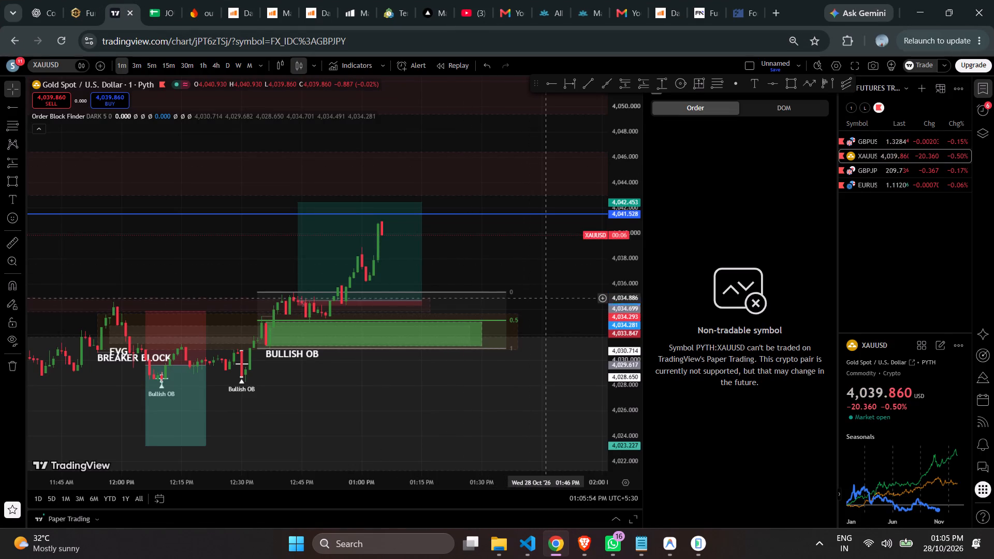
scroll(548, 297, "up", 1)
scroll(548, 297, "down", 1)
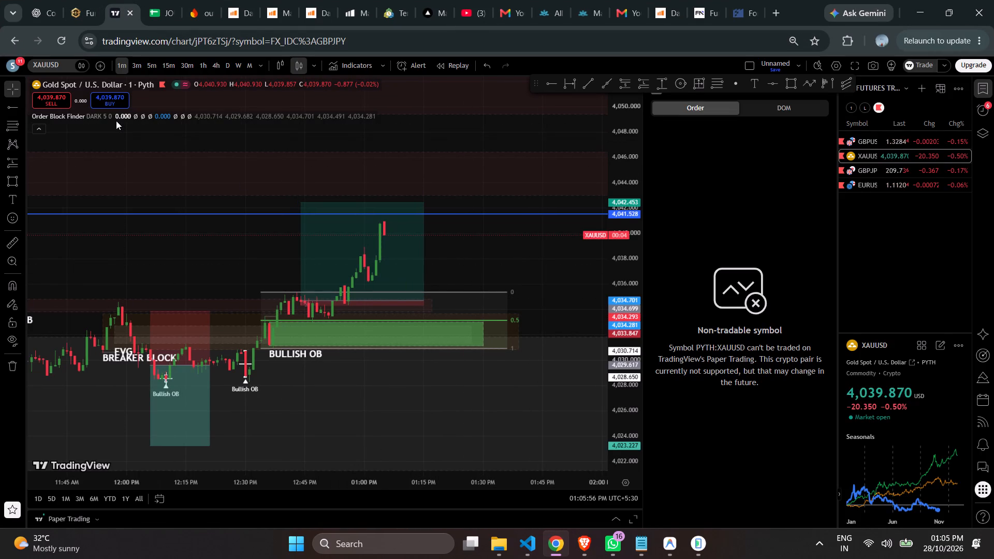
left_click(135, 60)
left_click_drag(621, 163, 624, 215)
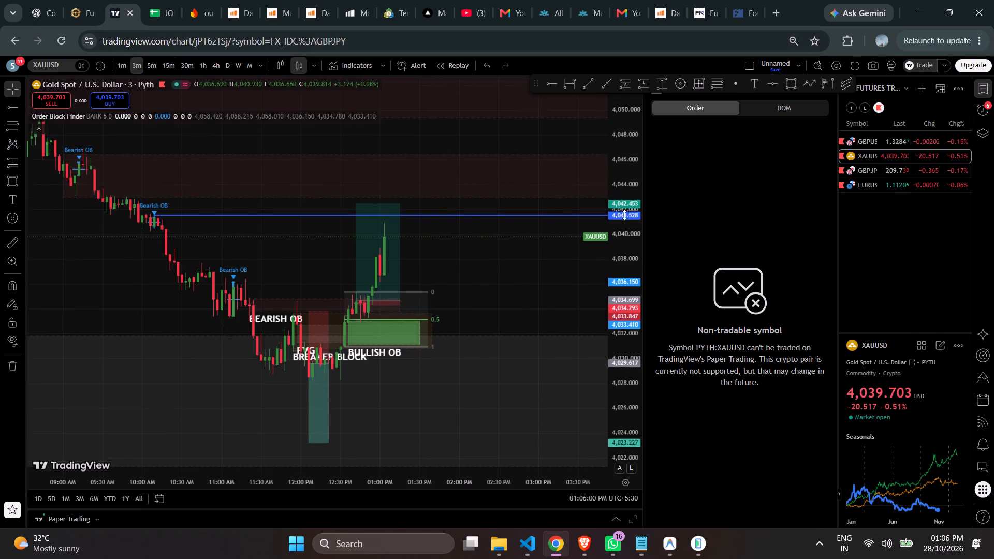
left_click_drag(624, 215, 631, 298)
left_click_drag(618, 270, 586, 143)
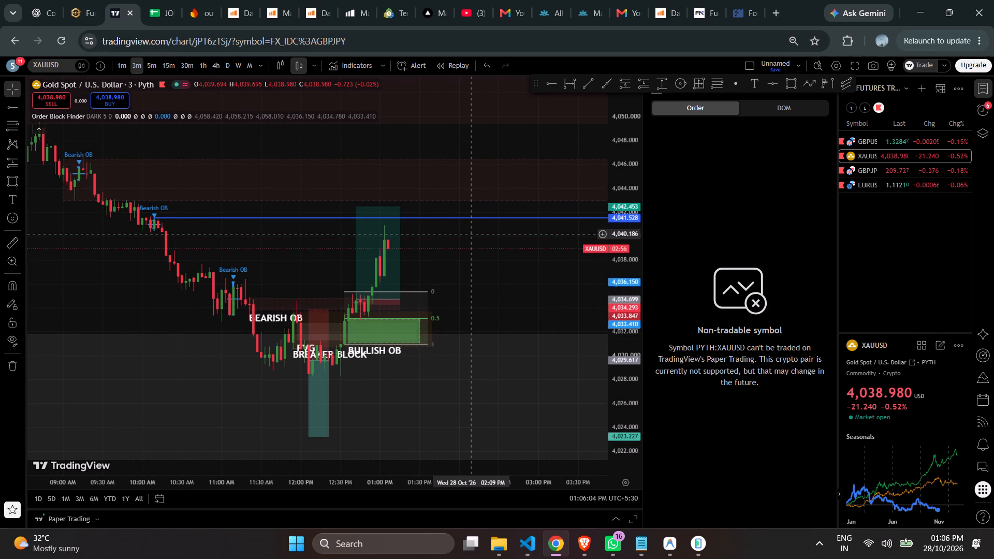
Return the XAUUSD chart to the 1-minute timeframe and examine price action near the long target and the blue horizontal level.
left_click(118, 60)
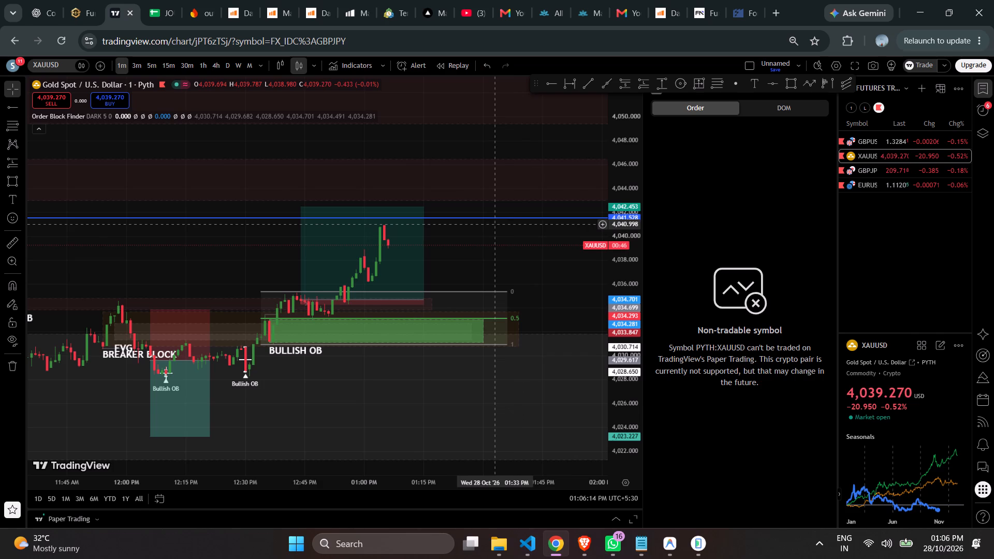
scroll(453, 205, "up", 1)
scroll(453, 205, "down", 6)
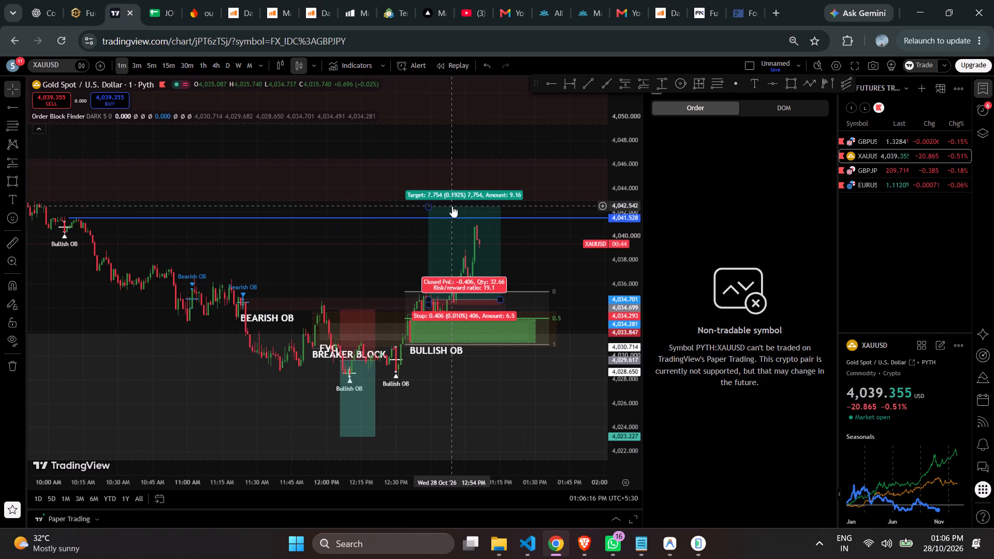
scroll(452, 207, "down", 1)
left_click_drag(622, 271, 615, 221)
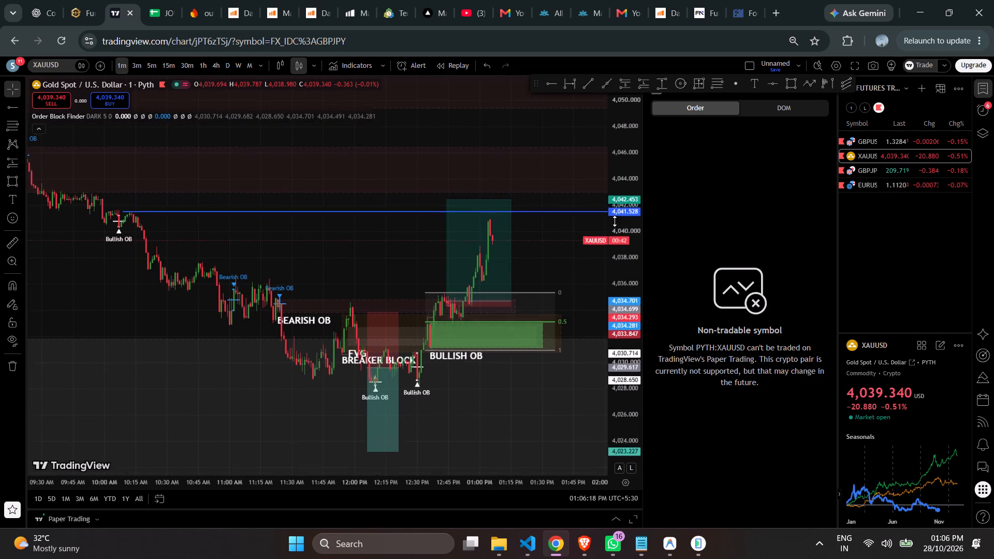
left_click_drag(615, 221, 611, 176)
left_click_drag(563, 230, 454, 246)
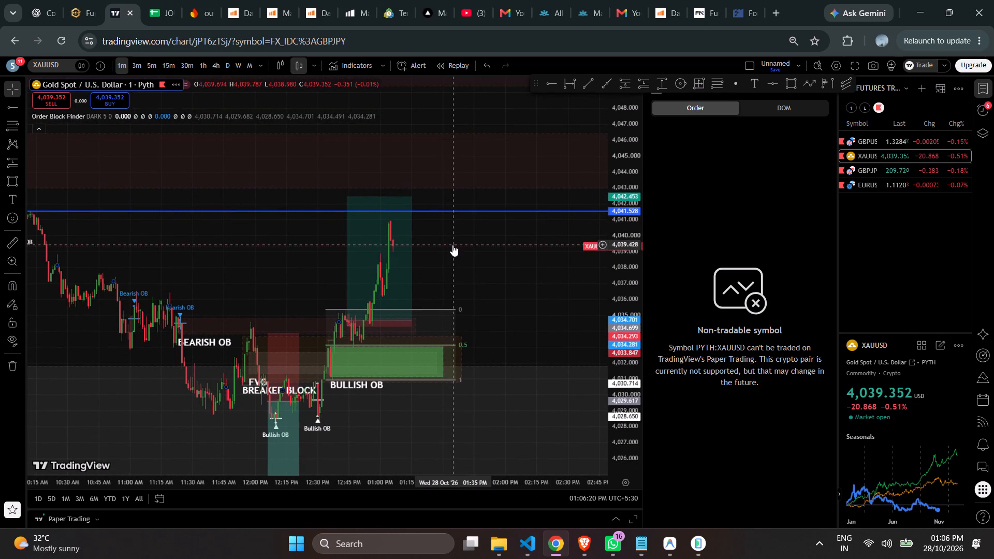
scroll(452, 243, "up", 2)
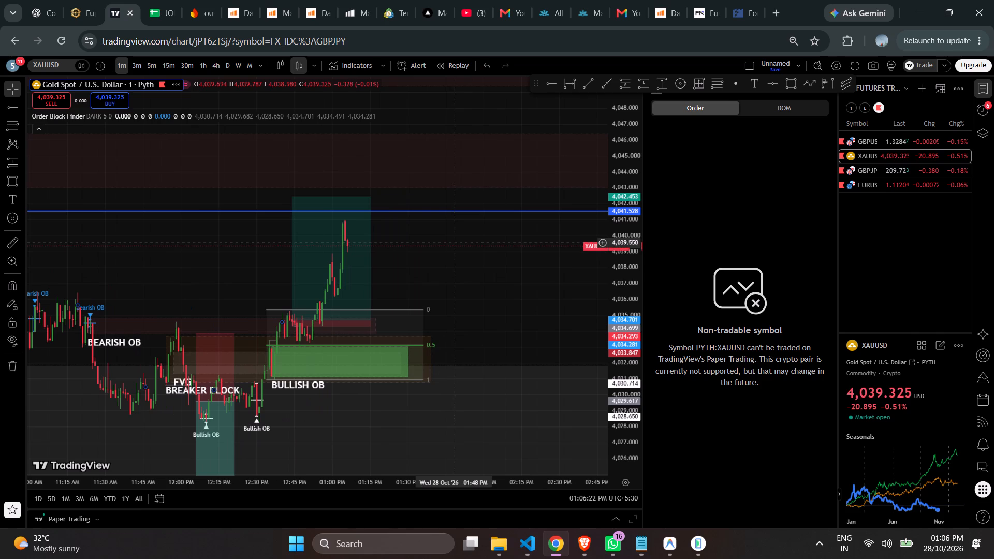
scroll(452, 243, "up", 4)
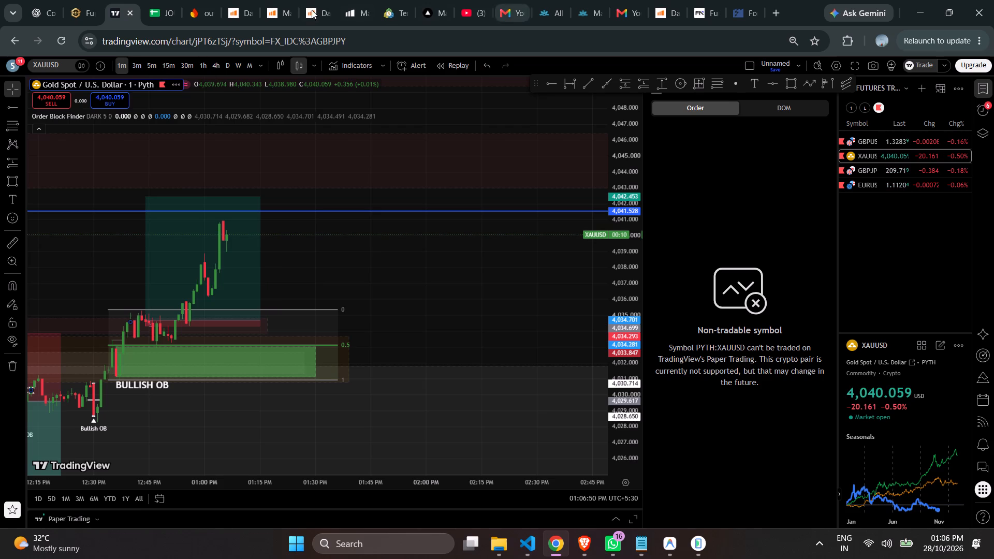
Close the Maven Trading checkout tab and the duplicate Maven Support tab beside it.
left_click(286, 14)
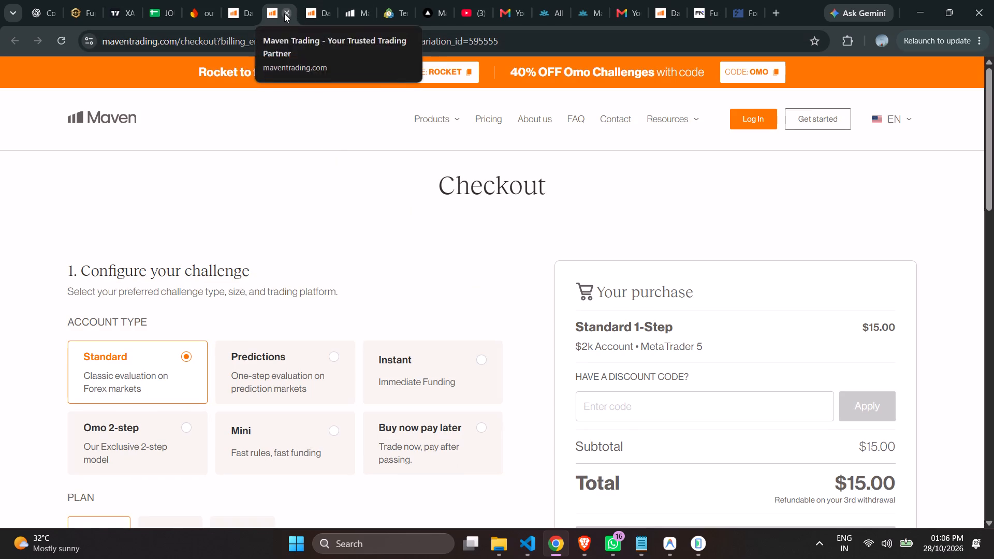
left_click(284, 13)
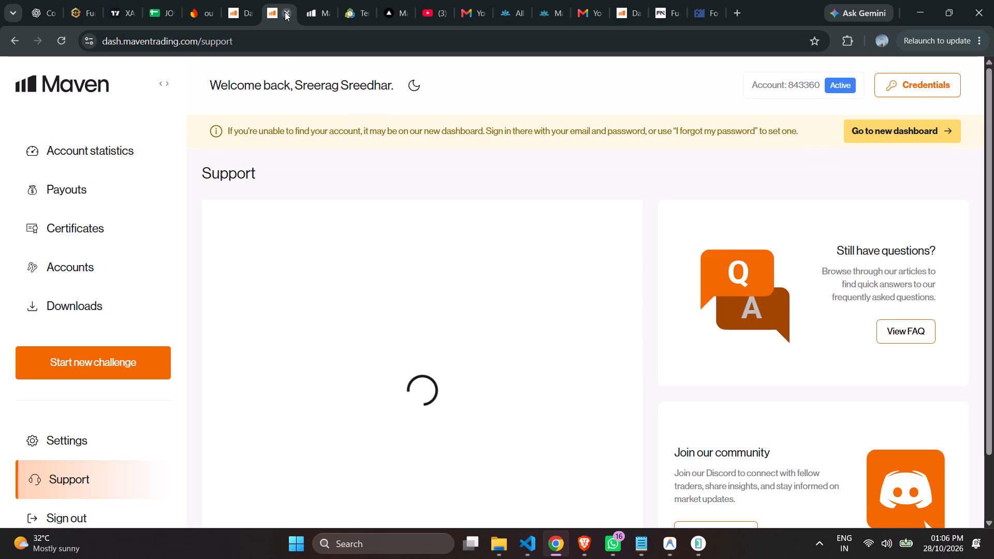
left_click(285, 12)
Open the Account statistics page in the remaining Maven dashboard and examine its growth curve, account details and trading objectives.
left_click(237, 17)
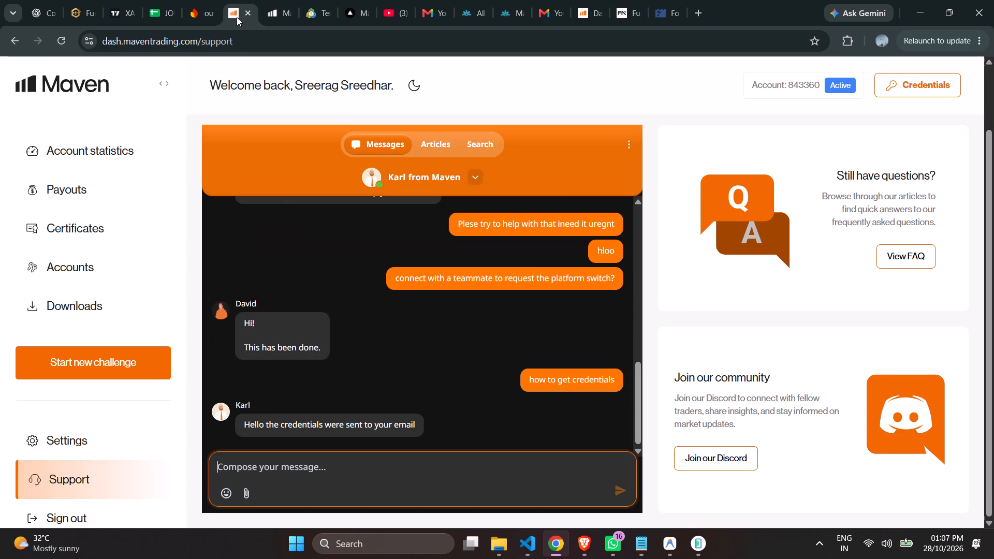
left_click(80, 183)
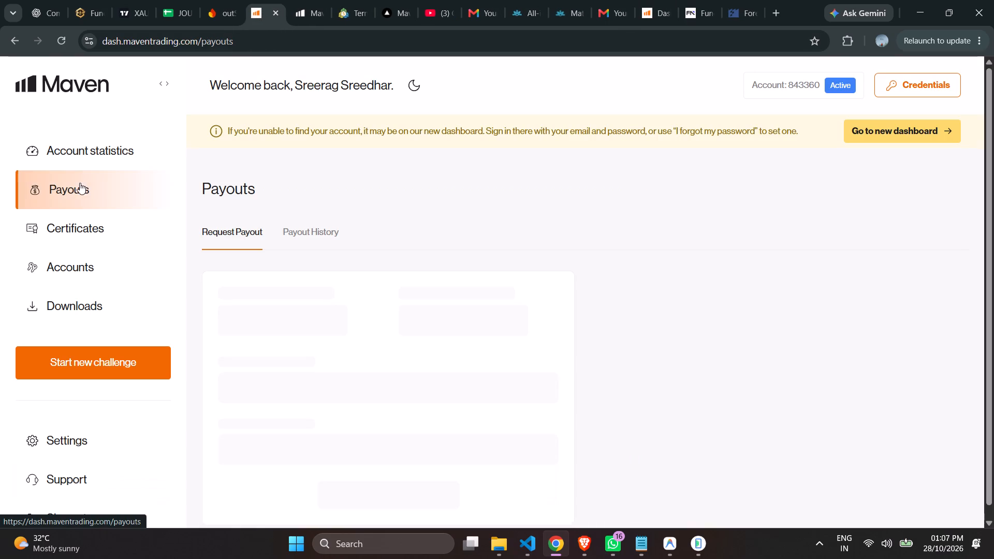
left_click(103, 146)
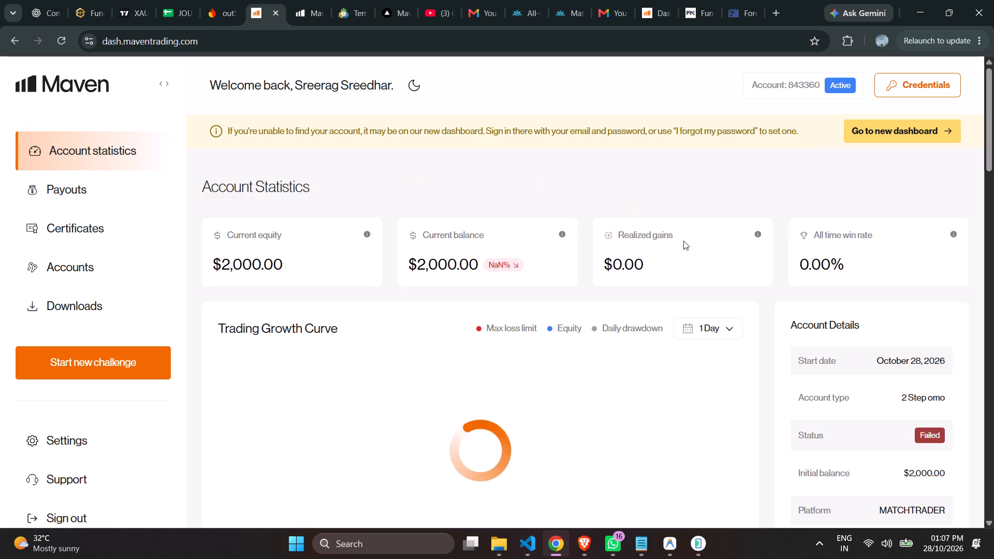
scroll(805, 347, "up", 1)
scroll(808, 355, "down", 1)
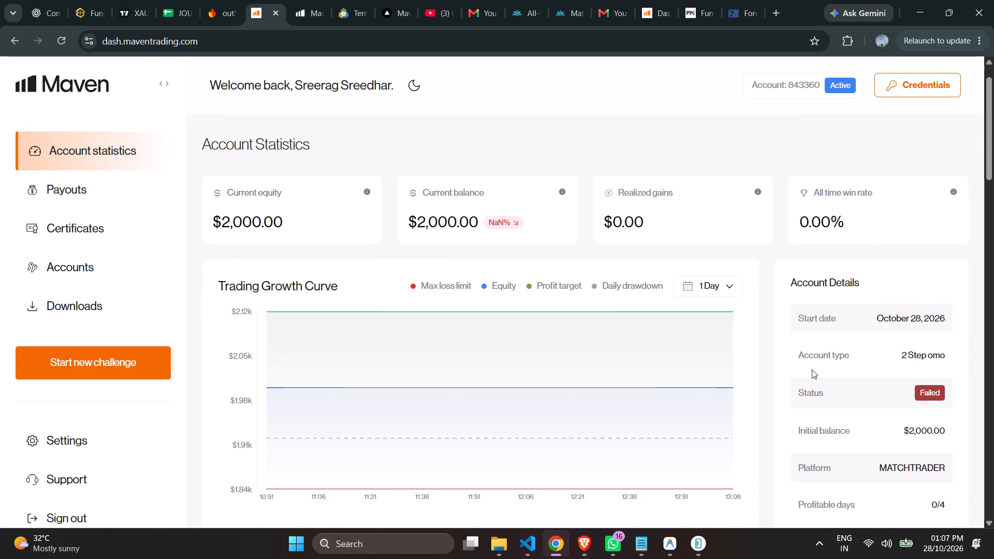
scroll(812, 370, "down", 2)
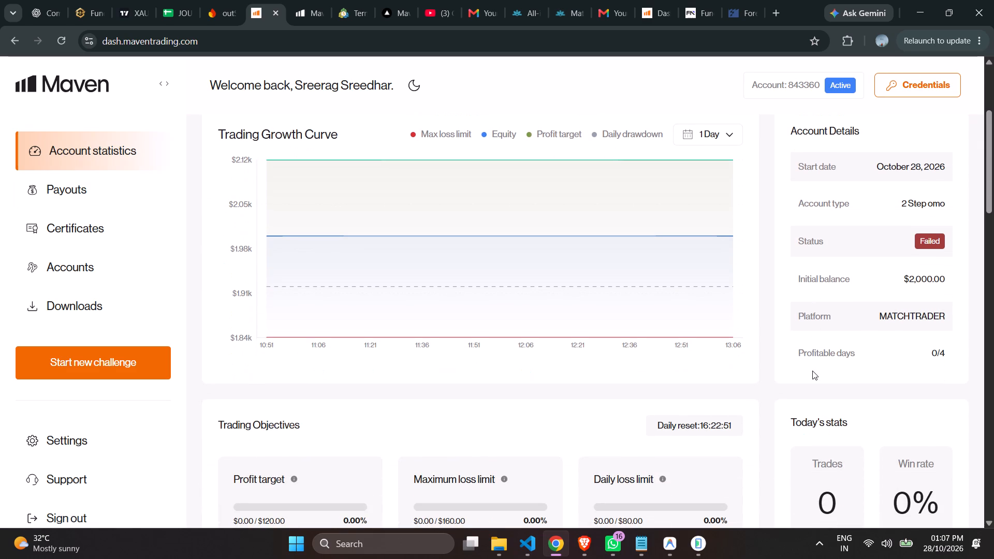
scroll(806, 364, "down", 2)
scroll(805, 363, "up", 1)
scroll(803, 361, "down", 2)
scroll(803, 361, "up", 1)
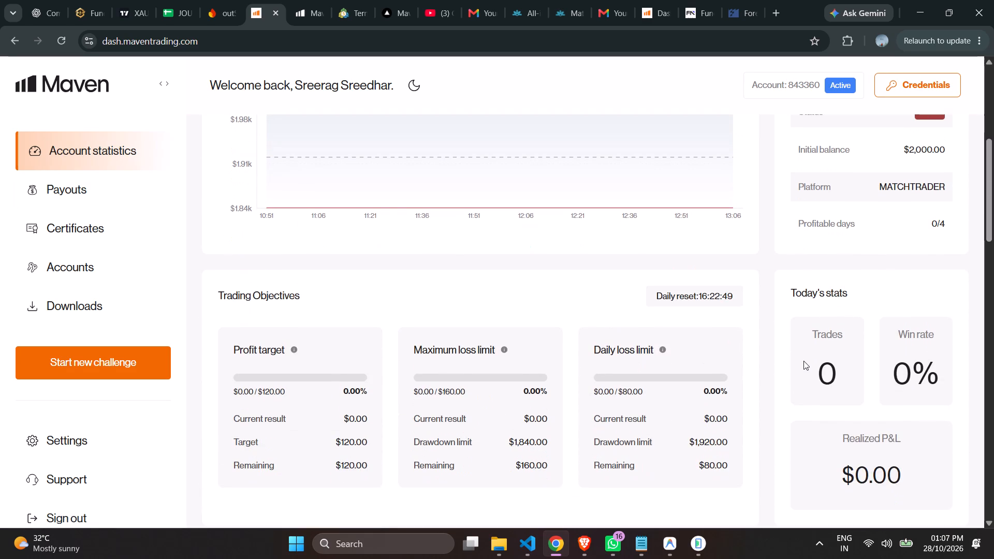
scroll(803, 360, "down", 4)
scroll(754, 347, "up", 9)
scroll(836, 276, "down", 1)
scroll(836, 275, "up", 2)
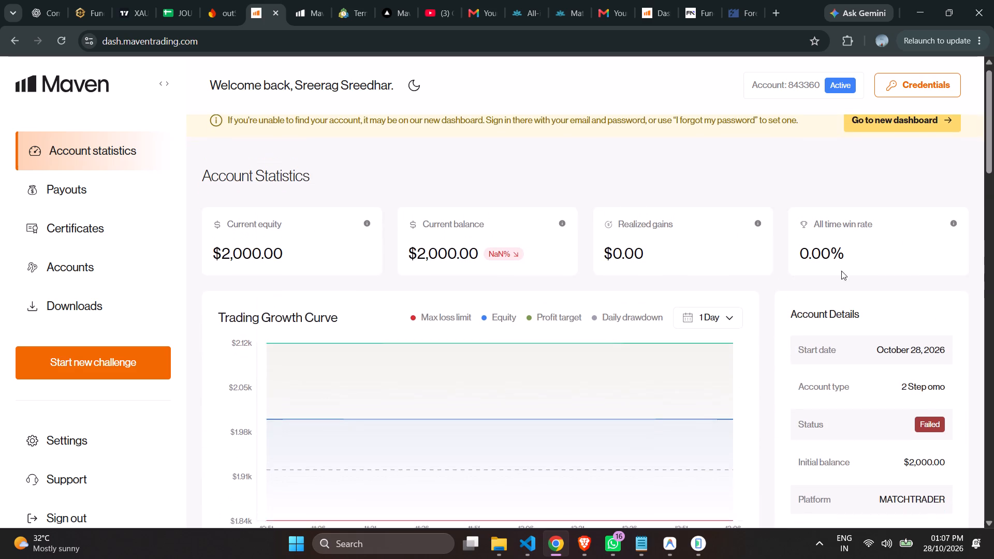
scroll(841, 271, "up", 5)
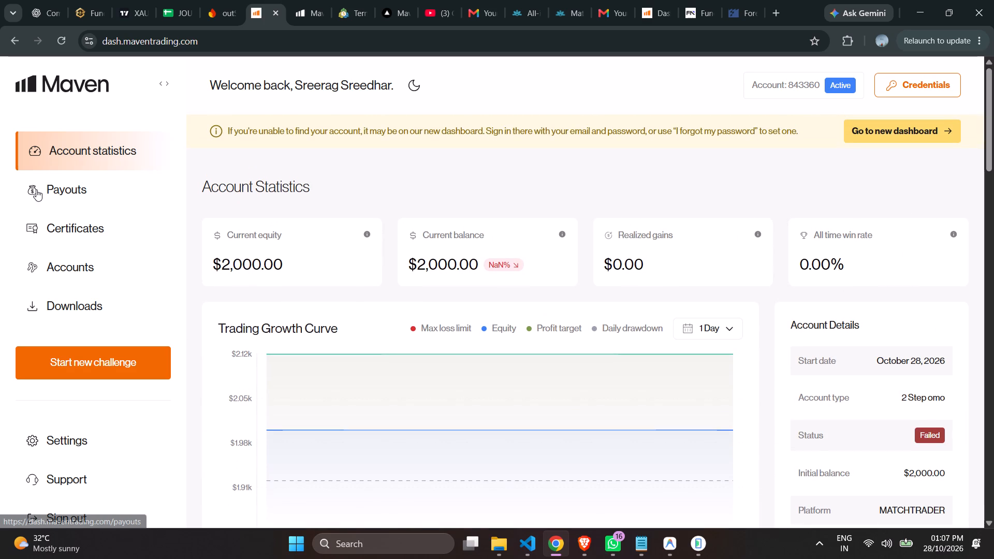
Examine the Maven account's detailed trade statistics, trade duration reports and trade history.
scroll(756, 266, "down", 2)
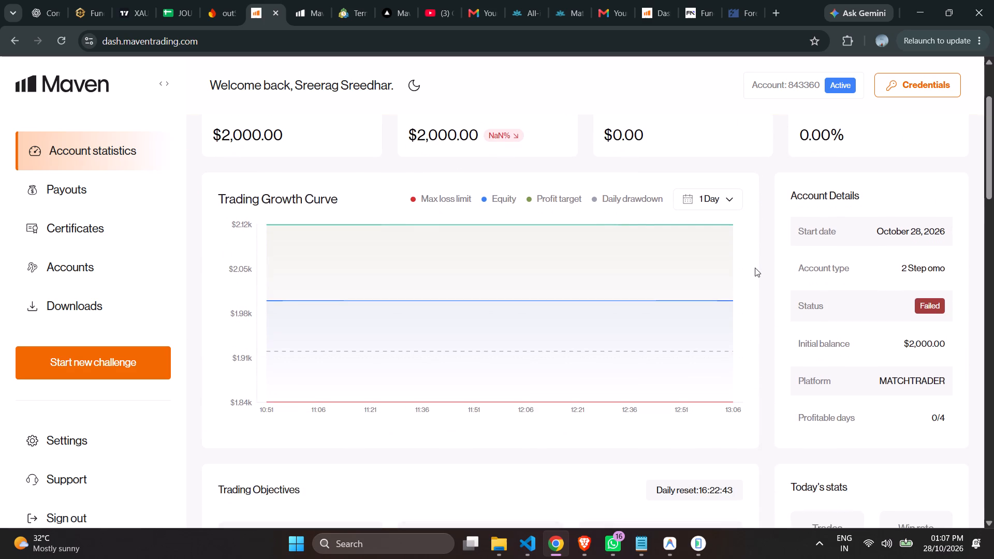
scroll(755, 268, "up", 2)
scroll(485, 296, "down", 11)
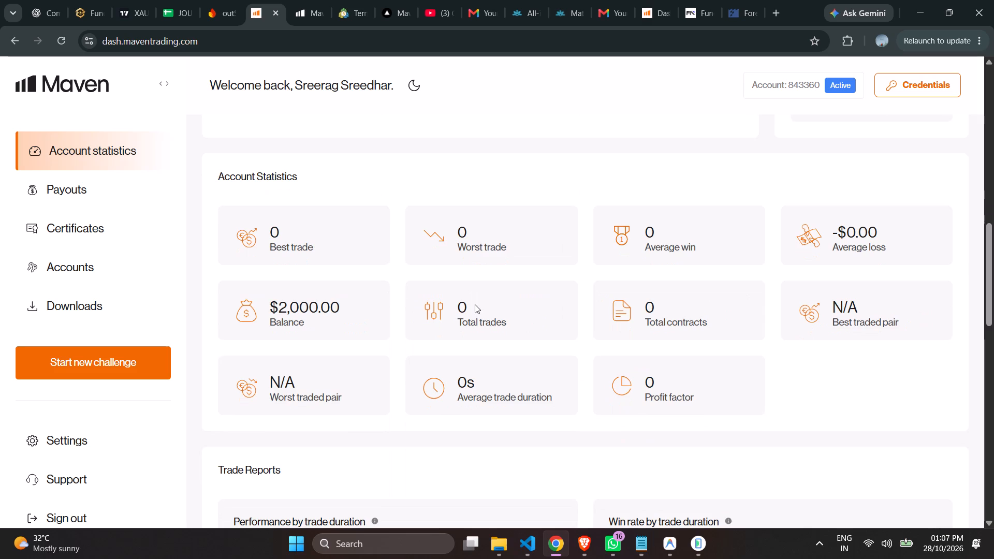
scroll(475, 304, "down", 6)
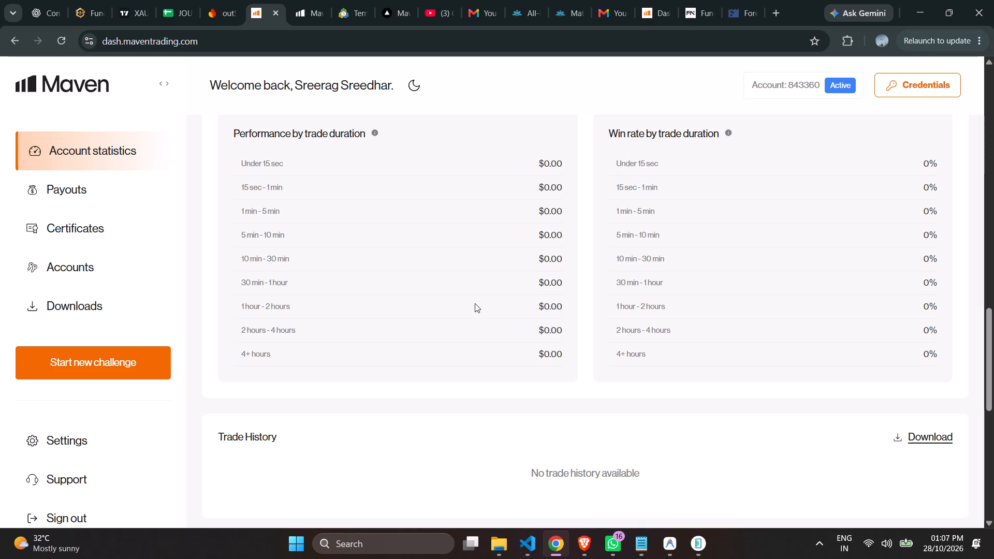
scroll(588, 270, "up", 1)
scroll(588, 270, "down", 1)
scroll(588, 270, "up", 3)
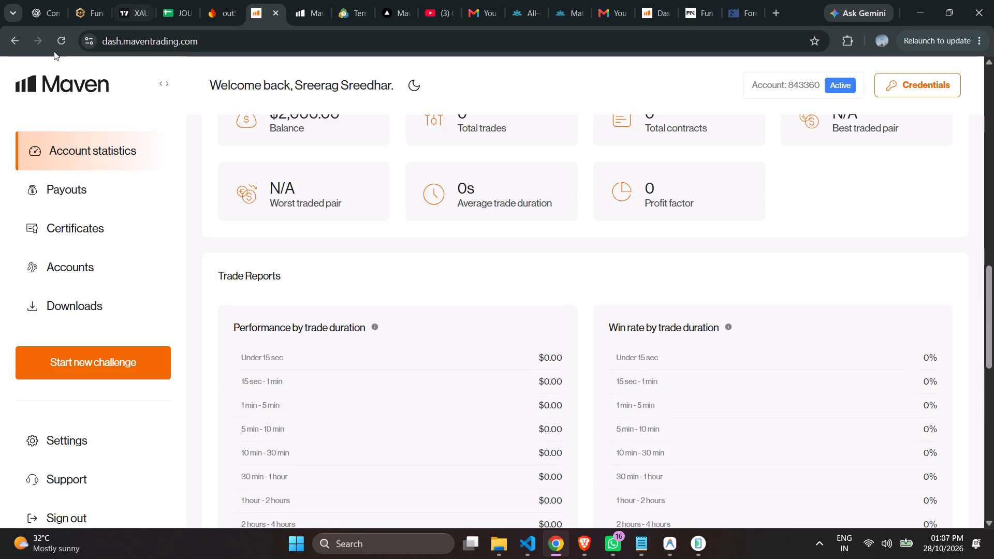
Reload the Maven dashboard and recheck the account status, growth curve and trading objectives.
left_click(61, 37)
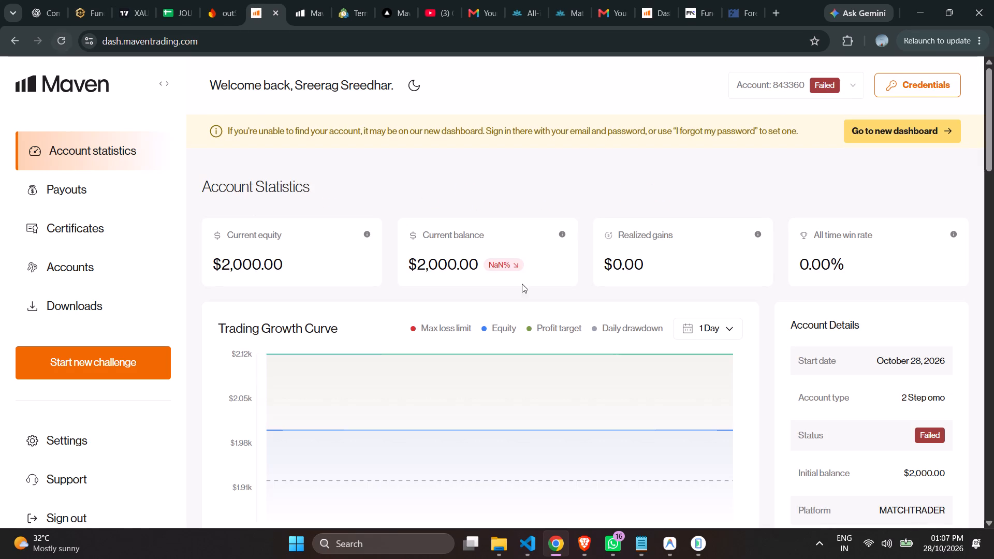
scroll(552, 268, "down", 3)
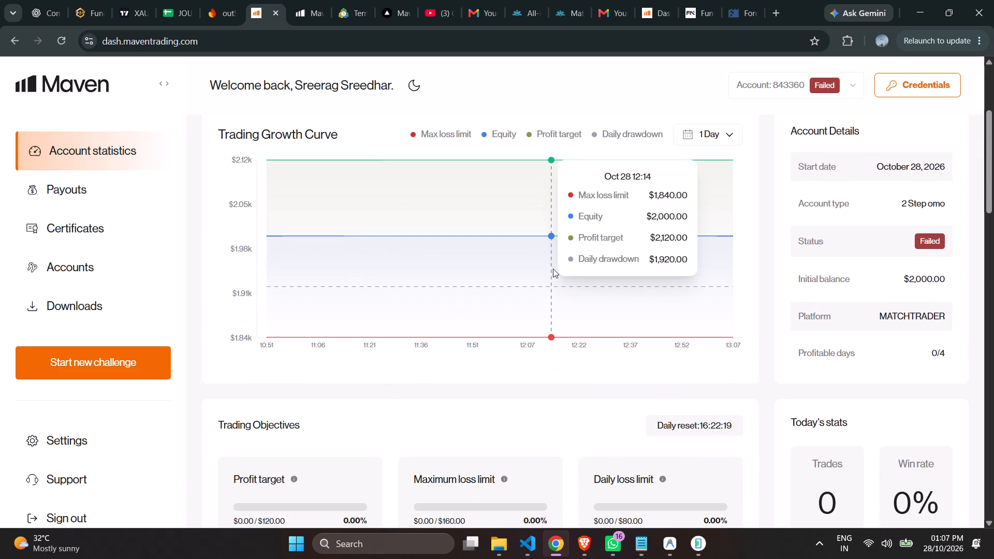
scroll(553, 269, "down", 4)
scroll(553, 269, "up", 1)
scroll(553, 269, "down", 2)
scroll(553, 269, "up", 1)
scroll(553, 269, "down", 1)
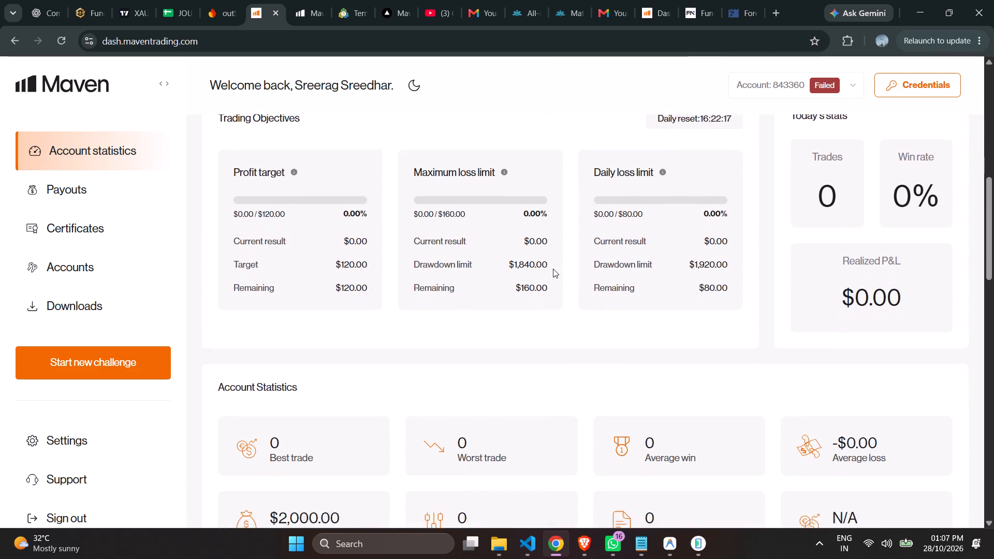
Examine the failed Maven account's trade duration reports, trade history and trading calendar.
scroll(553, 269, "down", 10)
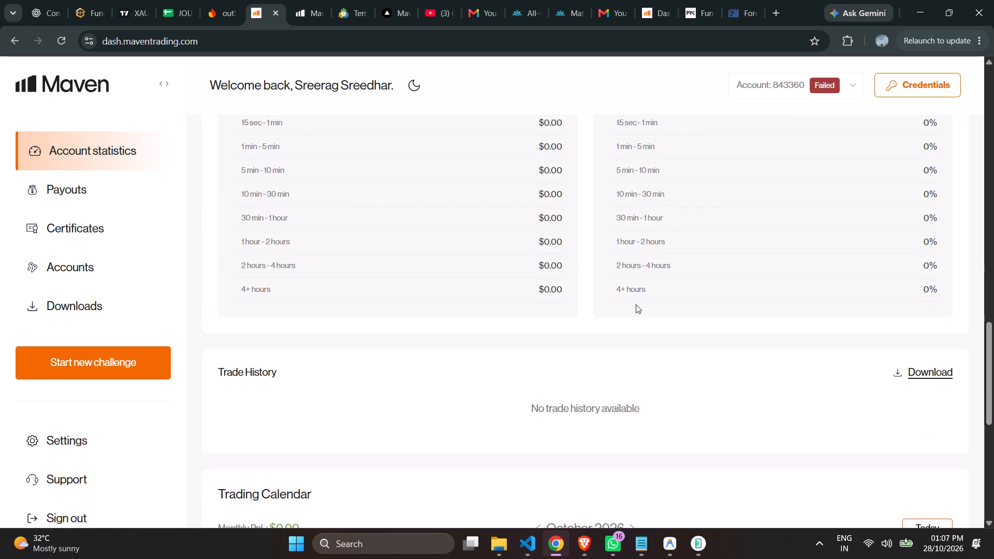
scroll(636, 304, "down", 8)
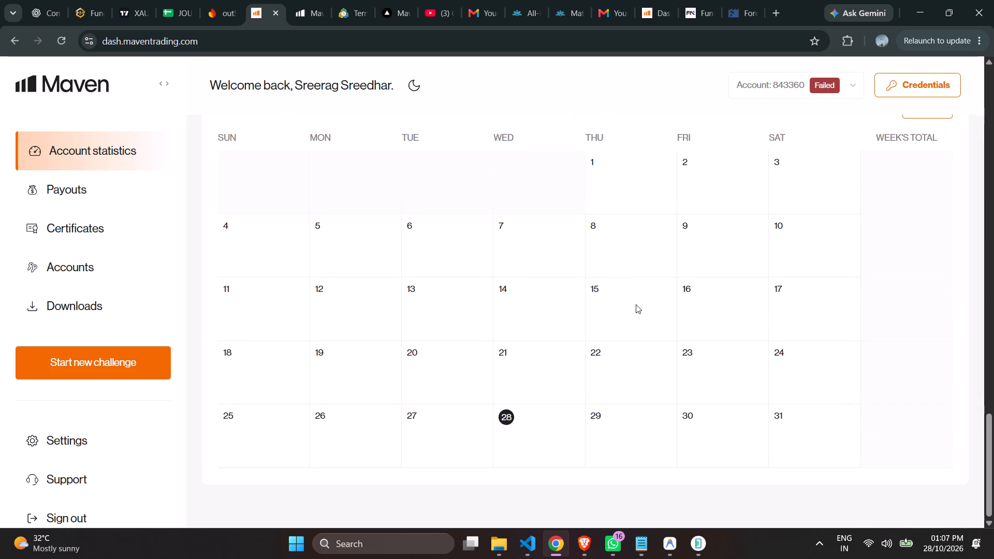
scroll(636, 304, "up", 8)
Switch the Maven dashboard to the active account and examine its growth curve, trading objectives, statistics, trade reports and trade history.
left_click(840, 91)
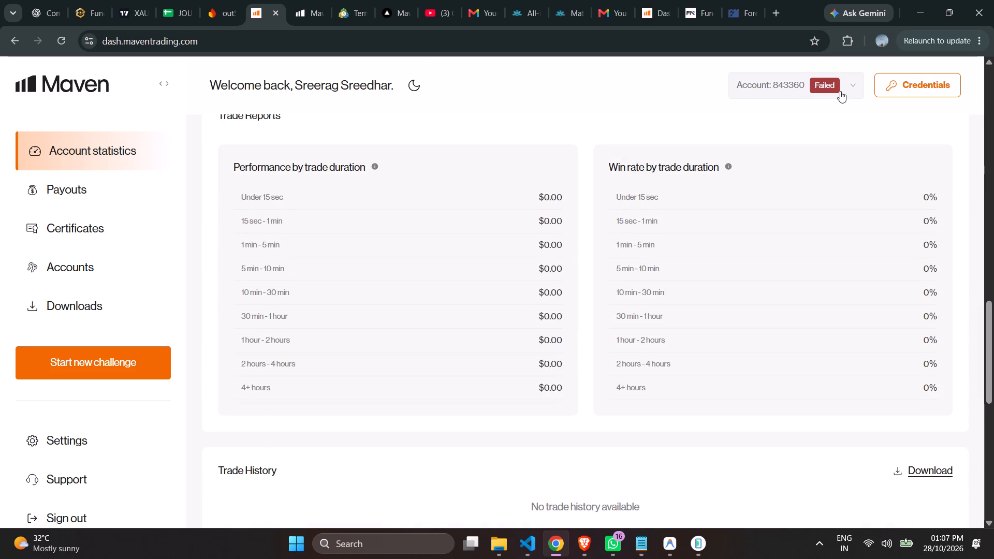
left_click(827, 120)
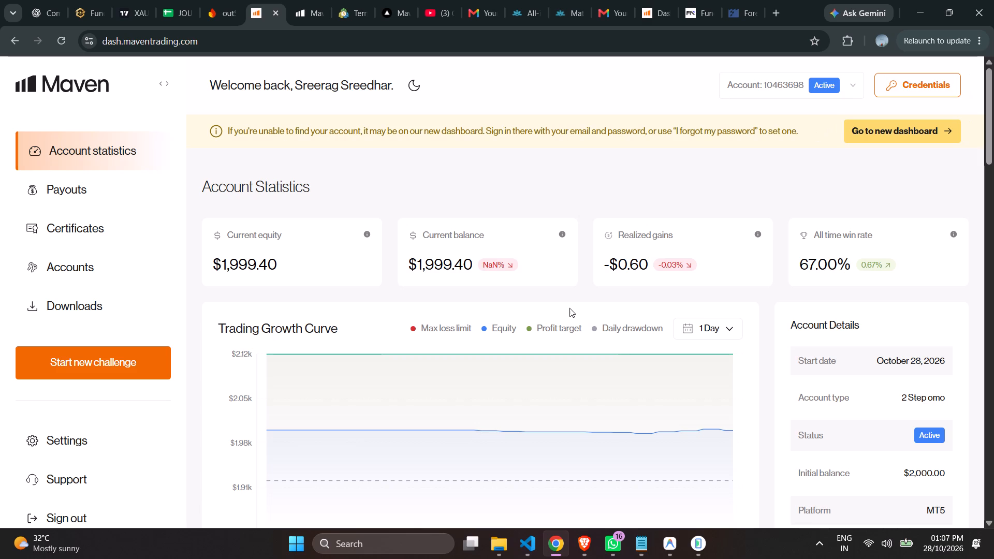
scroll(569, 308, "down", 4)
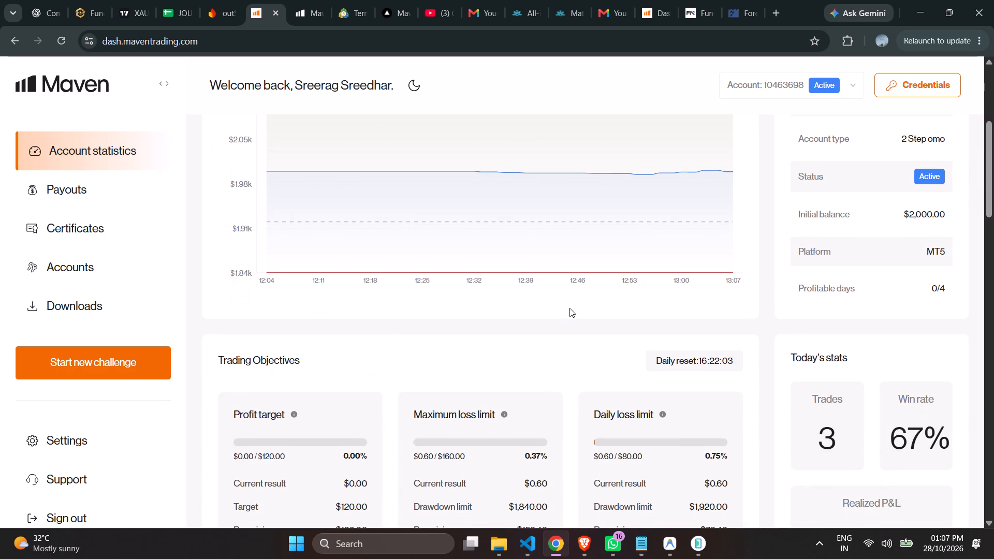
scroll(569, 307, "down", 3)
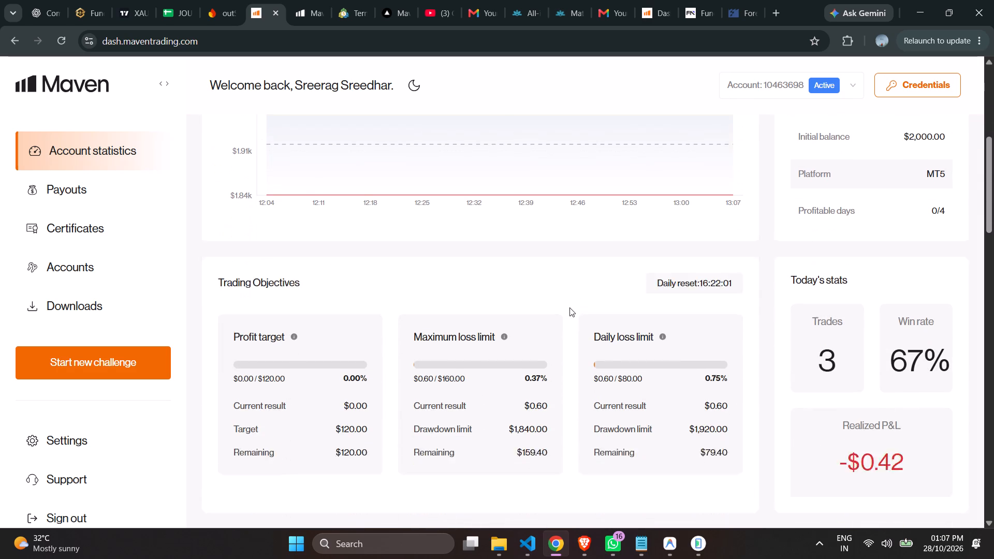
scroll(569, 307, "down", 4)
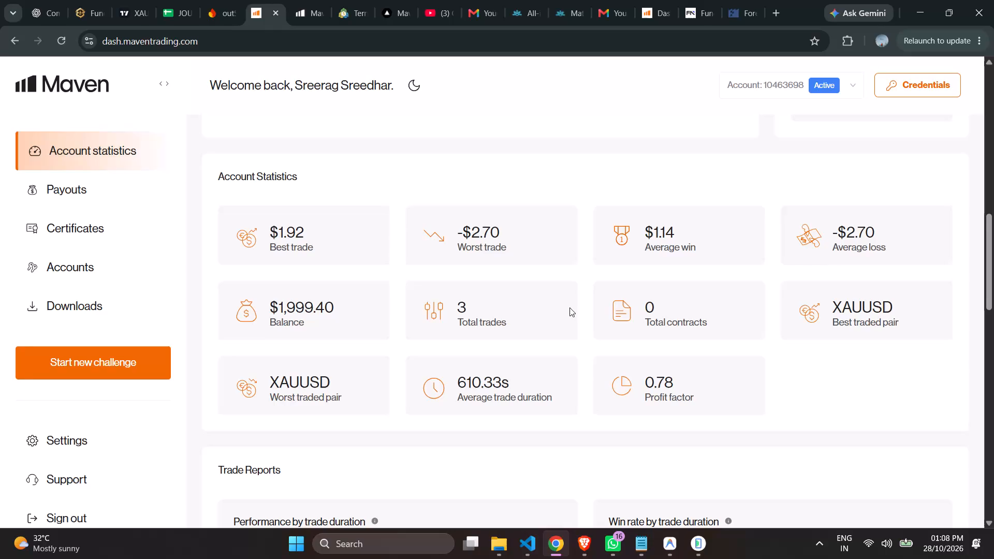
scroll(569, 307, "down", 4)
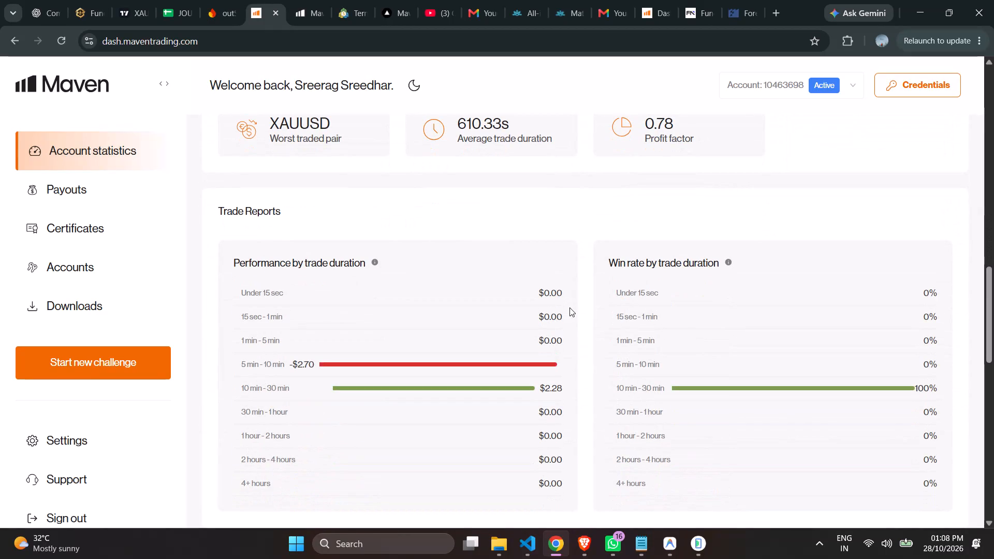
scroll(569, 307, "down", 6)
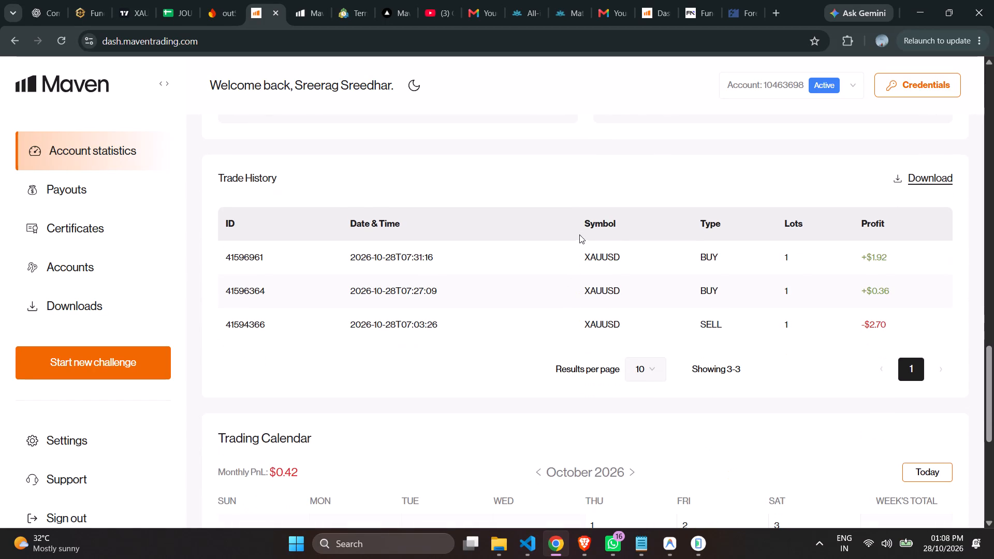
scroll(568, 221, "up", 18)
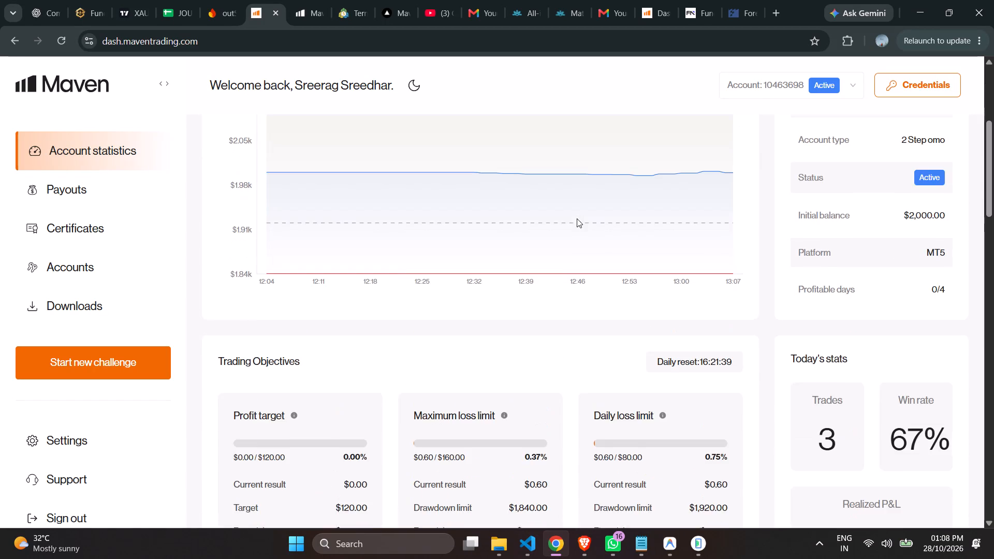
scroll(577, 218, "up", 6)
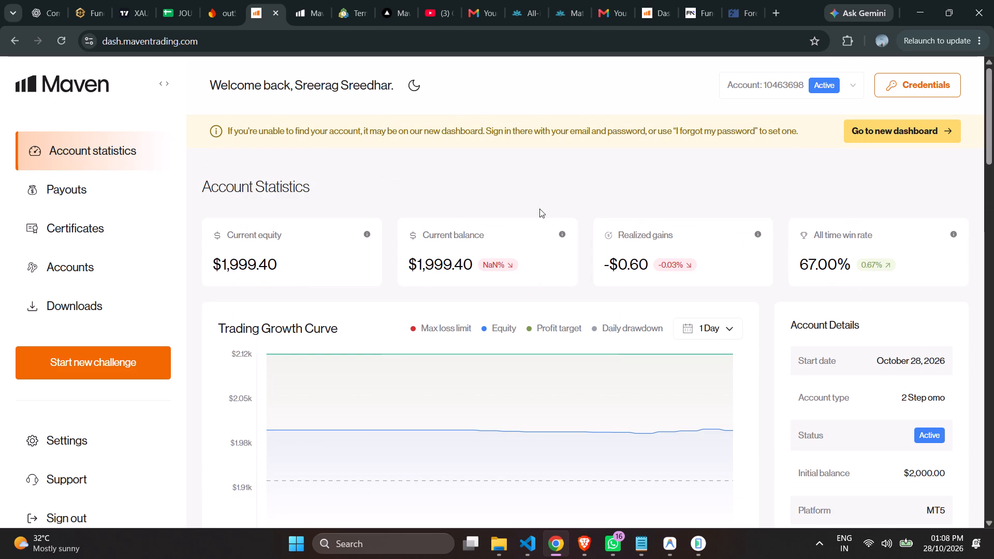
Return to the one-minute XAUUSD chart in TradingView and examine price action around the long position, bullish order block and earlier downtrend.
left_click(128, 7)
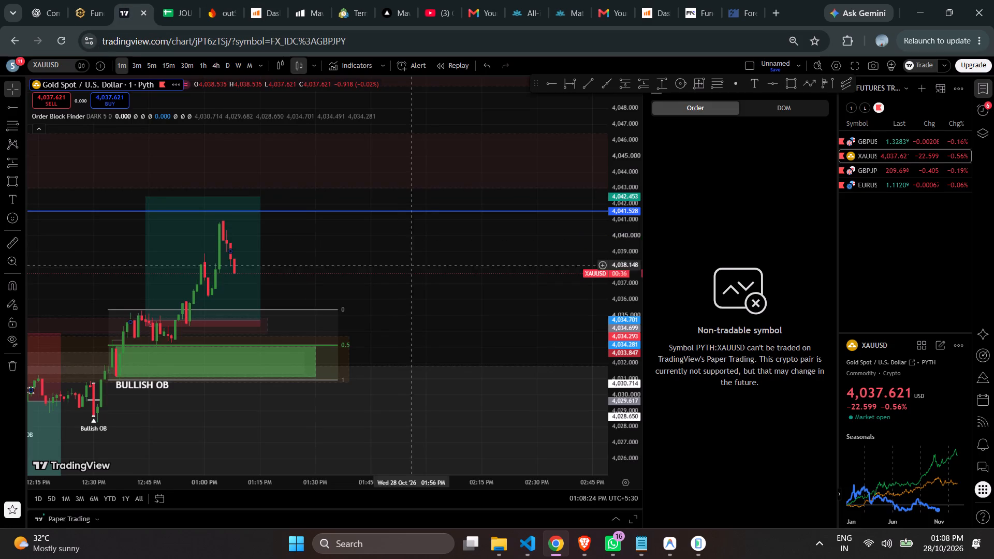
left_click_drag(433, 241, 460, 299)
left_click_drag(614, 199, 626, 323)
scroll(442, 323, "down", 1)
scroll(441, 324, "up", 1)
scroll(441, 324, "down", 1)
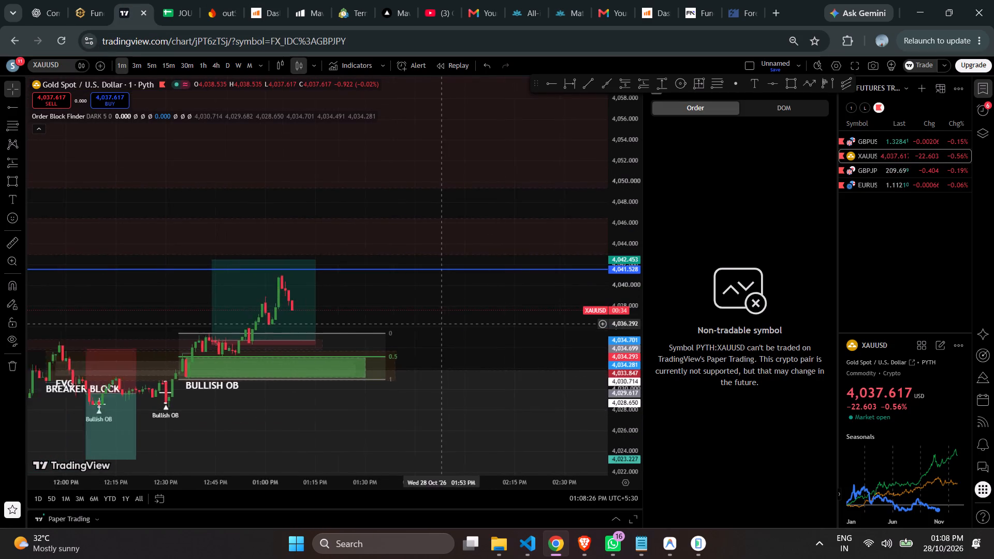
scroll(441, 325, "down", 2)
scroll(470, 325, "up", 1)
scroll(470, 325, "down", 7)
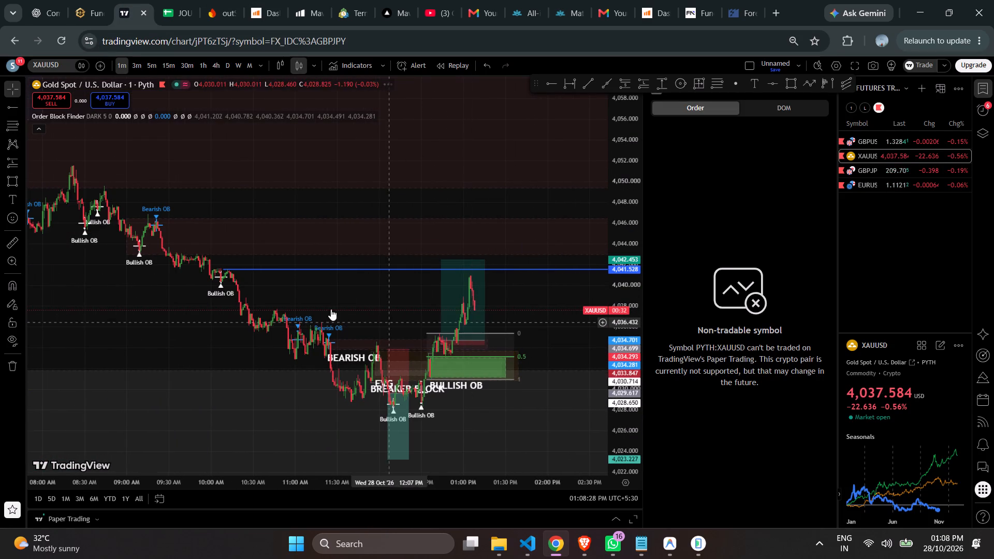
left_click_drag(386, 294, 199, 287)
scroll(210, 292, "up", 4)
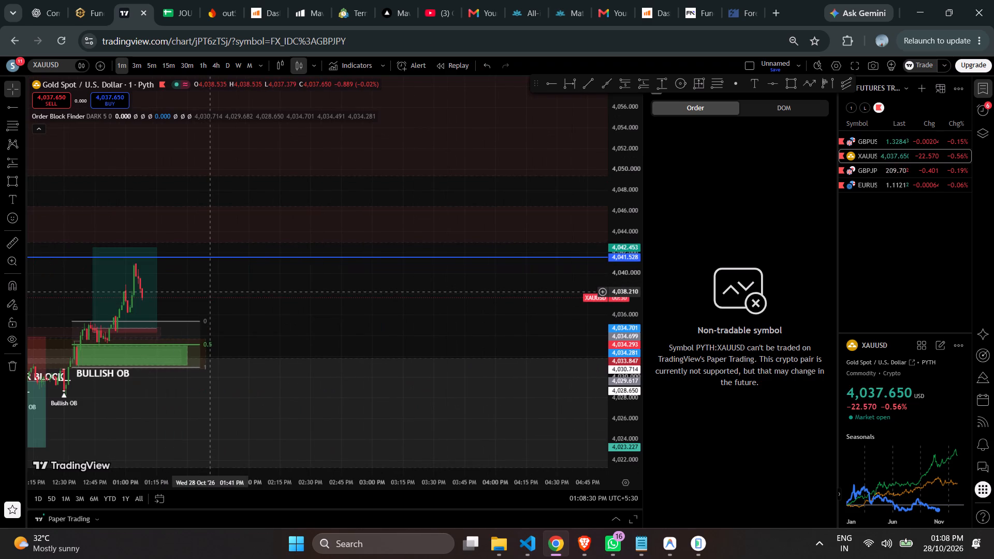
left_click_drag(210, 292, 362, 288)
scroll(364, 288, "up", 2)
left_click_drag(364, 288, 476, 279)
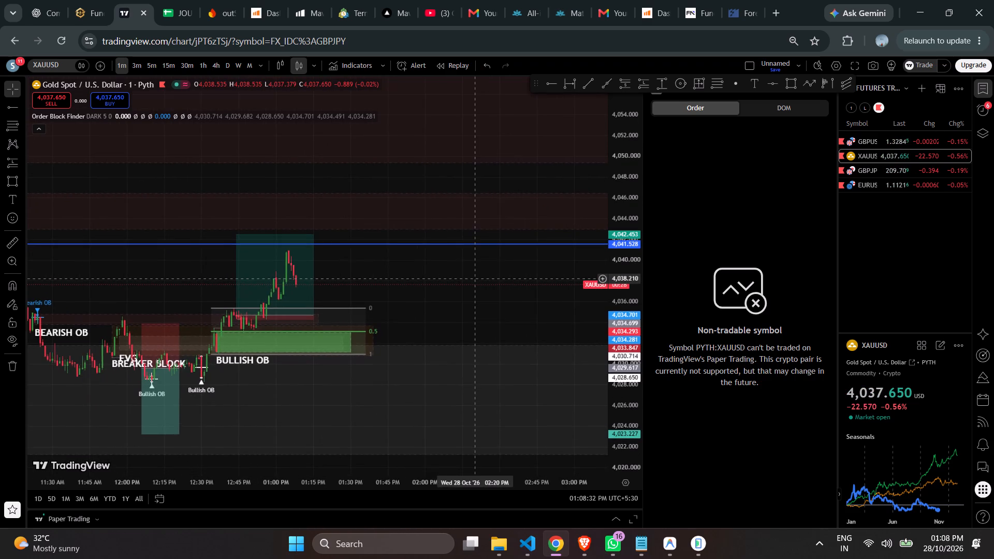
Examine the one-minute XAUUSD price action around the long position, bullish order block and preceding morning downtrend.
scroll(476, 279, "up", 4)
left_click_drag(624, 277, 593, 188)
left_click_drag(399, 278, 557, 278)
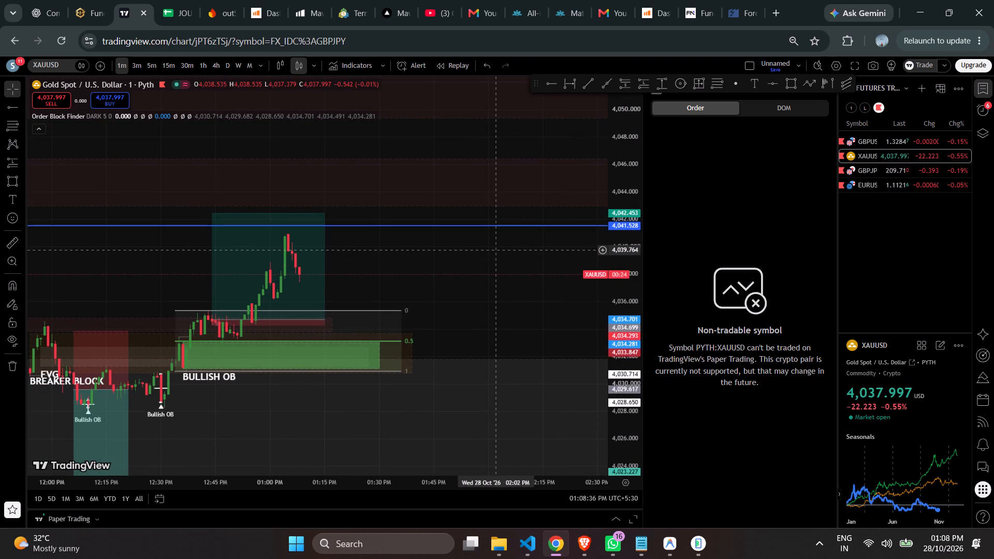
scroll(496, 250, "down", 3)
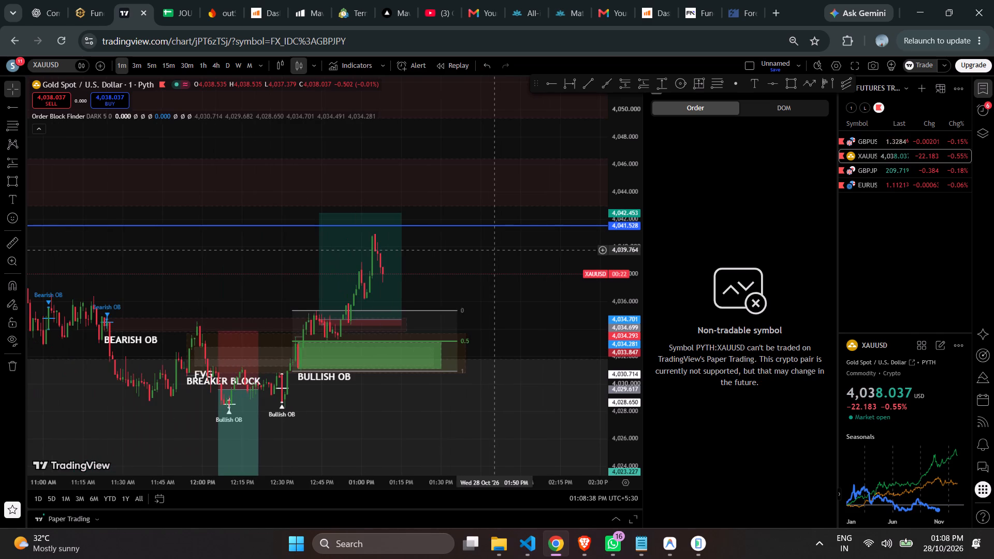
scroll(495, 250, "down", 3)
scroll(495, 250, "up", 1)
scroll(495, 250, "down", 2)
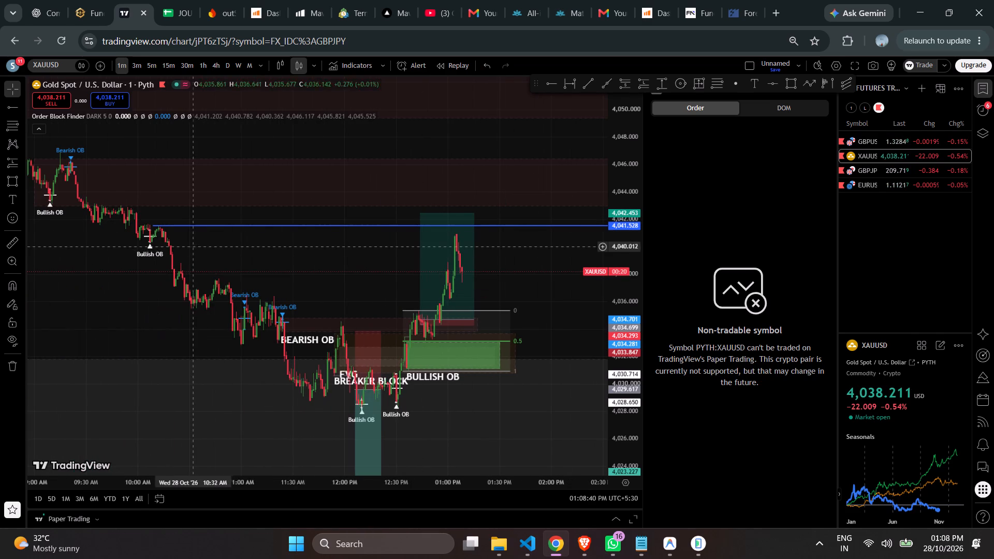
left_click_drag(623, 301, 603, 145)
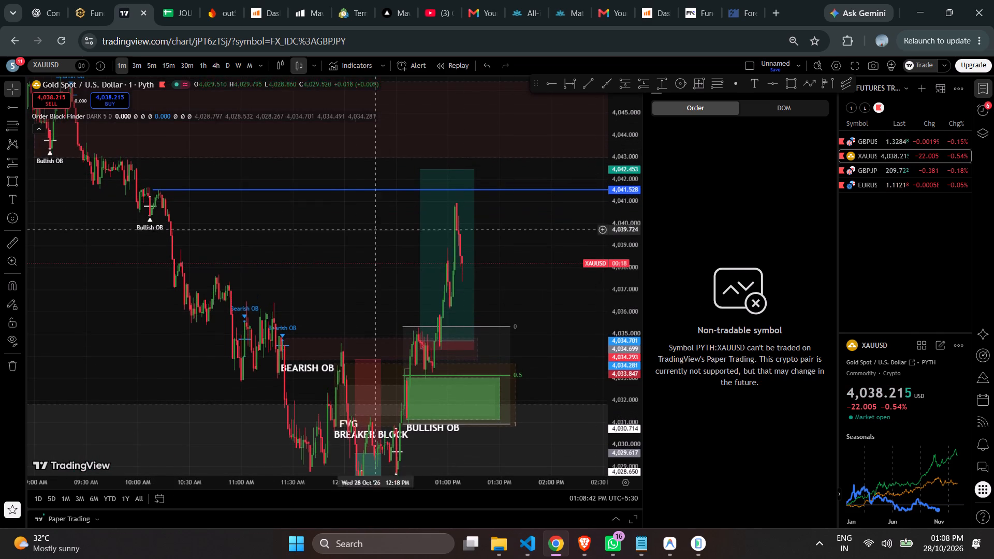
scroll(344, 234, "up", 3)
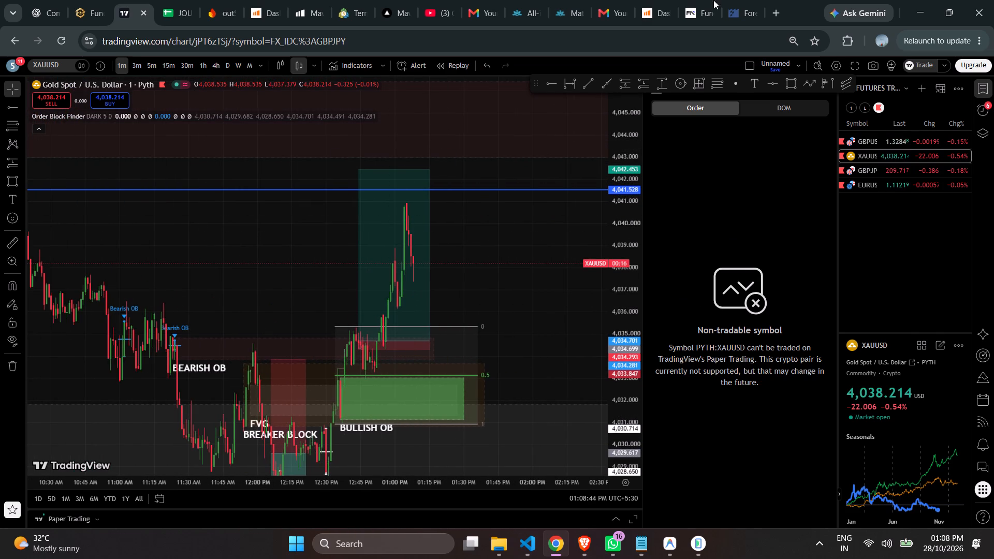
Close the FundedHive pricing page and the page open between the Maven dashboard and Maven's password-reset page.
left_click(96, 7)
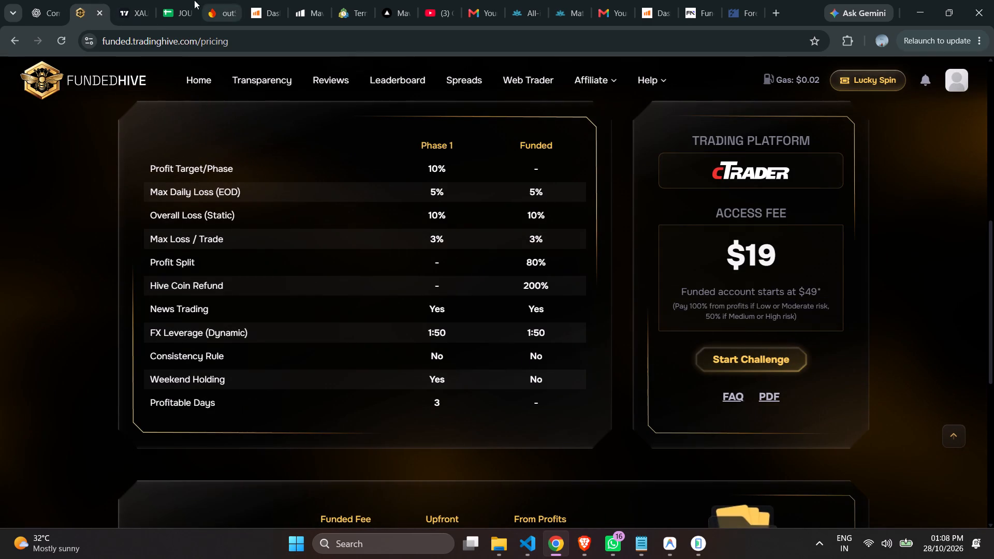
left_click(99, 11)
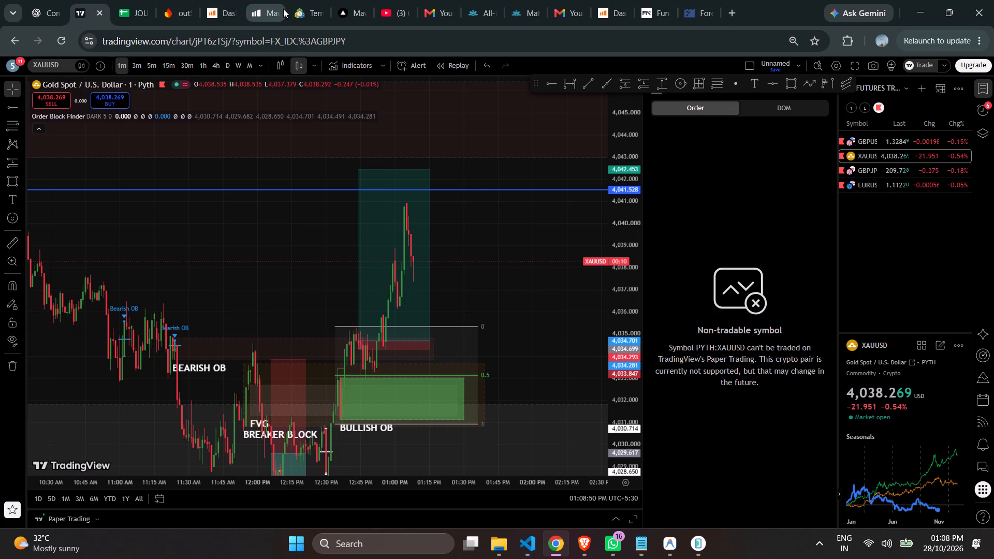
left_click(299, 9)
left_click(315, 11)
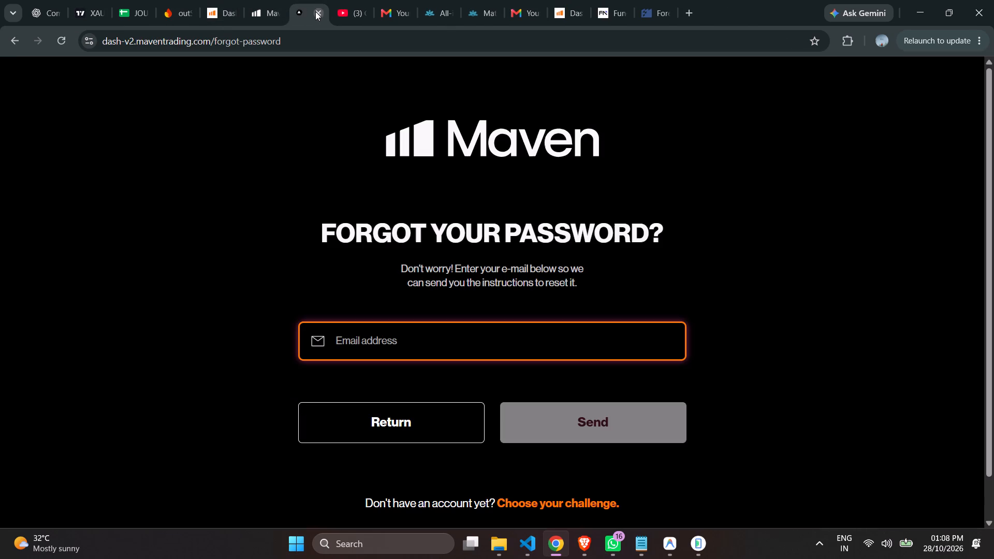
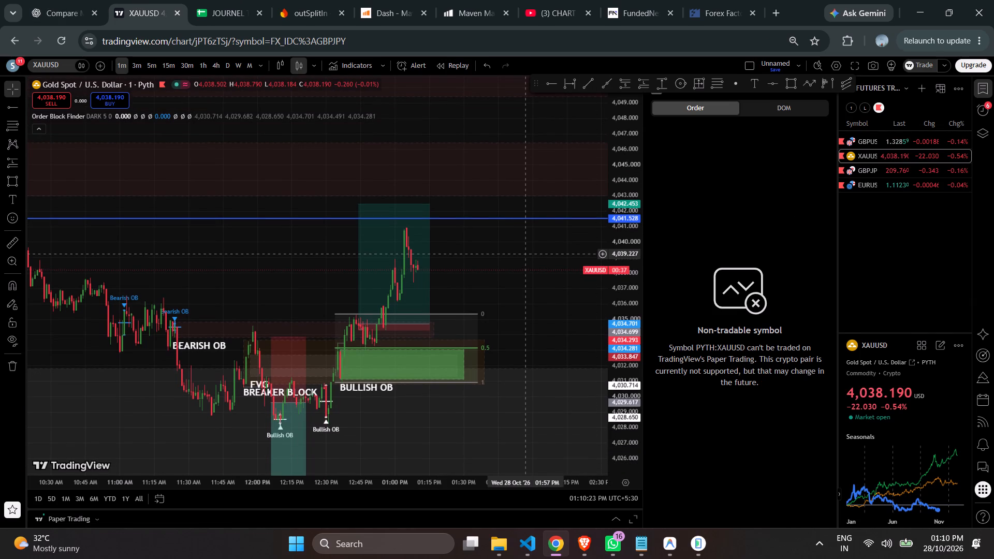
left_click(134, 57)
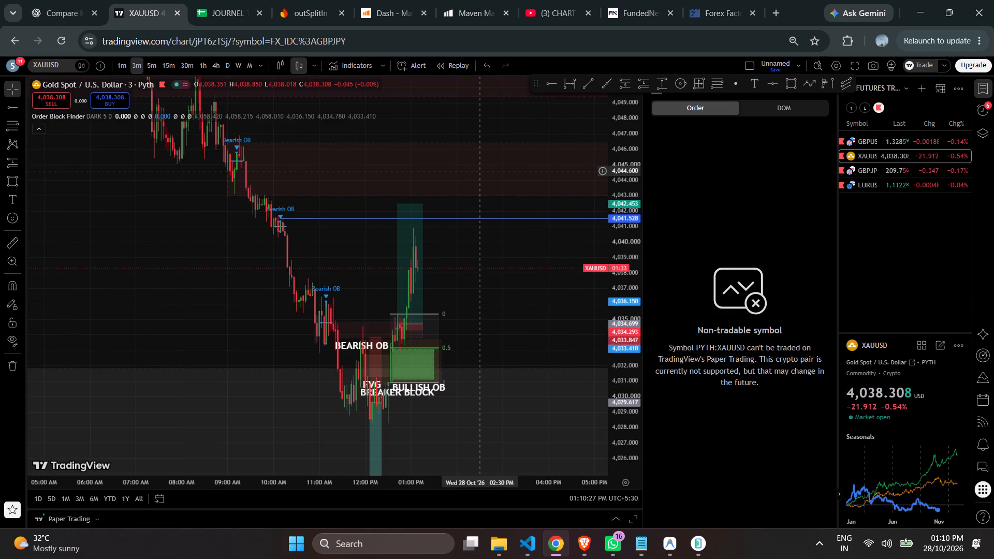
Delete the blue horizontal line at 4,041.528 that starts from the bearish order block.
scroll(308, 243, "up", 4)
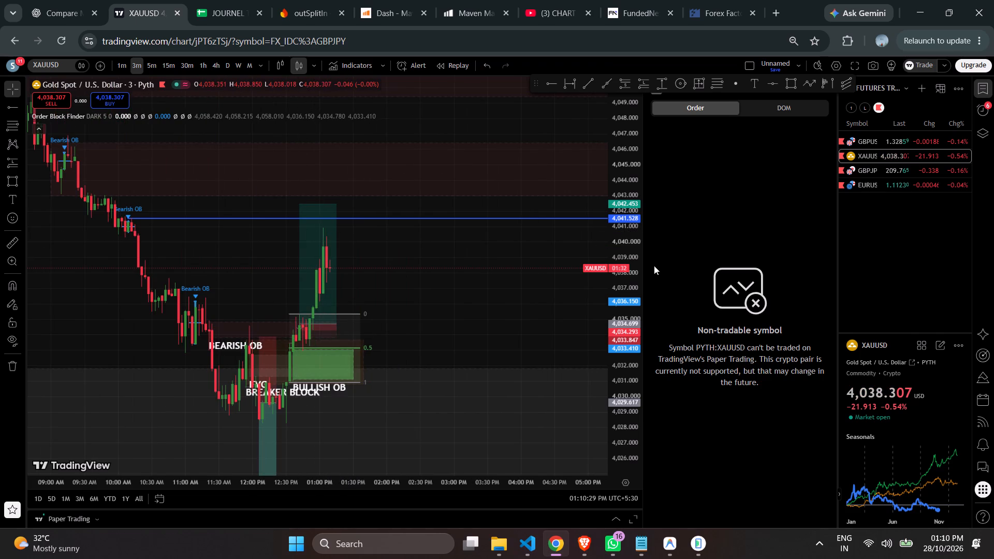
left_click_drag(621, 286, 615, 0)
left_click_drag(224, 254, 404, 303)
scroll(400, 273, "up", 7)
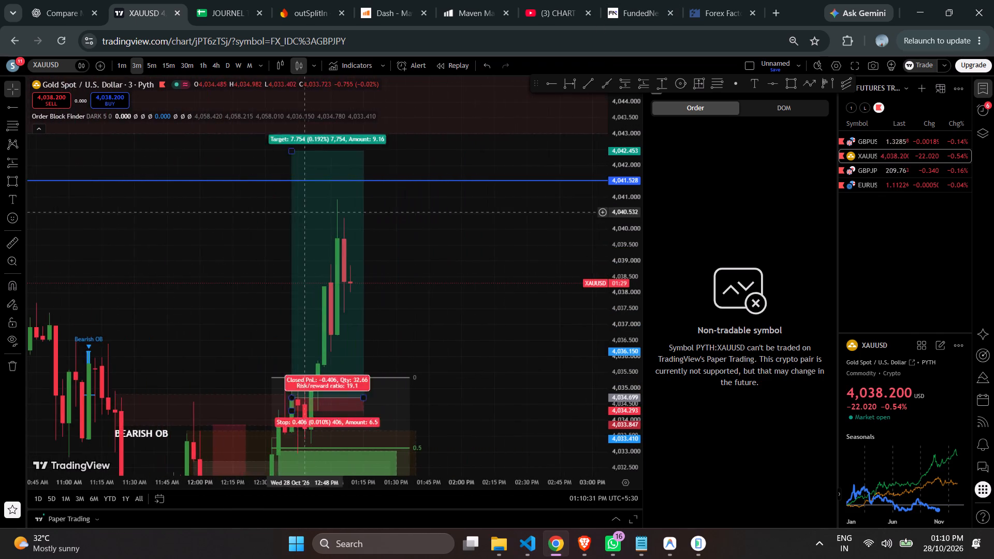
left_click_drag(213, 215, 474, 335)
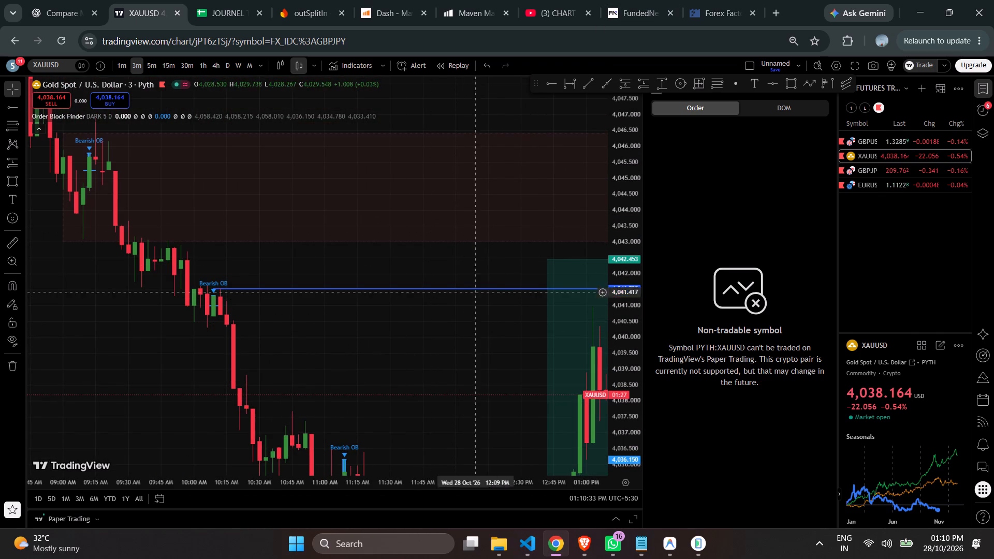
left_click(466, 288)
key("Delete")
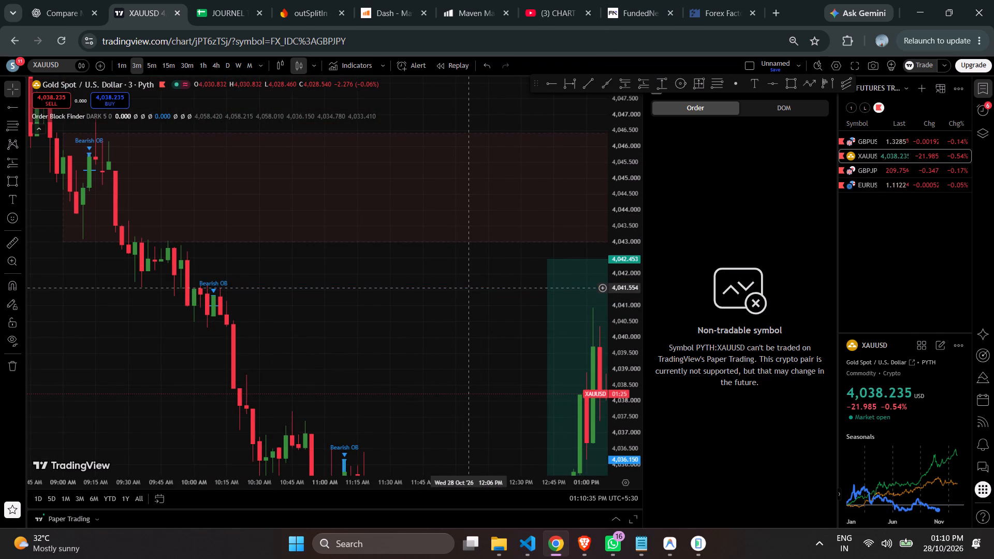
Draw a rectangle from the 10:09 AM bearish order block, spanning about 4,041.45 to 4,040.62, and extend it to 1:30 PM.
left_click(791, 79)
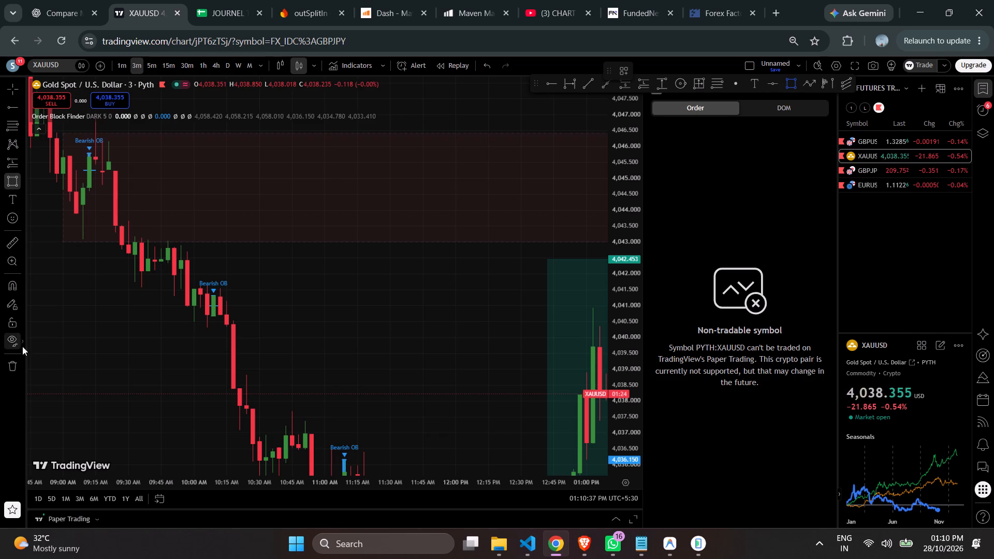
left_click_drag(215, 291, 246, 315)
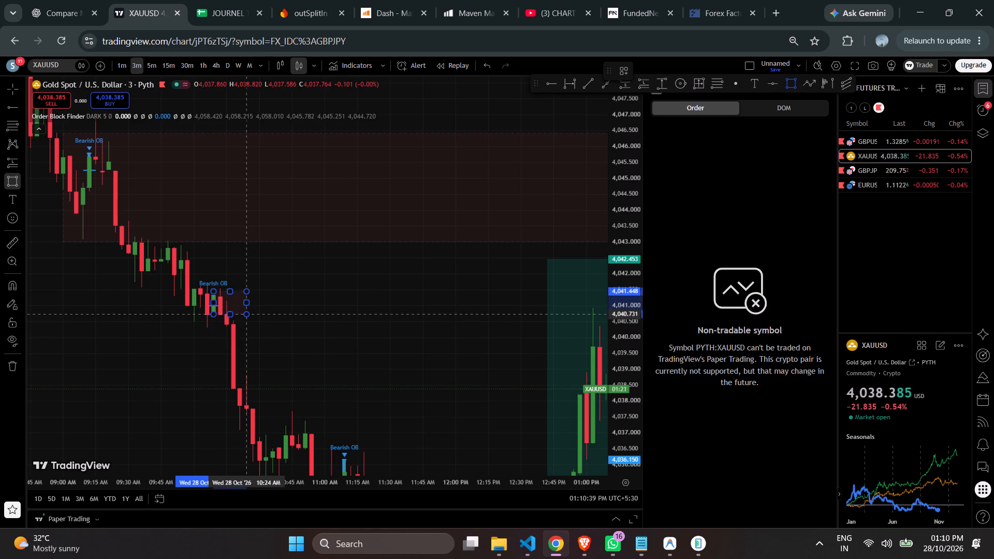
left_click_drag(246, 315, 513, 318)
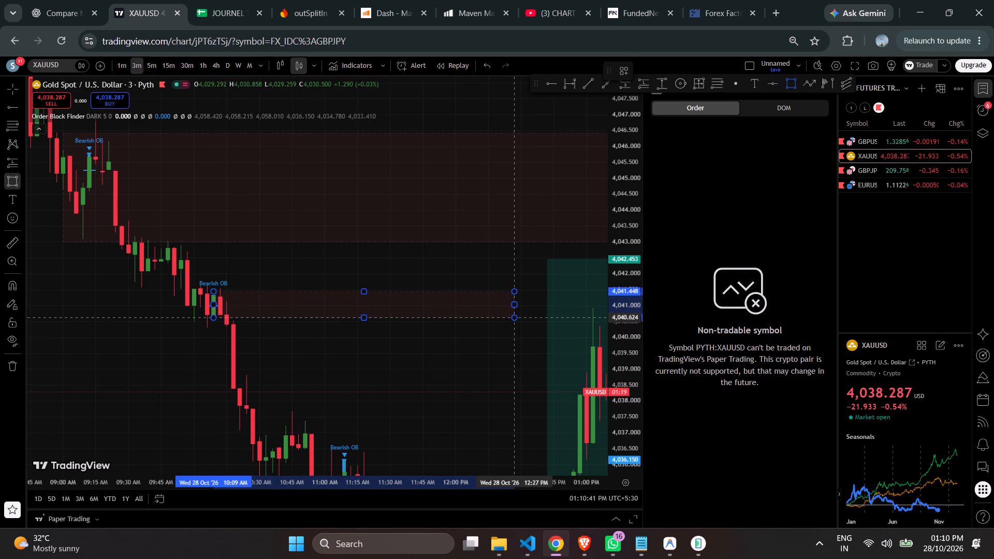
left_click(513, 318)
left_click_drag(478, 372, 396, 383)
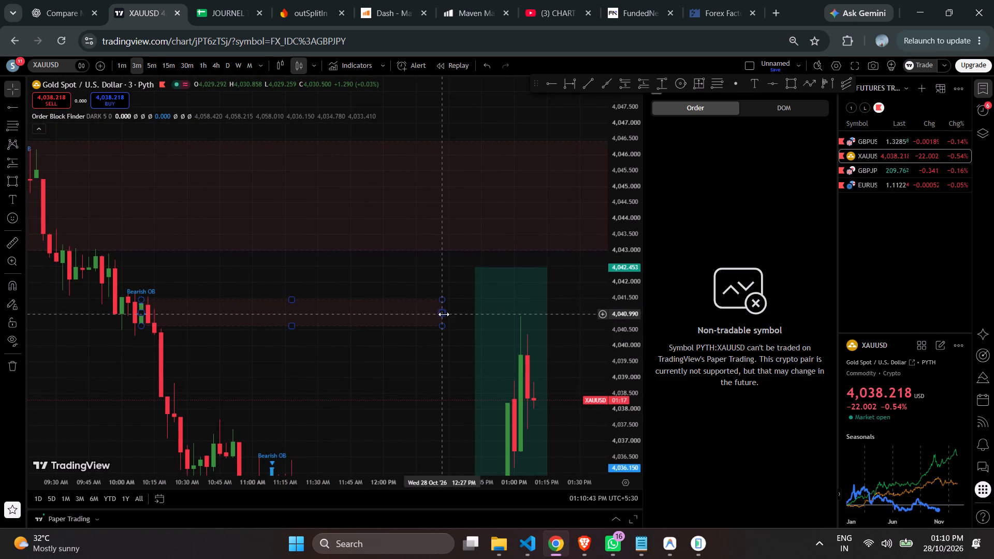
left_click_drag(444, 314, 580, 302)
Adjust the new rectangle's lower starting corner to about 10:06 AM and a price of about 4,040.7.
left_click_drag(229, 355, 391, 370)
scroll(341, 369, "up", 1)
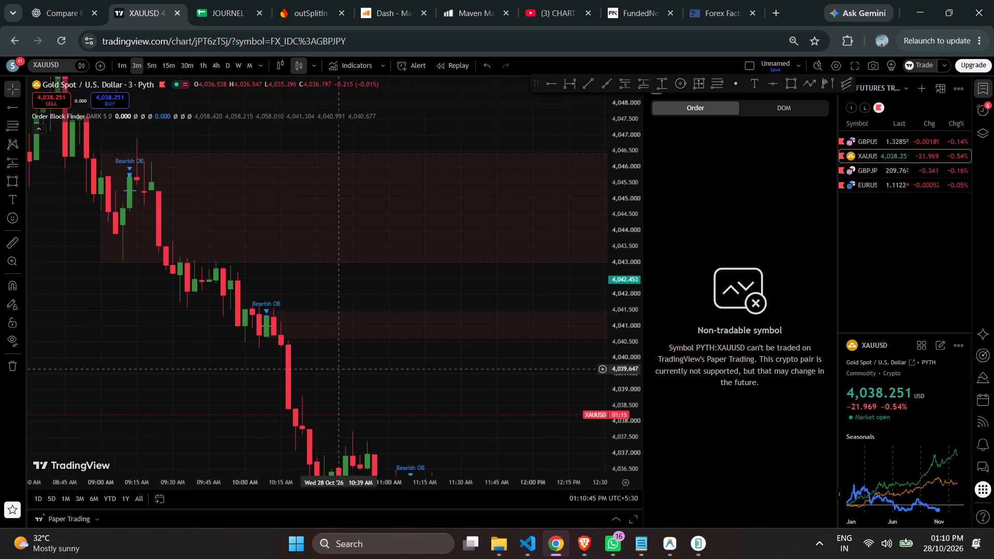
left_click(302, 338)
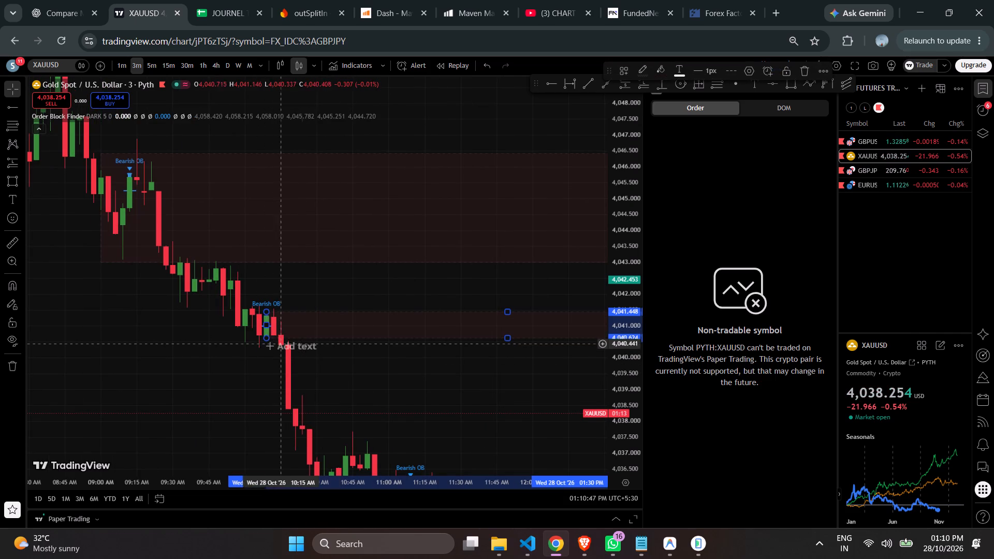
left_click_drag(624, 377, 573, 112)
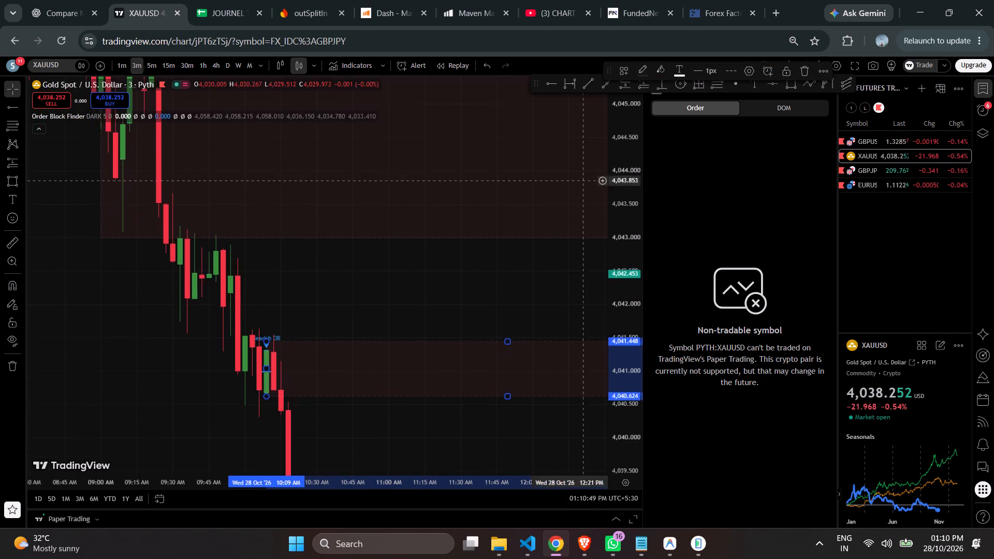
left_click_drag(573, 112, 573, 121)
left_click_drag(397, 308, 535, 261)
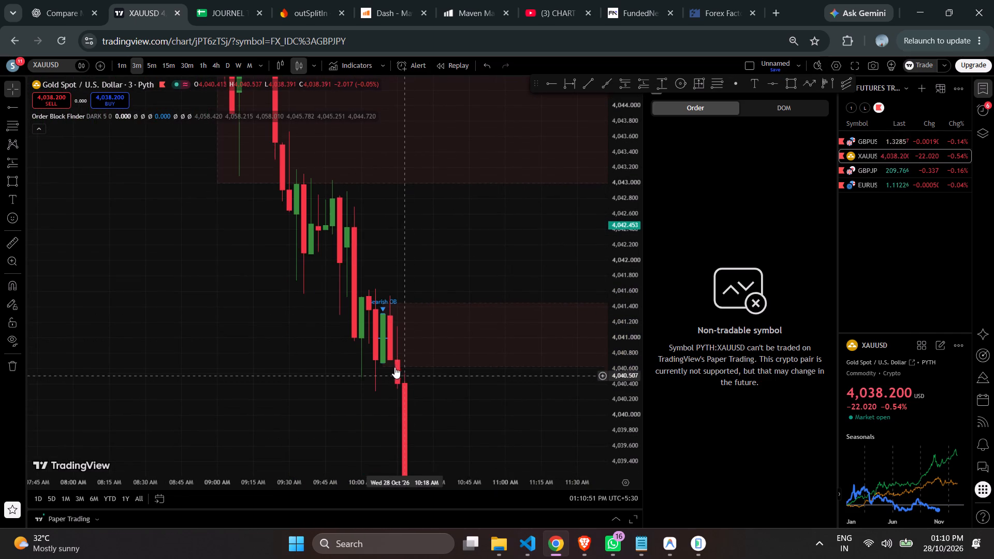
left_click(381, 366)
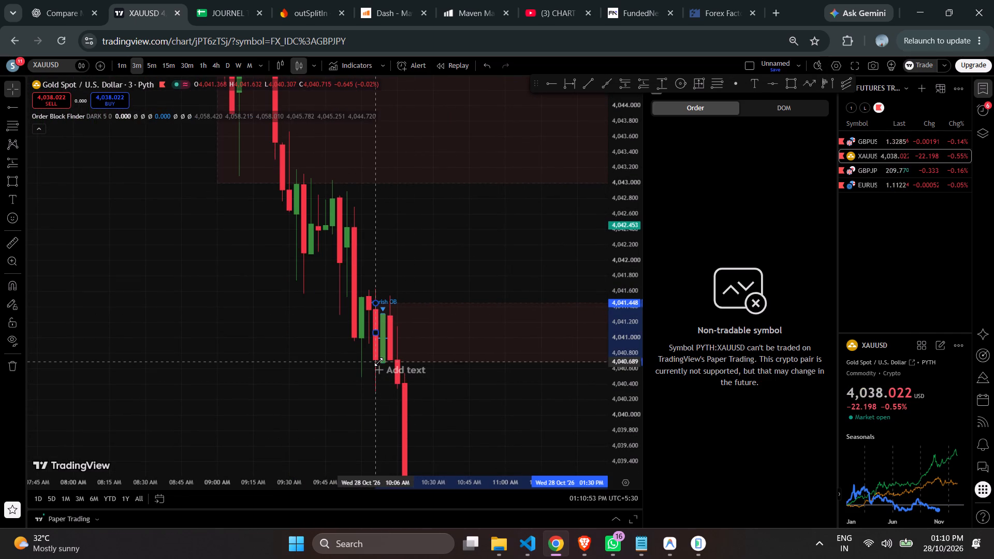
left_click_drag(474, 405, 471, 405)
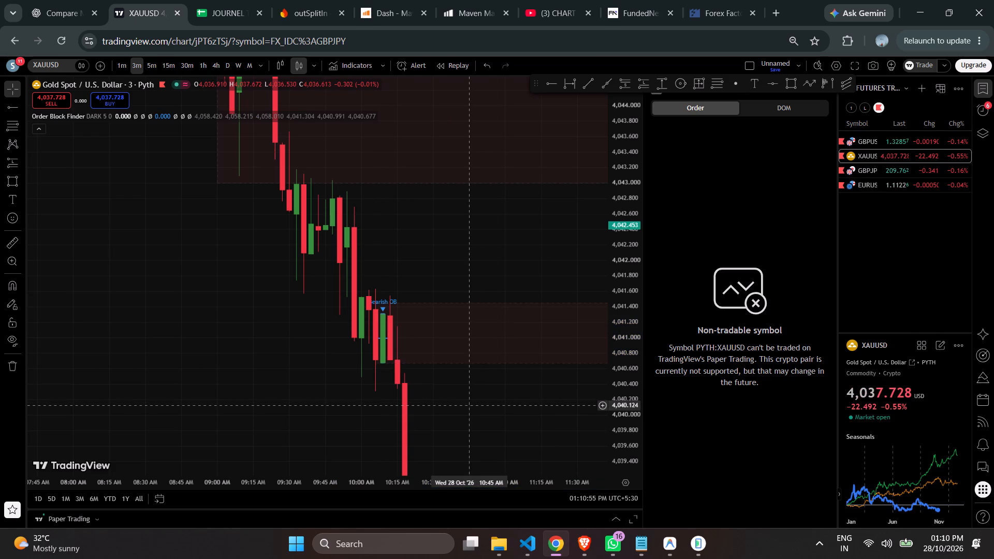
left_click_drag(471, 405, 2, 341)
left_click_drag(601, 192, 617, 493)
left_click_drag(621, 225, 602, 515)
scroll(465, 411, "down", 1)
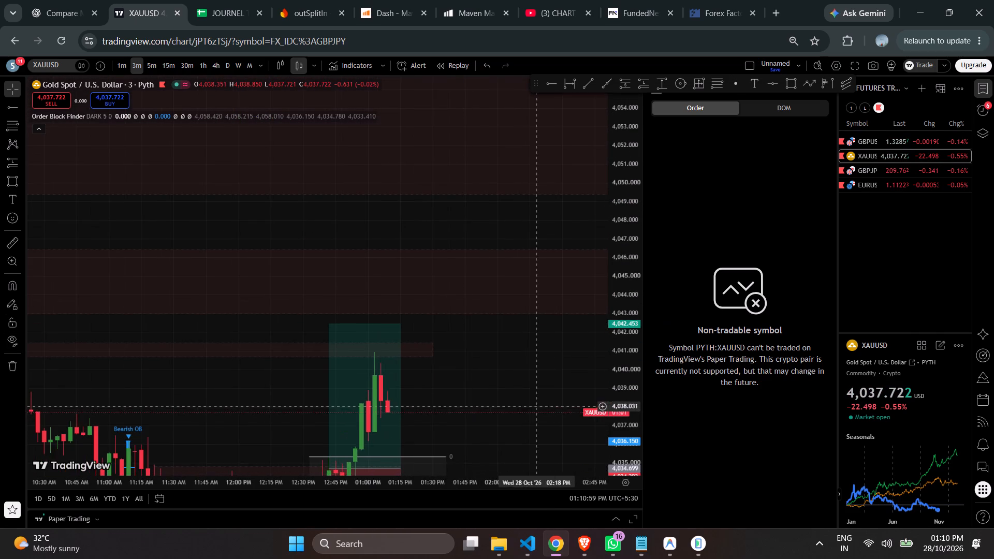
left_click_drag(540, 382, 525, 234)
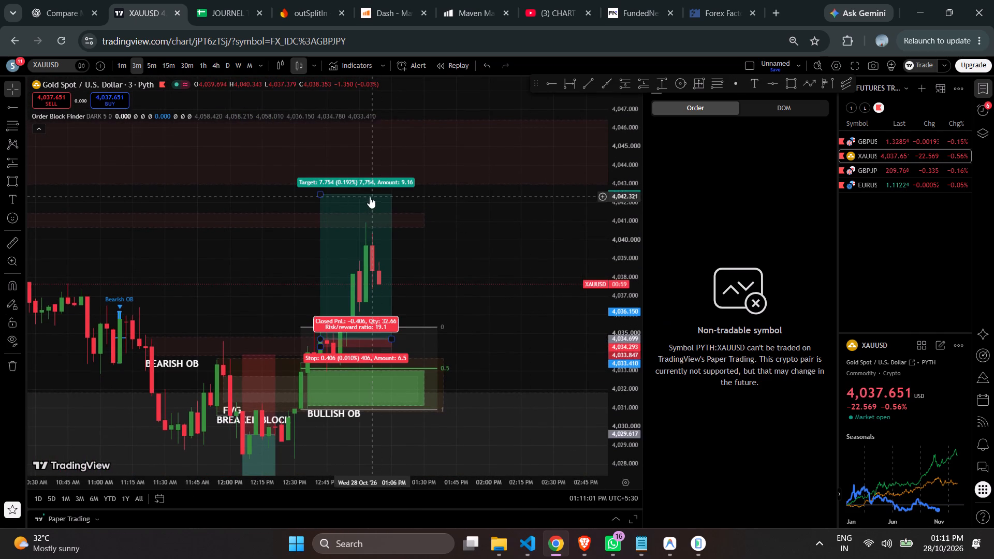
Lower the long position's profit target to about 4,041.54, just above the upper edge of the bearish order block rectangle.
left_click_drag(319, 192, 319, 211)
left_click(513, 219)
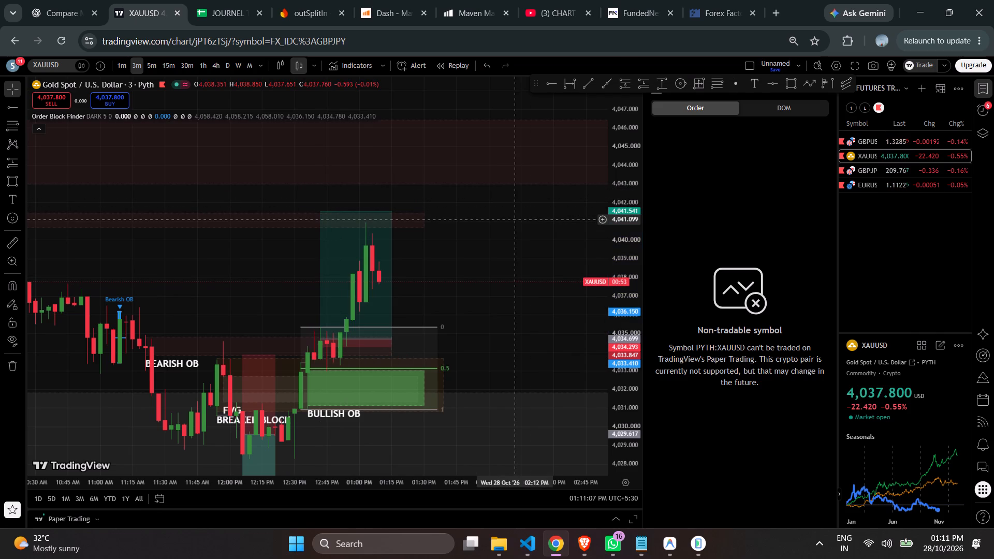
Examine XAUUSD price action around the long position and order block zones on the 1-minute timeframe.
left_click_drag(635, 276, 619, 177)
scroll(566, 212, "up", 3)
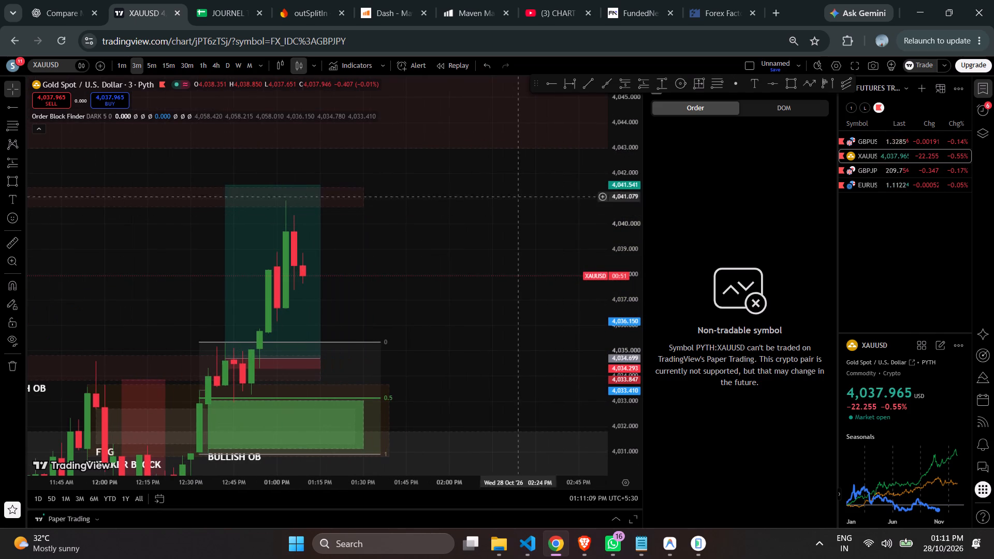
left_click(122, 60)
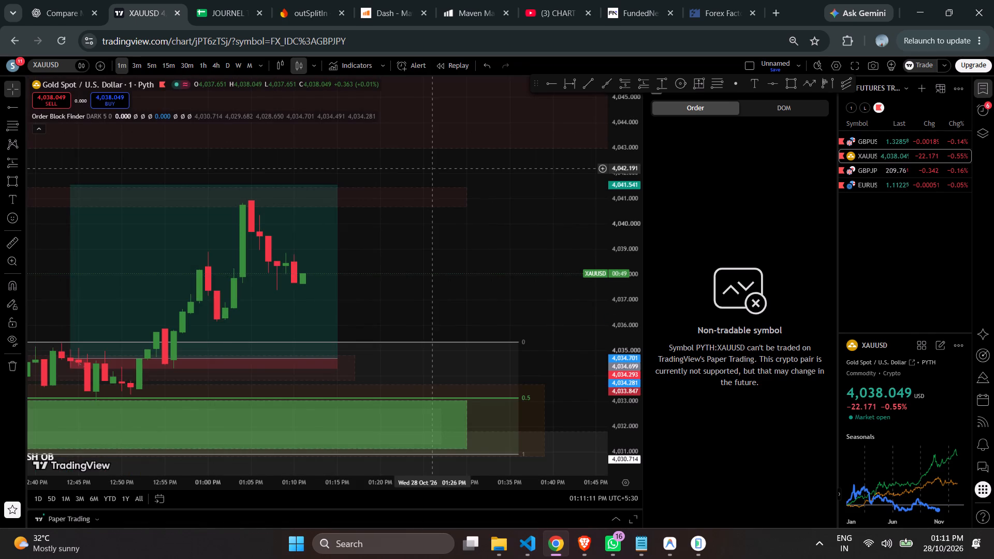
scroll(438, 175, "down", 3)
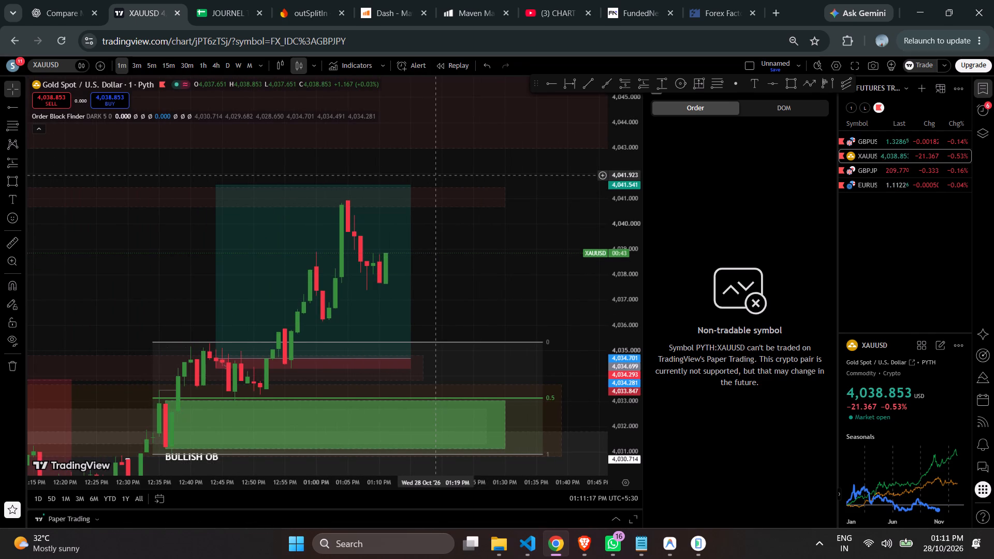
scroll(438, 175, "down", 3)
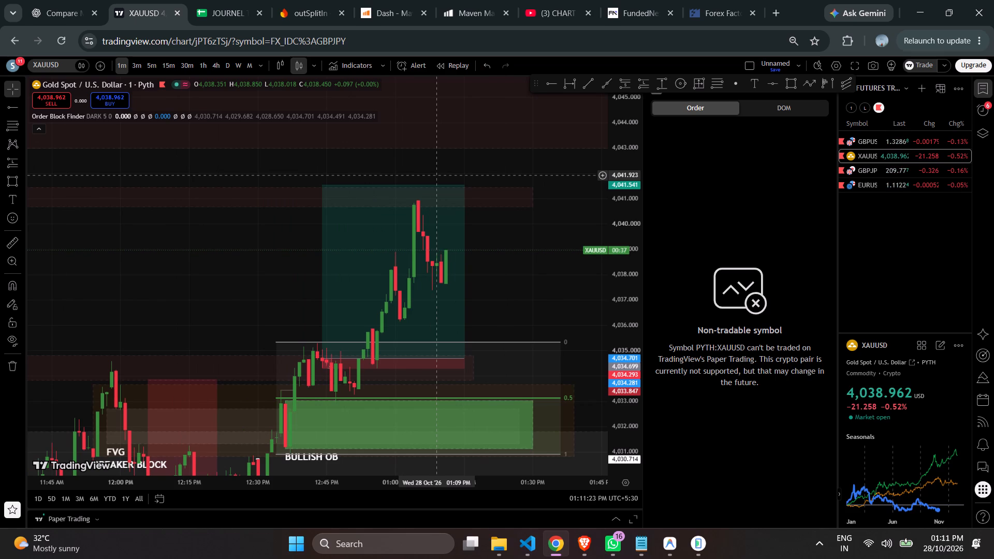
scroll(438, 175, "down", 8)
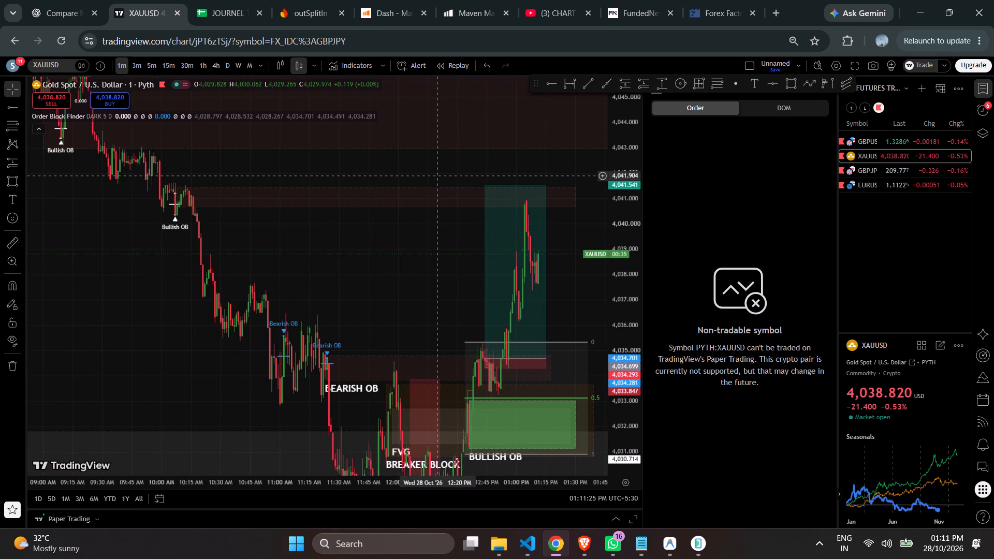
scroll(438, 176, "down", 4)
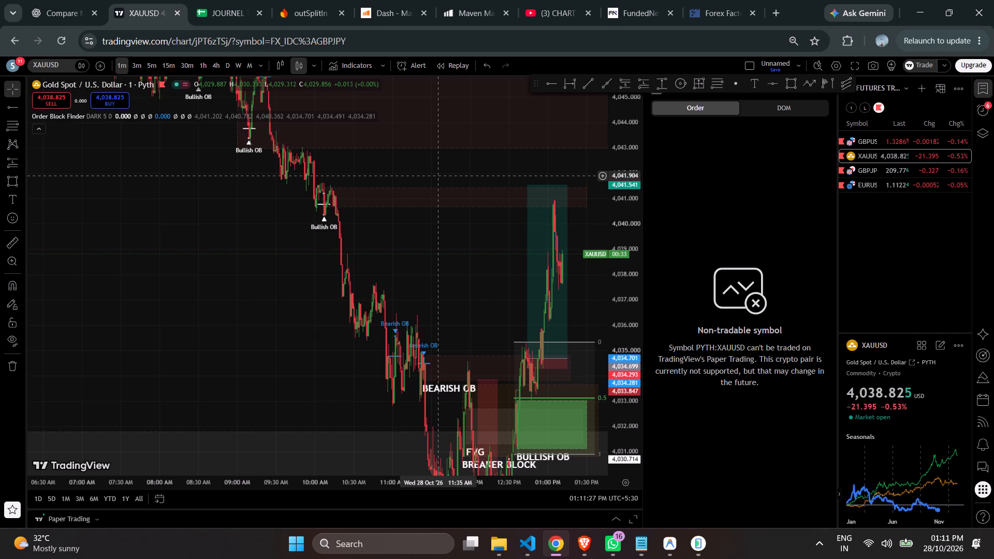
scroll(457, 252, "up", 4)
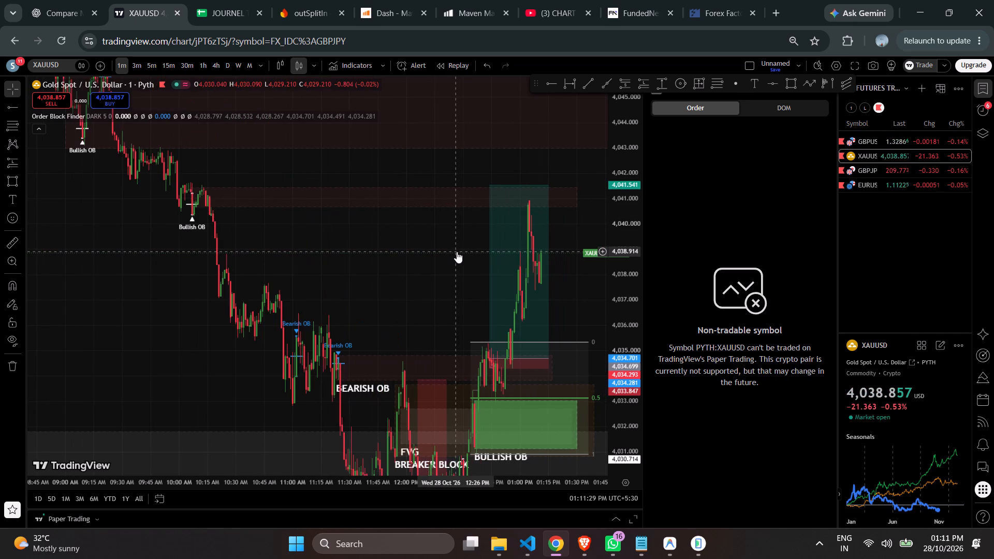
scroll(457, 252, "up", 9)
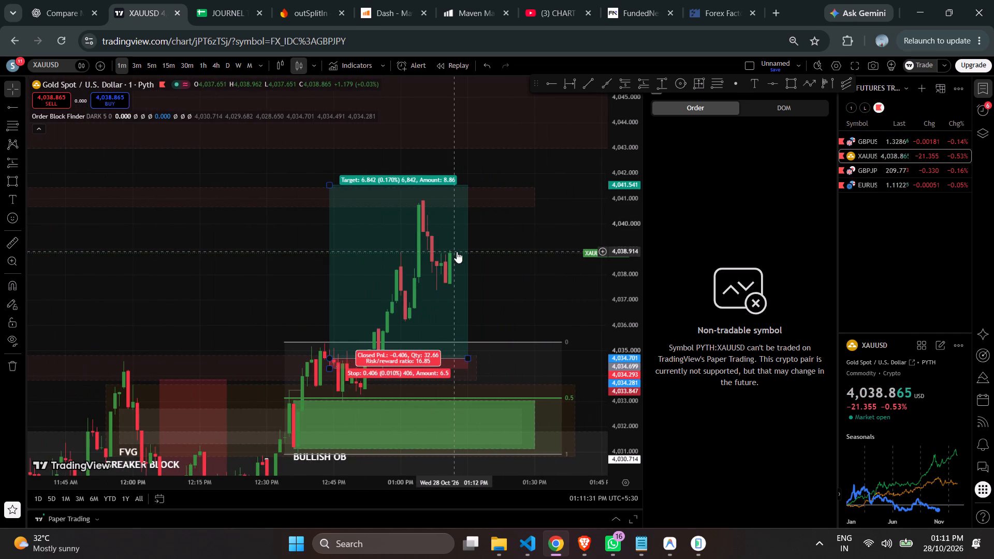
scroll(457, 252, "up", 5)
Change the prop firm section heading in the trading journal sheet to "PROP FIRM ACCOUNT 2K$-MAVEN TRADING".
left_click(224, 0)
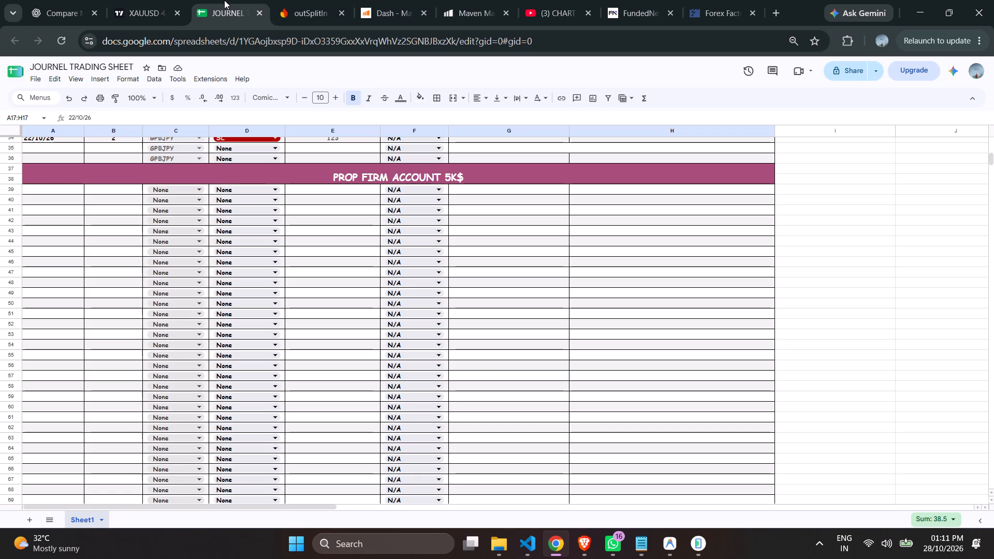
double_click(449, 176)
left_click(449, 174)
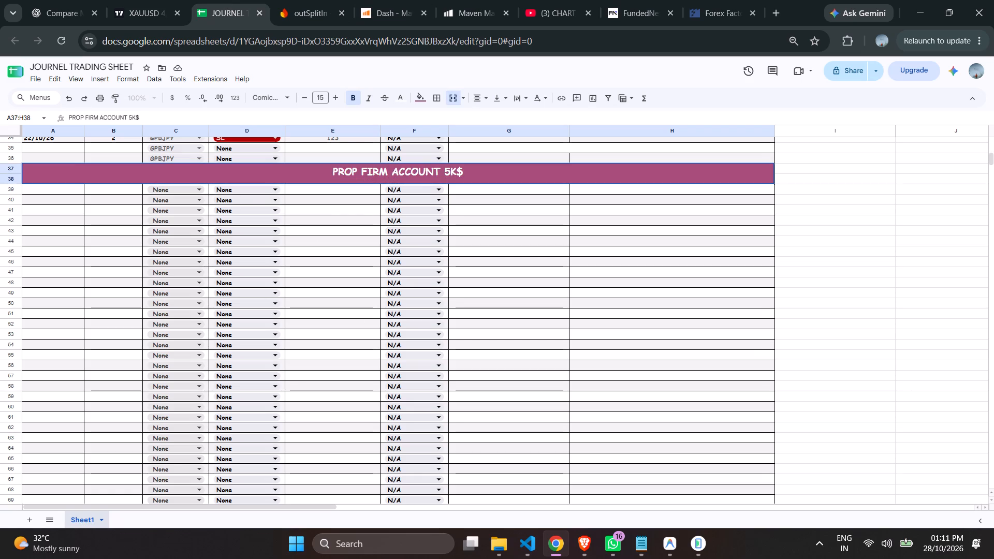
key("BackSpace")
key("2")
left_click(486, 167)
key("minus")
type("mav")
key("BackSpace")
key("BackSpace")
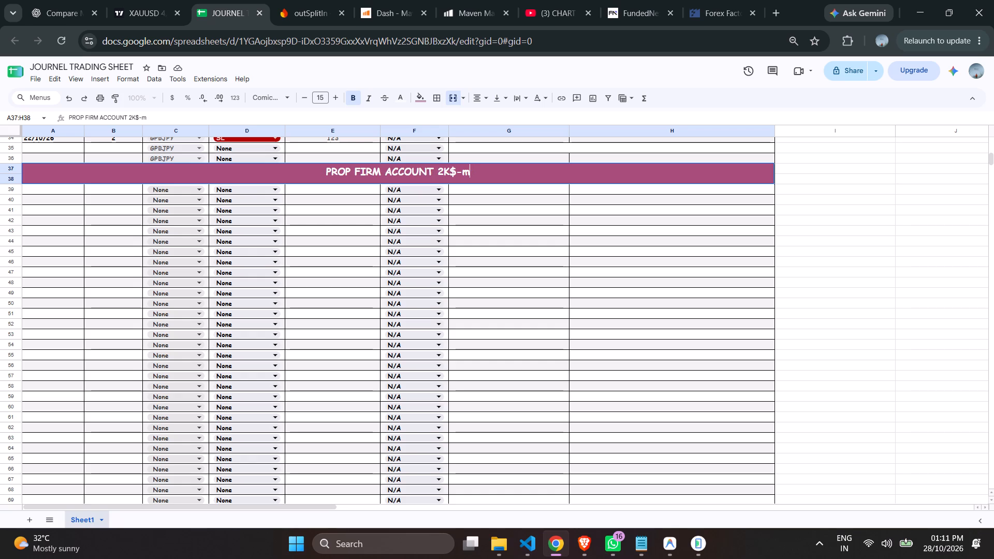
key("BackSpace")
type("MAVEN")
key("space")
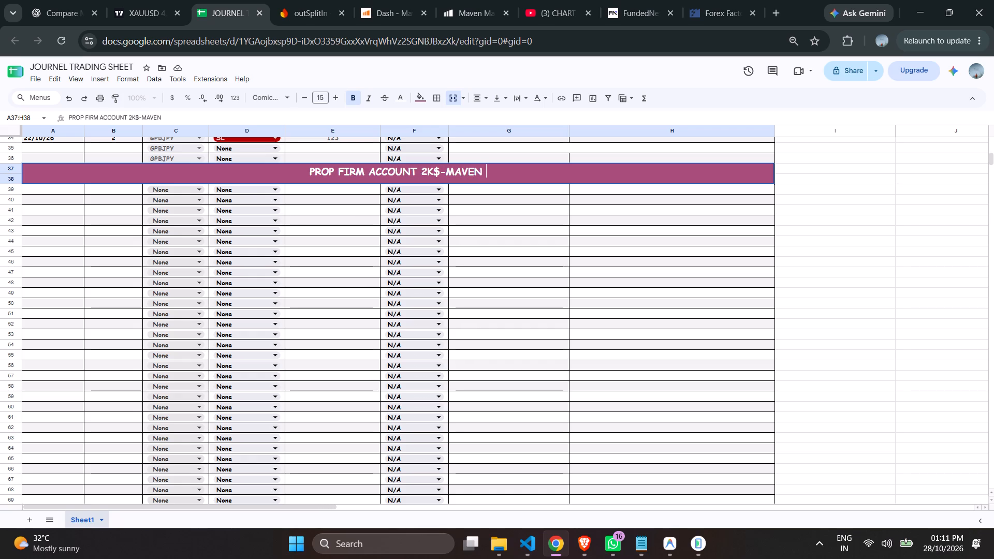
type("TRAD")
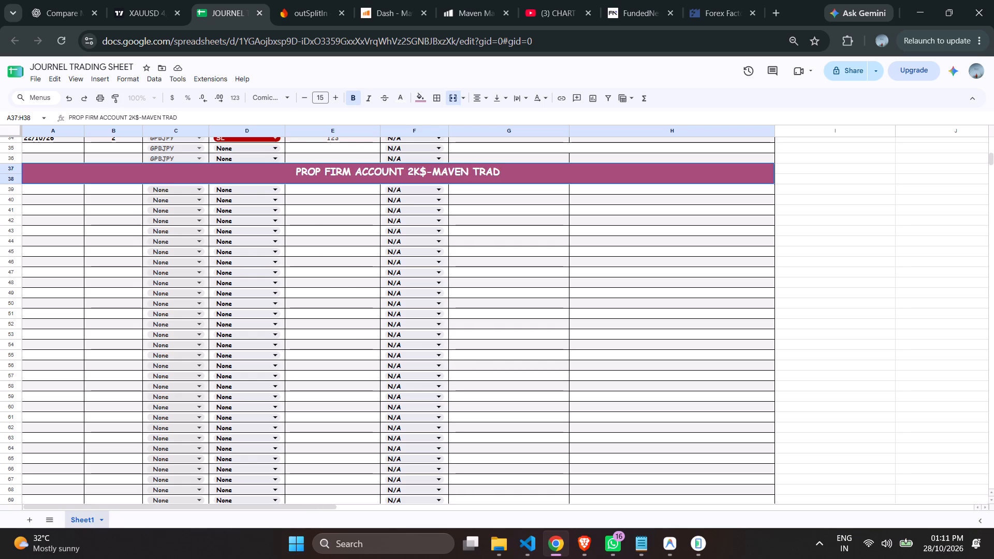
type("ING")
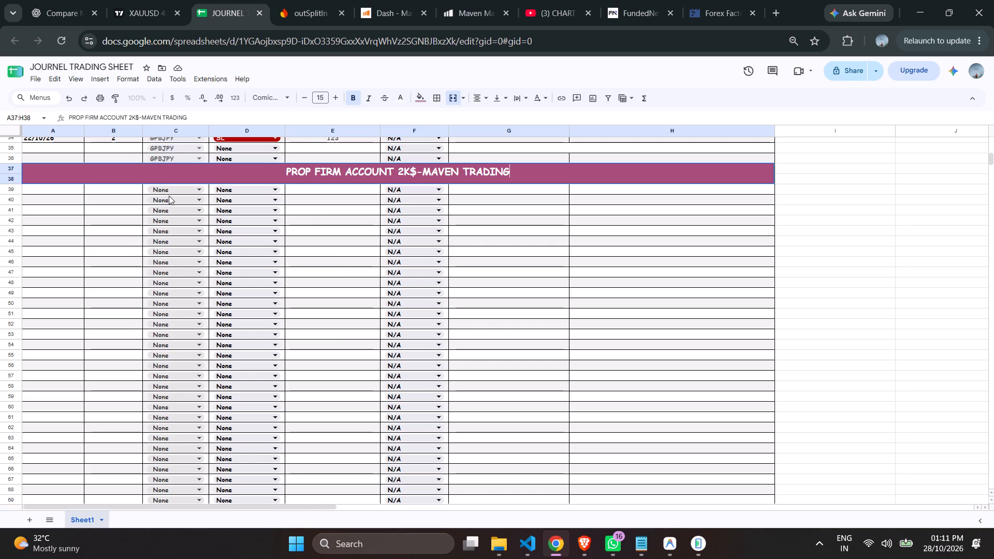
left_click_drag(266, 503, 229, 506)
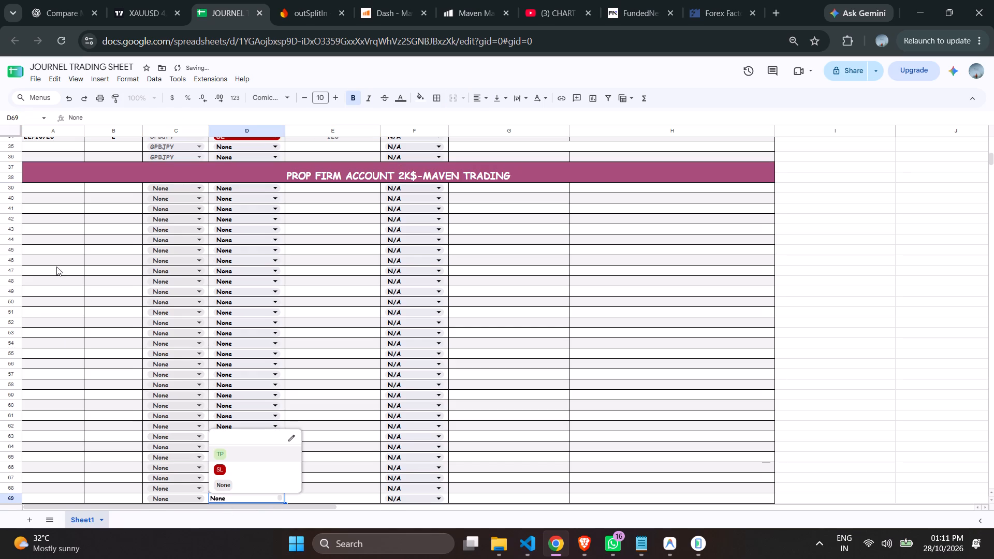
left_click(855, 236)
Switch to Visual Studio Code and hot restart the running OutSplitIn Flutter app.
left_click(927, 17)
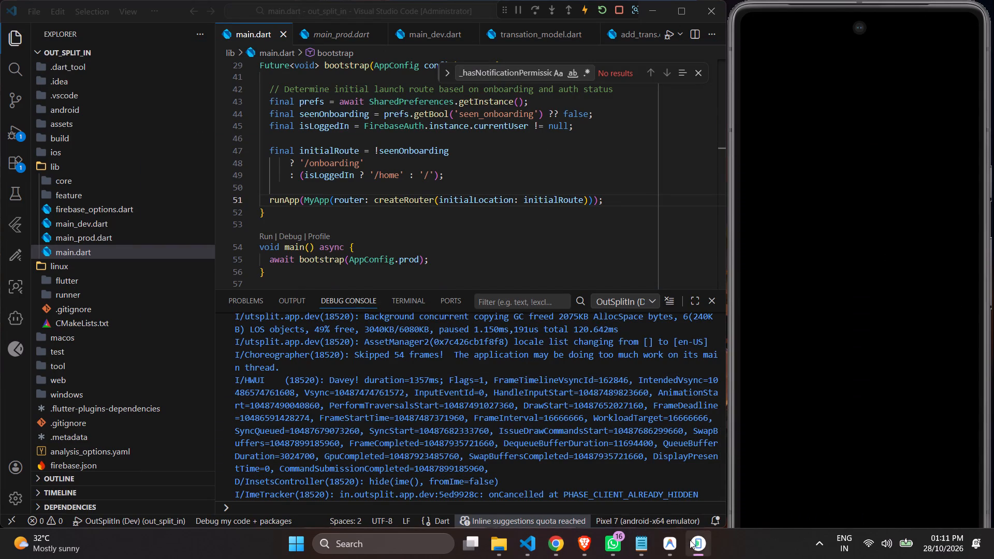
left_click(694, 538)
left_click(603, 8)
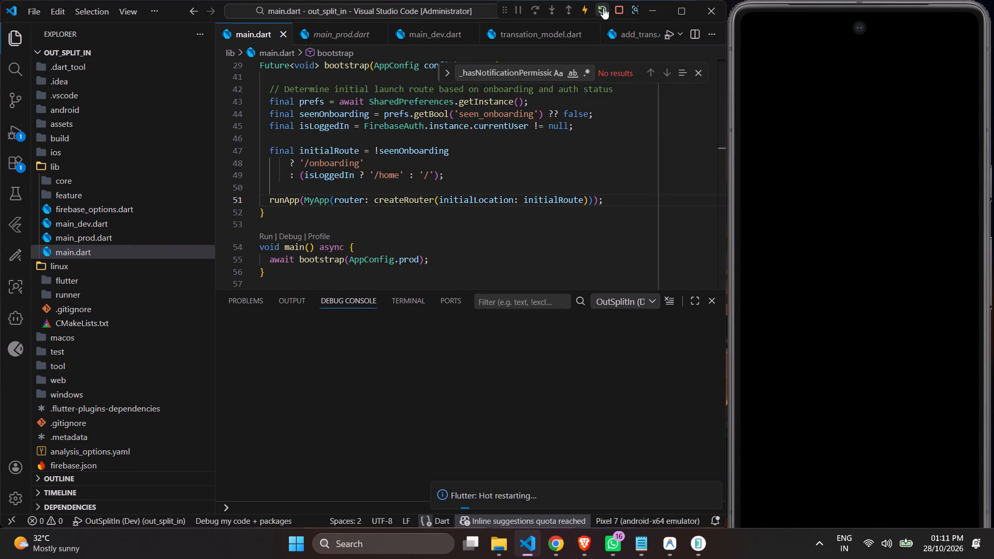
Return to the XAUUSD chart in Chrome and examine price against the bearish order block zones on the 3-minute timeframe.
left_click(552, 535)
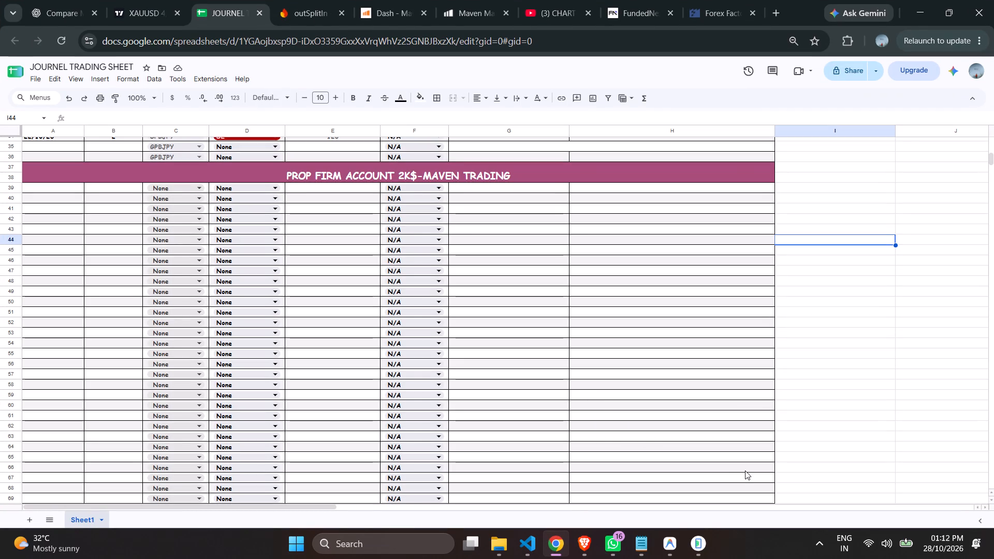
left_click(565, 2)
left_click(144, 4)
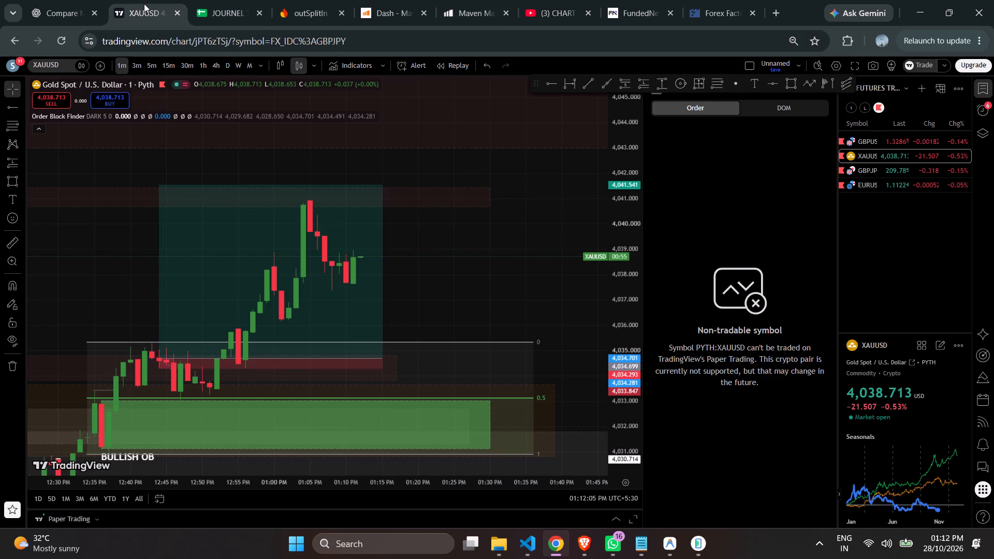
scroll(387, 138, "down", 4)
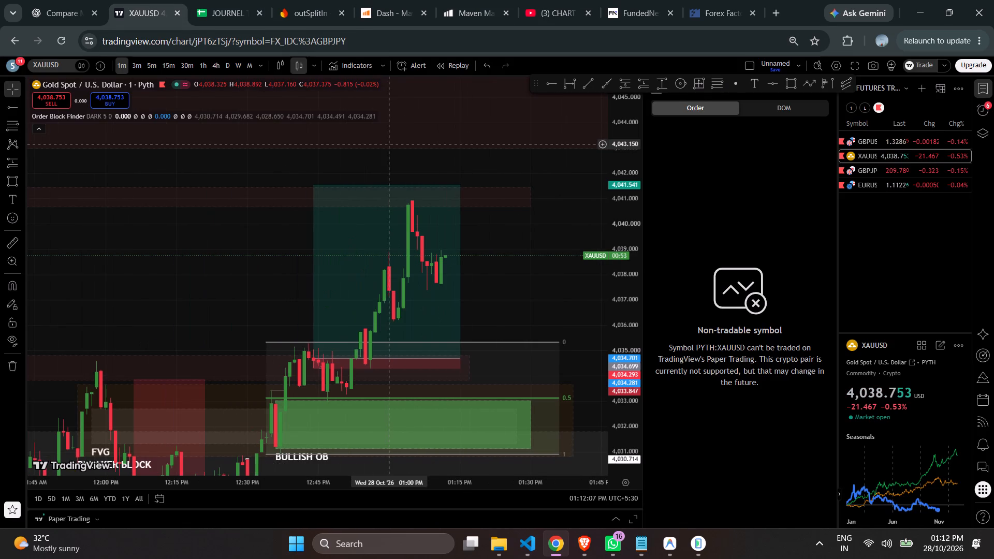
left_click(137, 58)
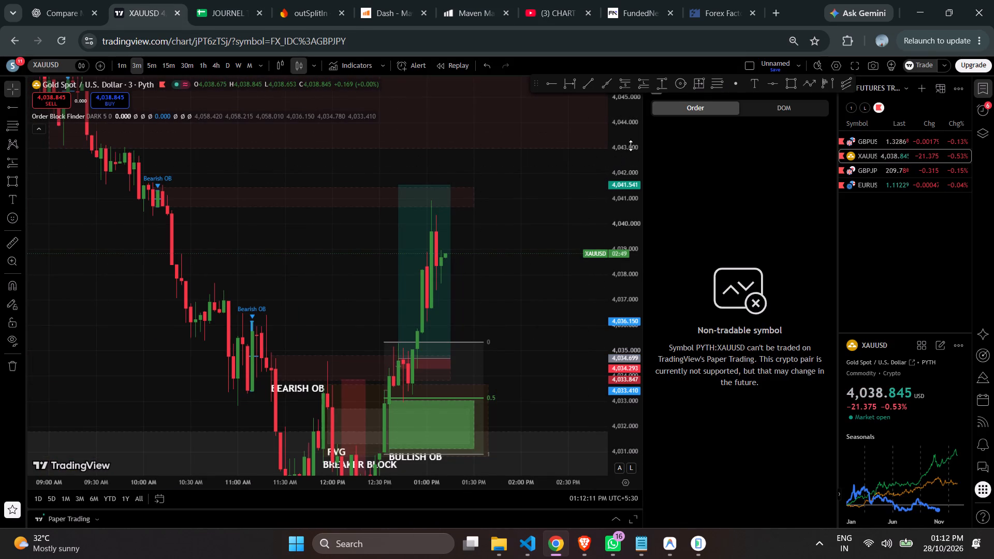
left_click_drag(631, 145, 622, 303)
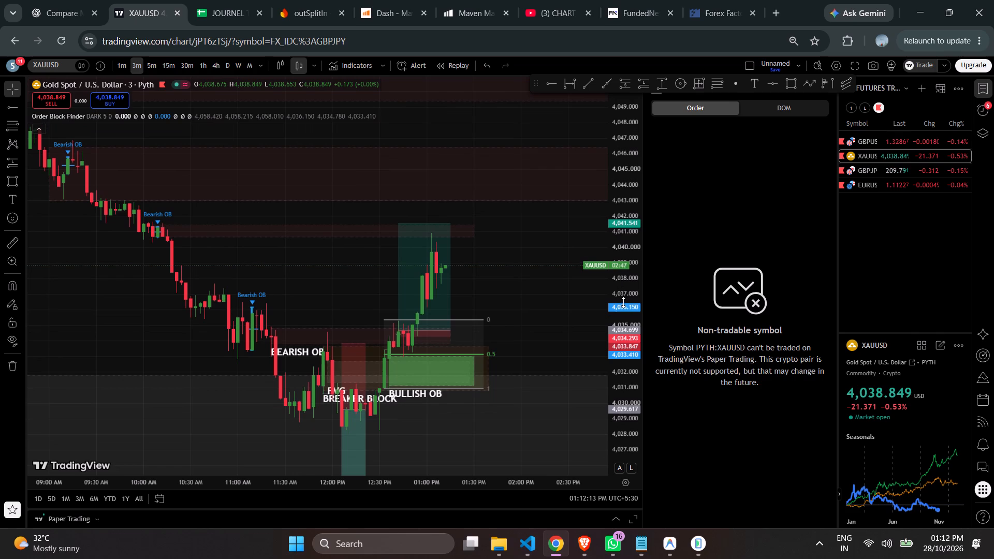
scroll(559, 272, "up", 3)
scroll(547, 256, "down", 1)
left_click_drag(633, 316, 628, 300)
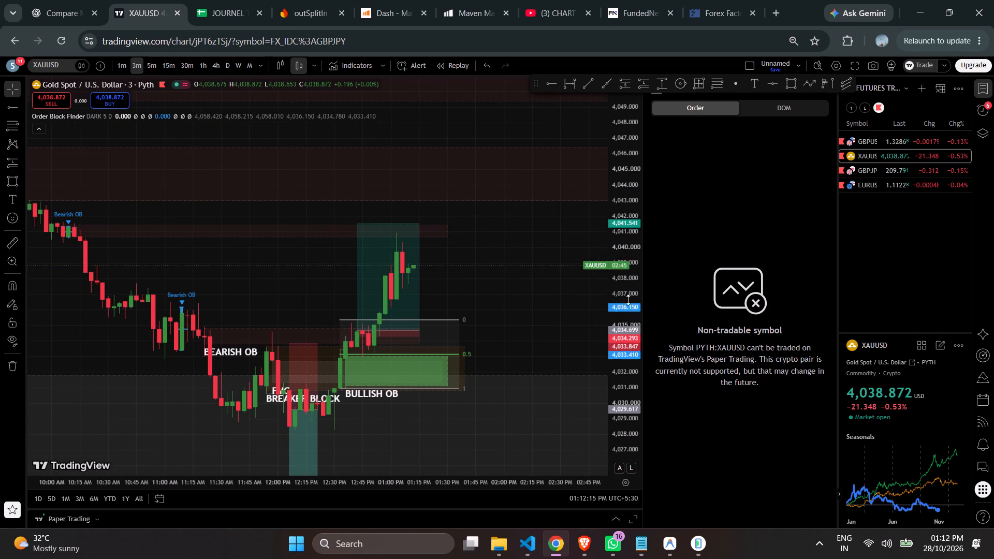
left_click_drag(628, 300, 611, 198)
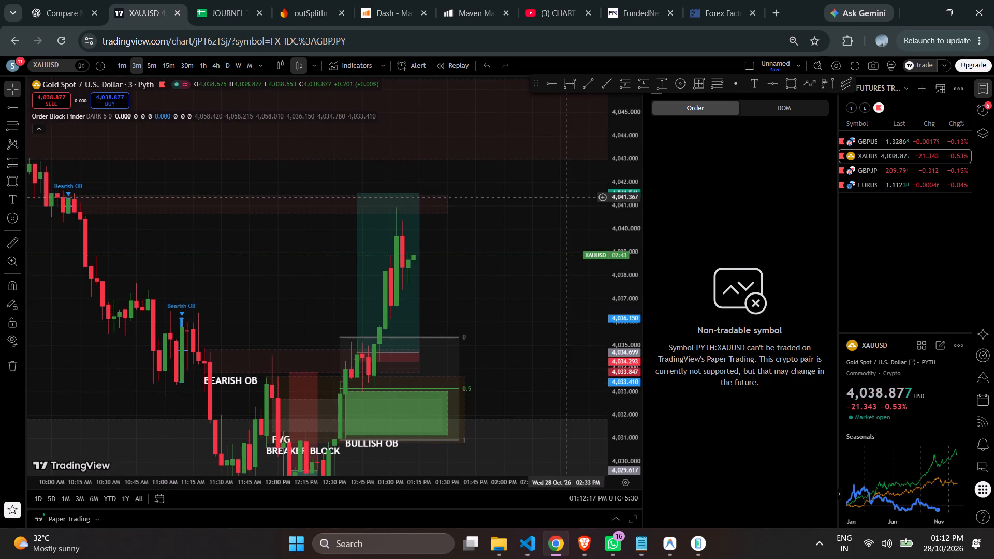
Set the XAUUSD chart to the 1-minute timeframe and examine the latest candles below the long position's target.
left_click(124, 67)
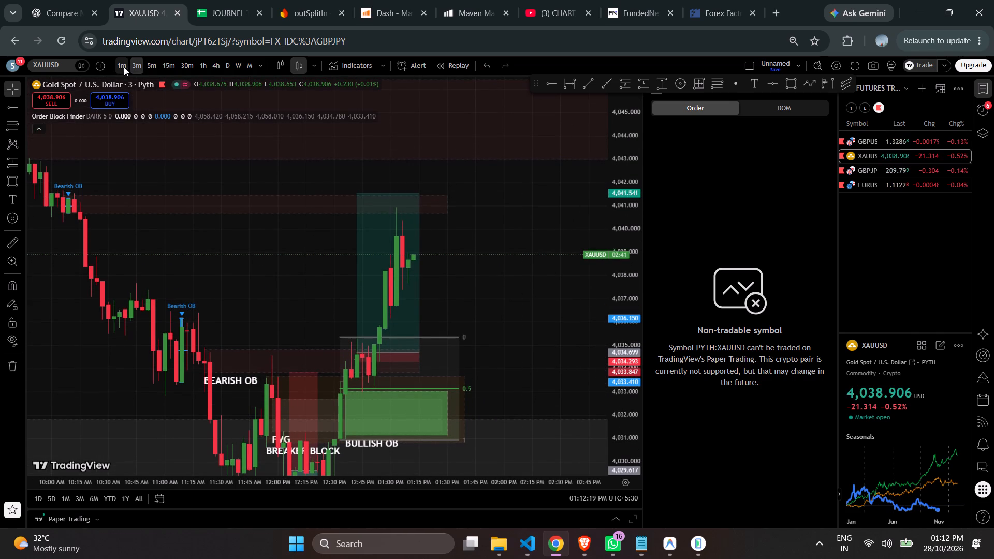
left_click_drag(633, 291, 511, 194)
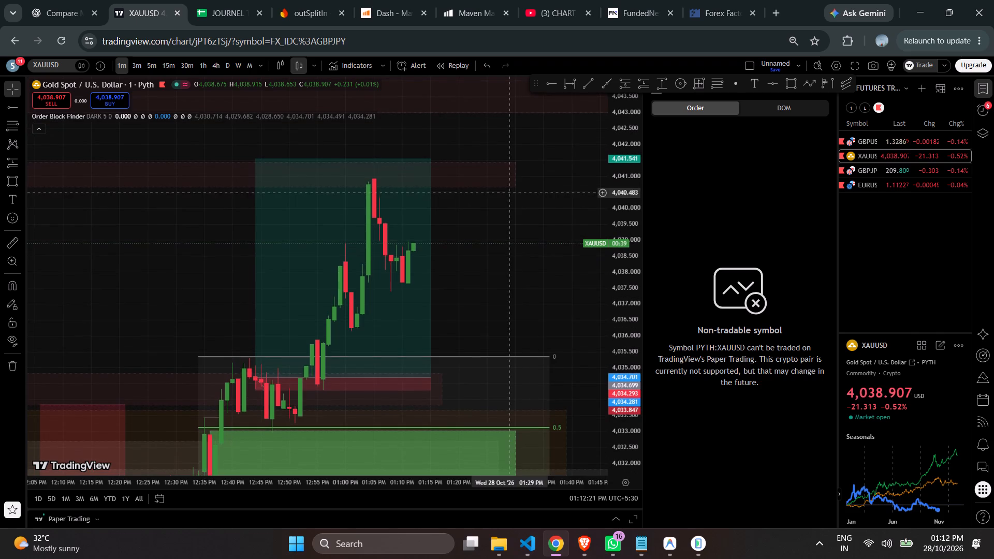
scroll(512, 204, "up", 3)
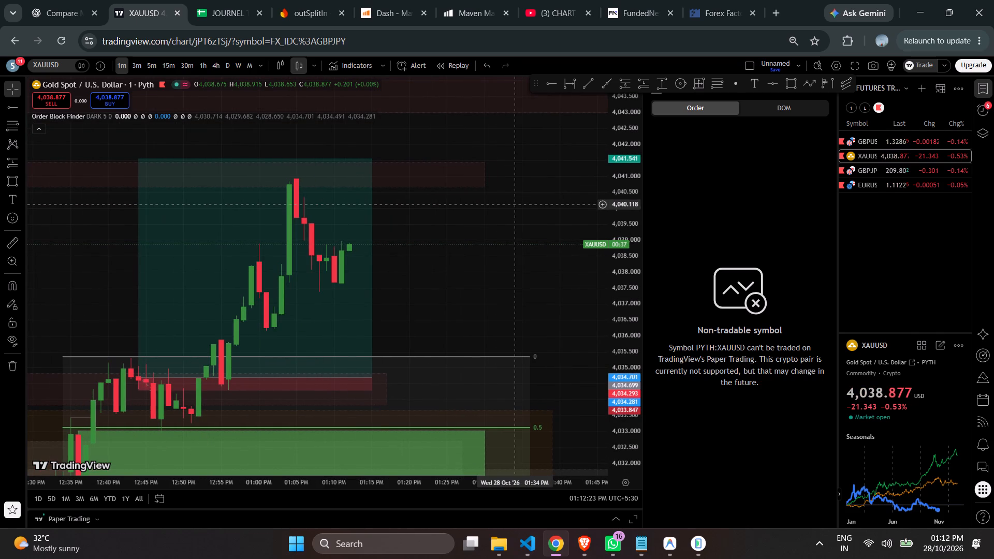
scroll(523, 211, "down", 3)
left_click_drag(630, 197, 627, 301)
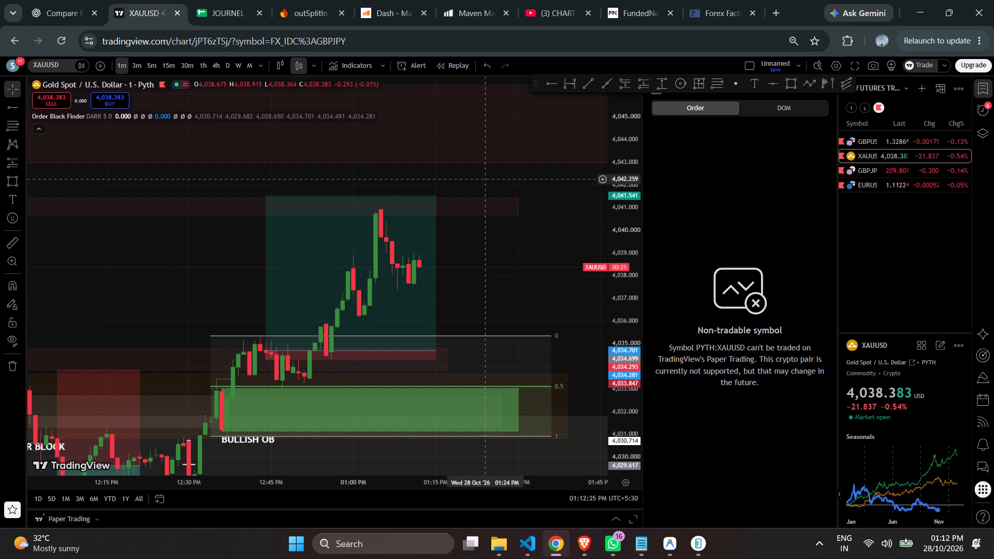
scroll(482, 176, "down", 2)
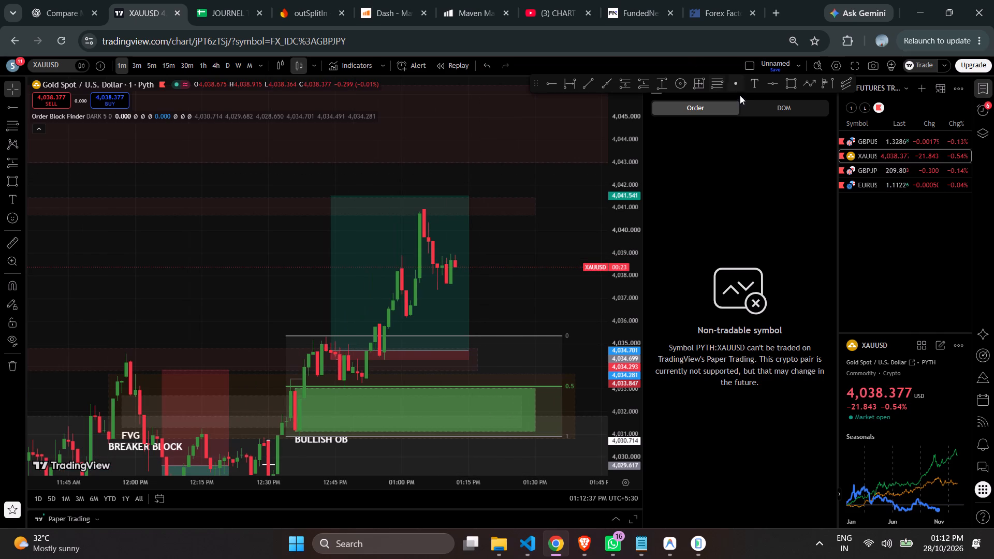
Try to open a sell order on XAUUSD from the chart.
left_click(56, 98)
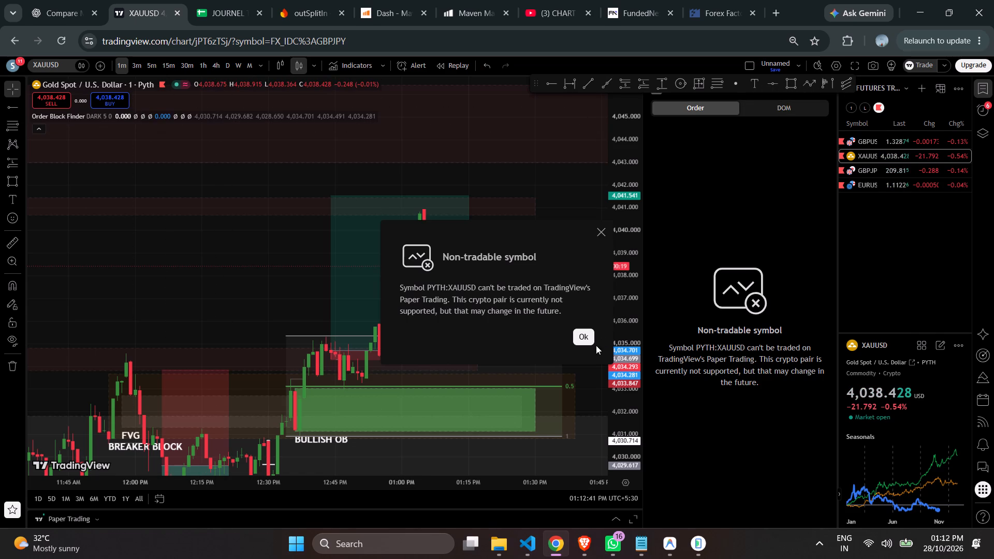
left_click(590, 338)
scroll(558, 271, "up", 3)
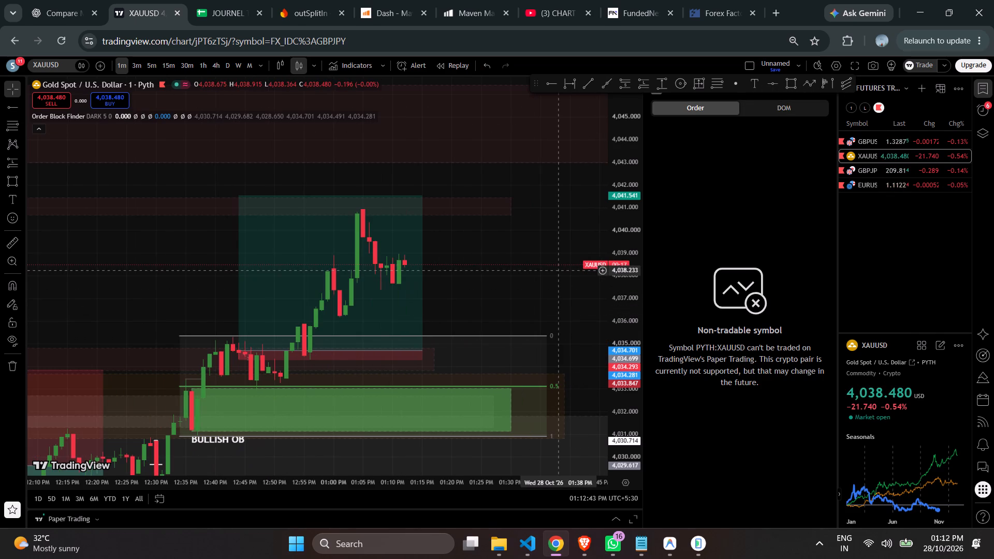
Open the Forex Factory economic calendar to view the scheduled news events.
left_click(691, 0)
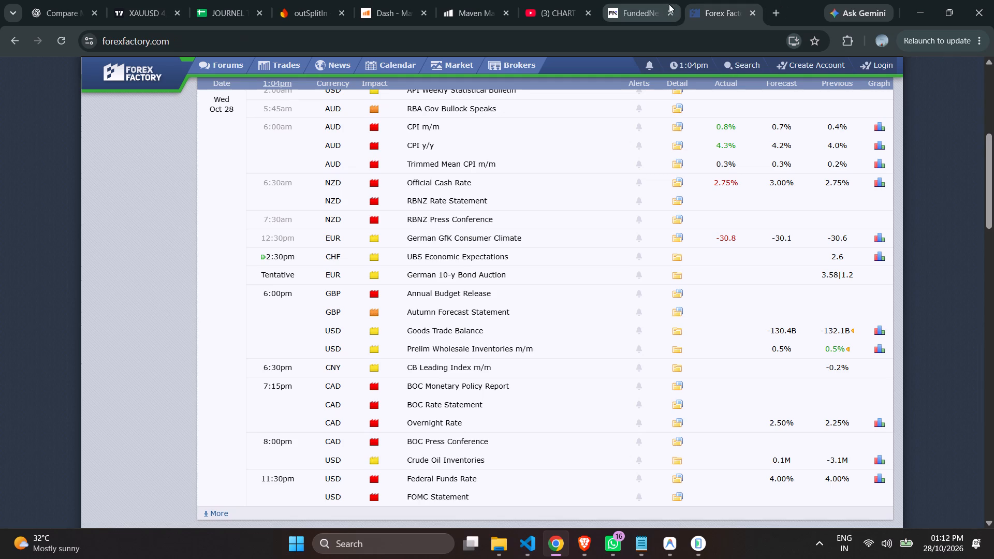